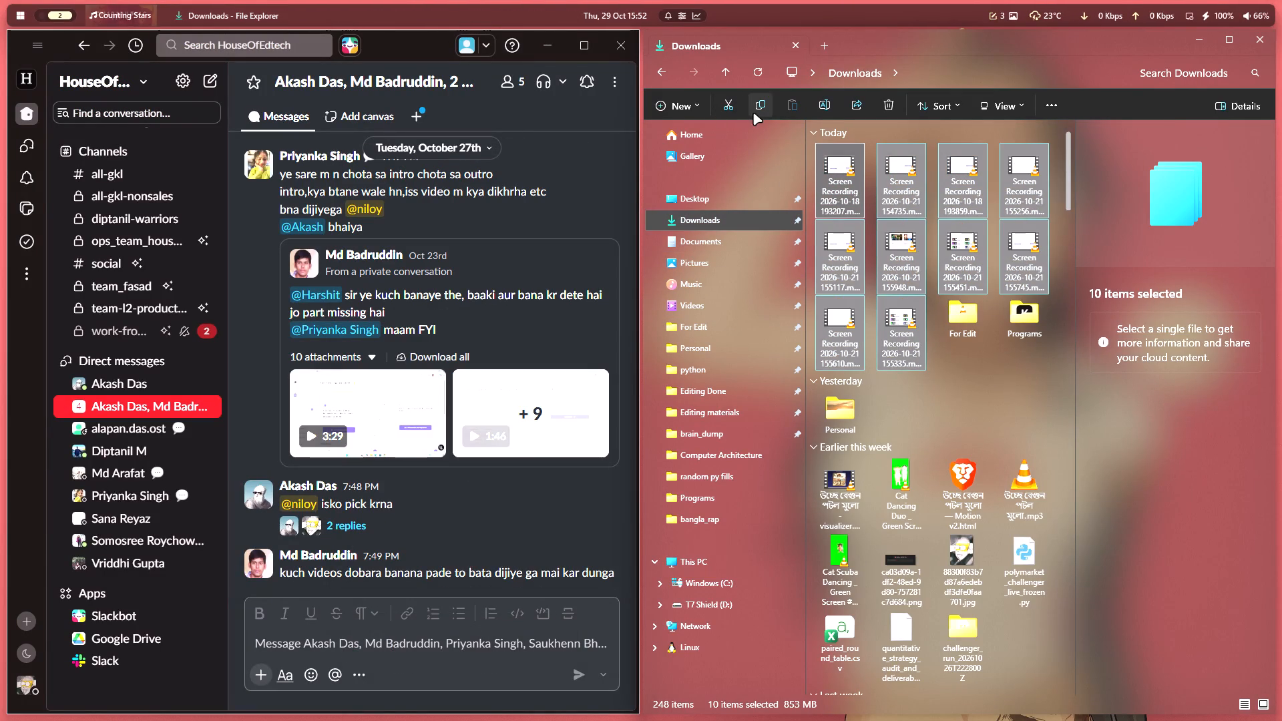
Move the ten selected screen recordings from Downloads into the intro-outro folder inside For Edit.
{"action": "left_click", "coordinate": [732, 109]}
{"action": "left_click", "coordinate": [709, 325]}
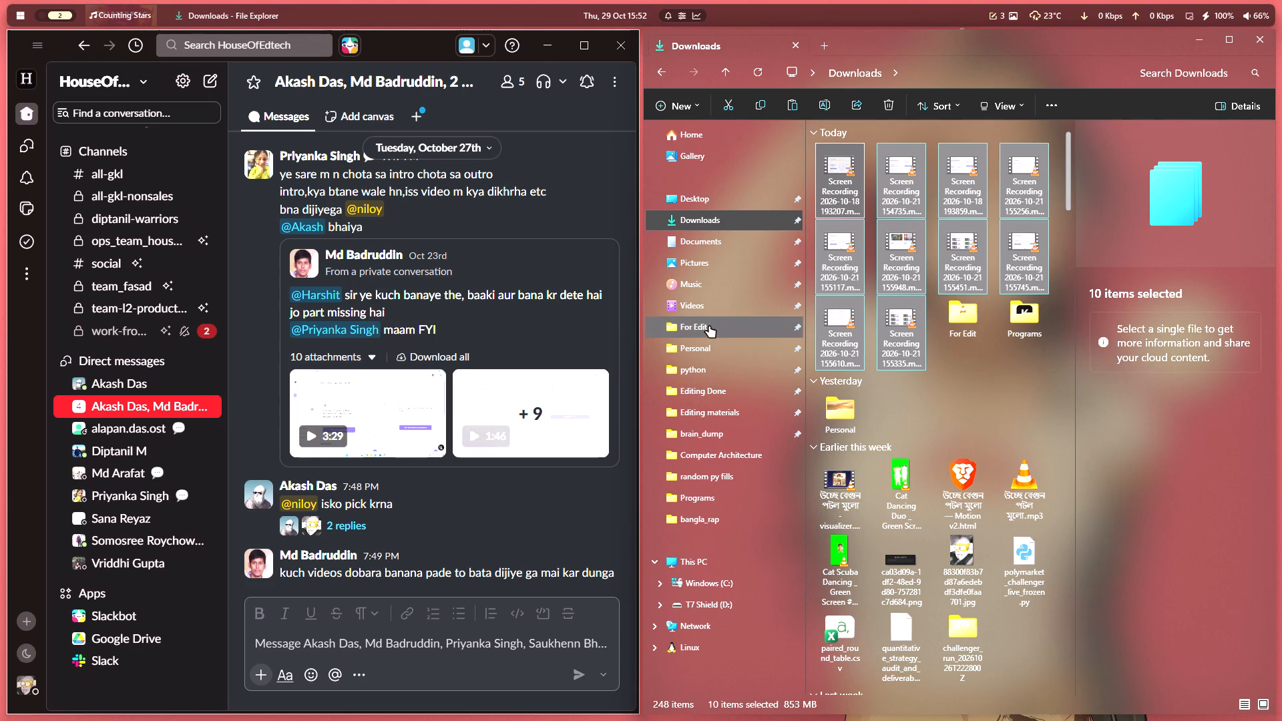
{"action": "double_click", "coordinate": [856, 162]}
{"action": "key", "text": "ctrl+v"}
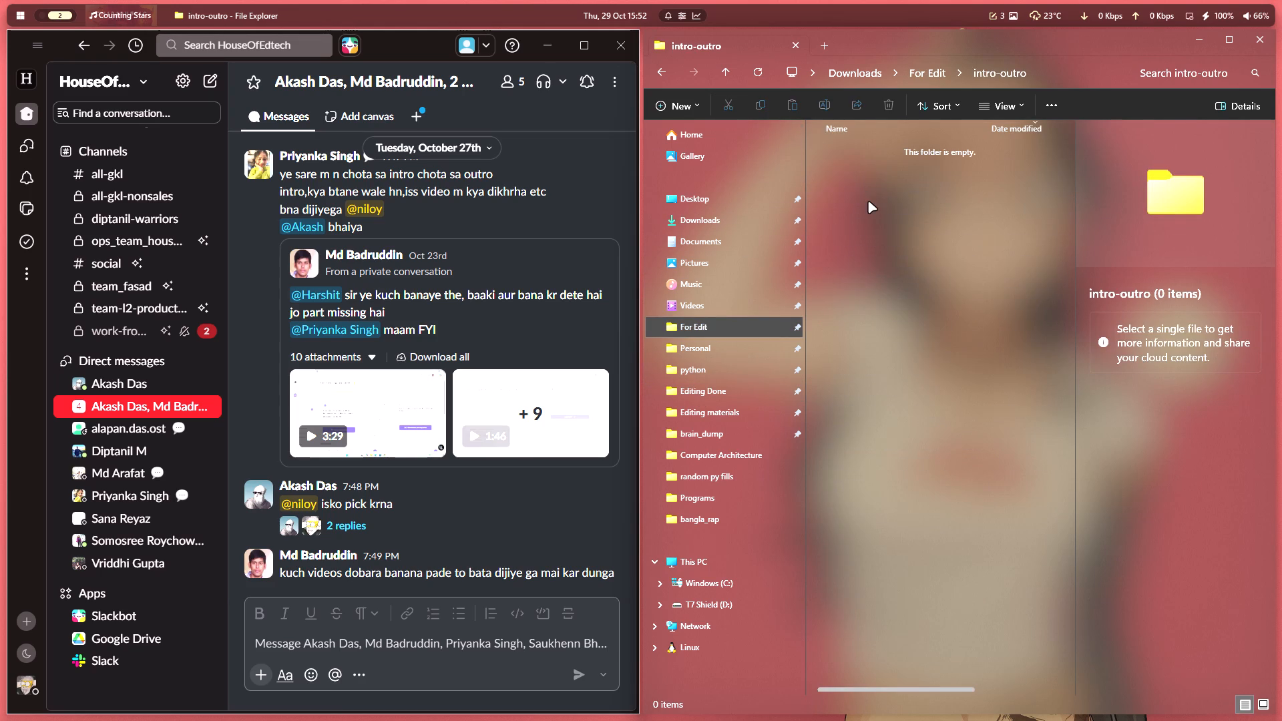
Launch CapCut on an empty workspace, dismiss the environment test and create a new project.
{"action": "key", "text": "alt+3"}
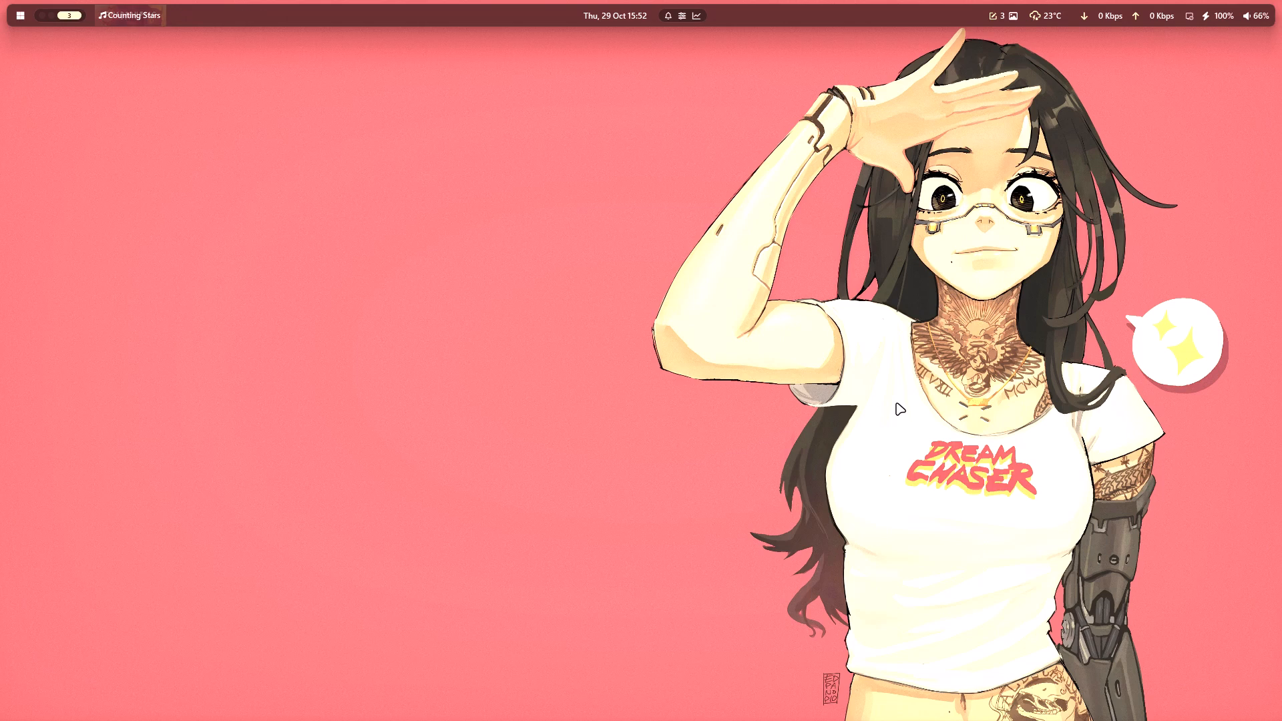
{"action": "key", "text": "super+1"}
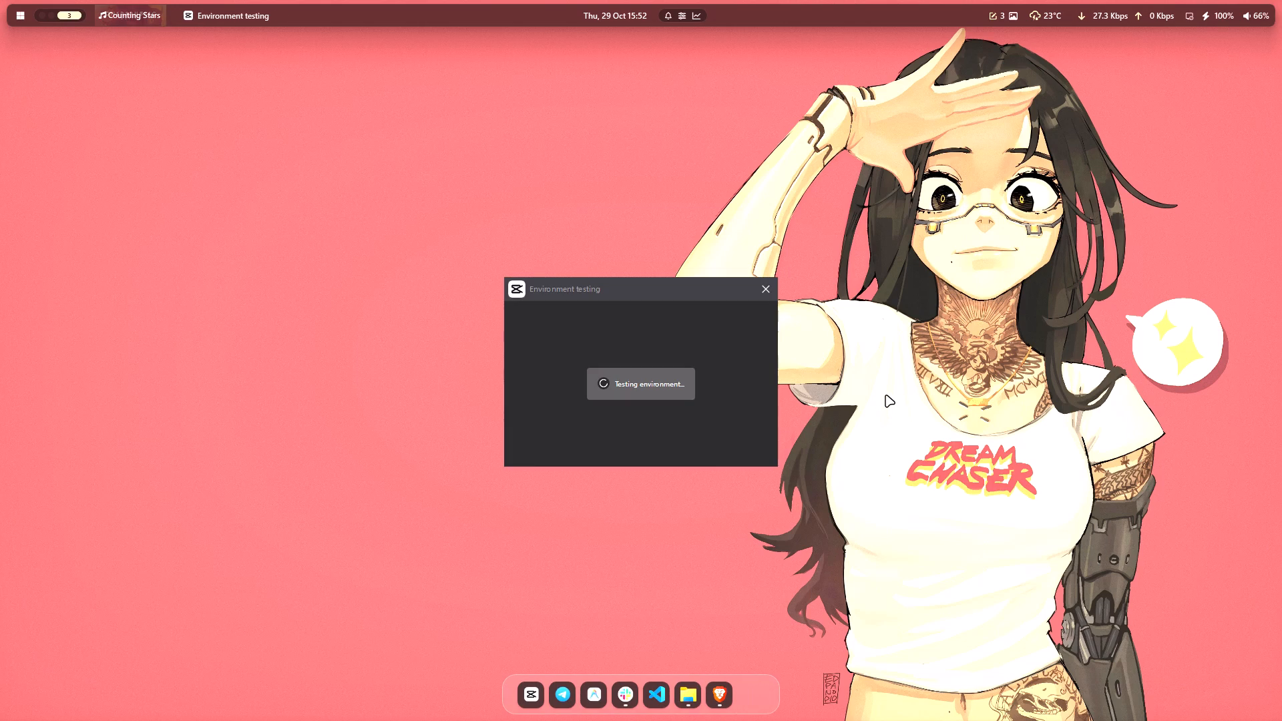
{"action": "left_click", "coordinate": [764, 293]}
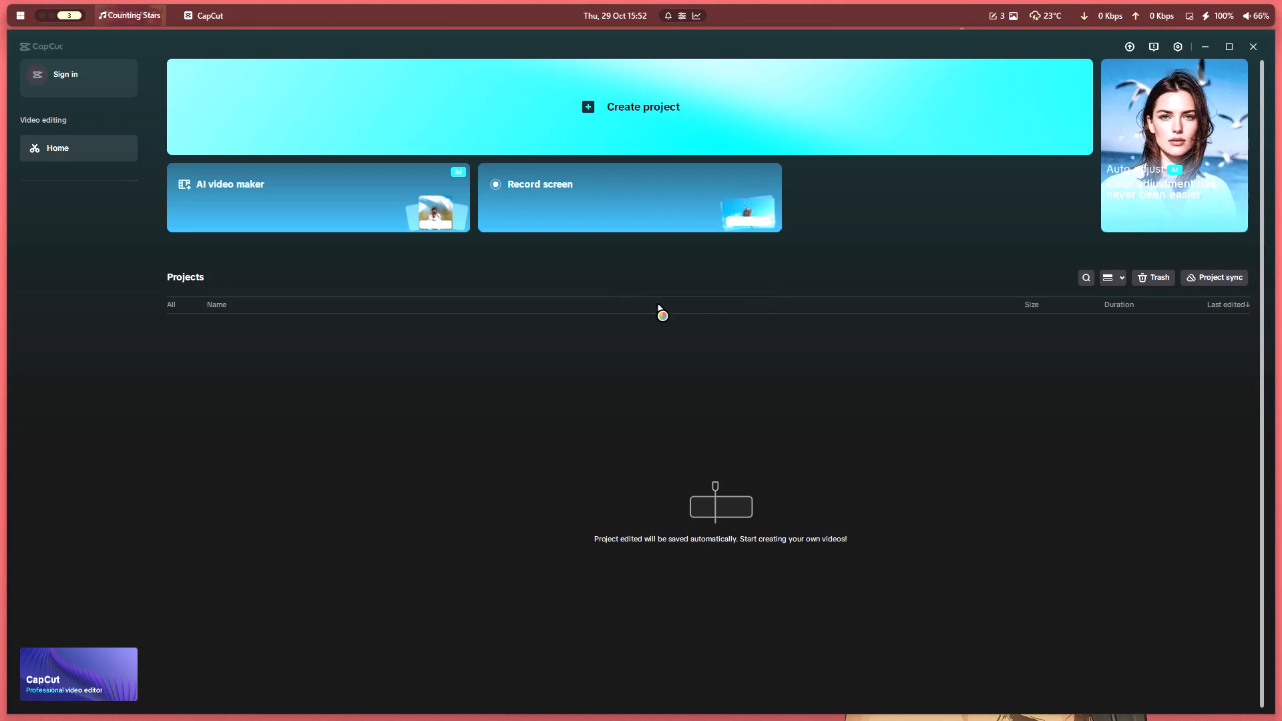
{"action": "left_click", "coordinate": [608, 98]}
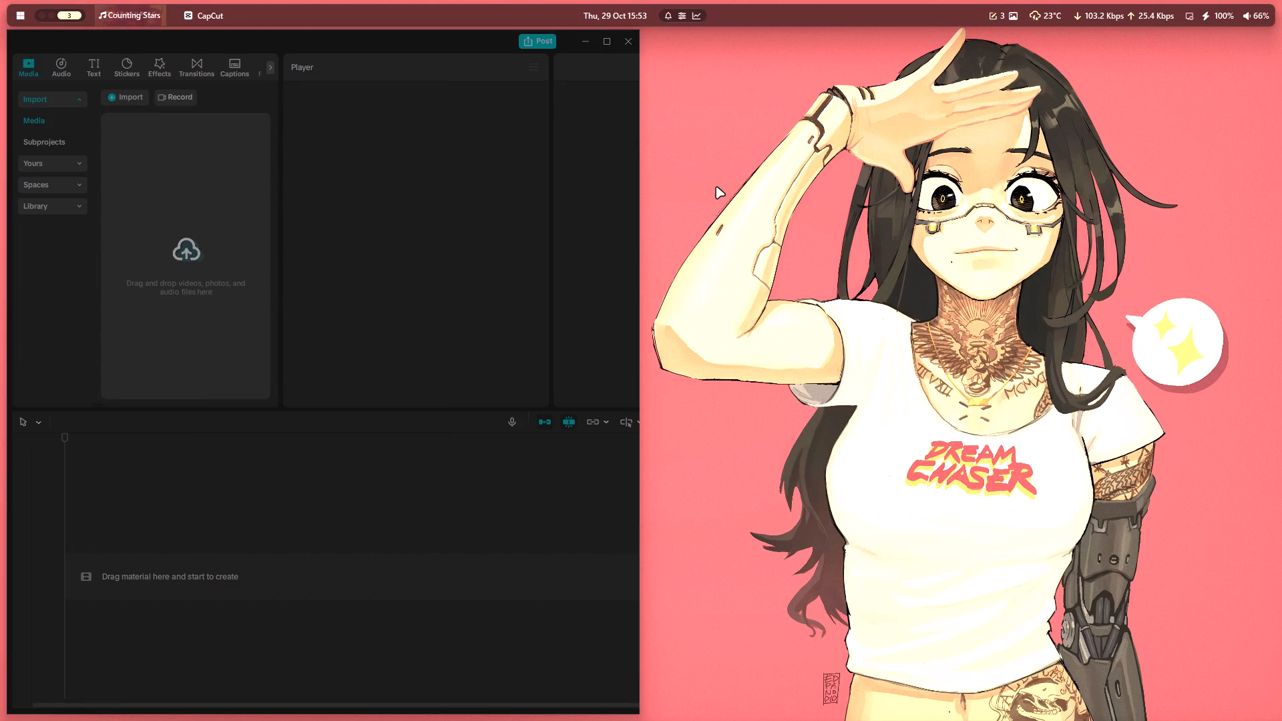
Import the ten screen recordings from the intro-outro folder into the new project's media.
{"action": "key", "text": "alt+2"}
{"action": "key", "text": "alt+2"}
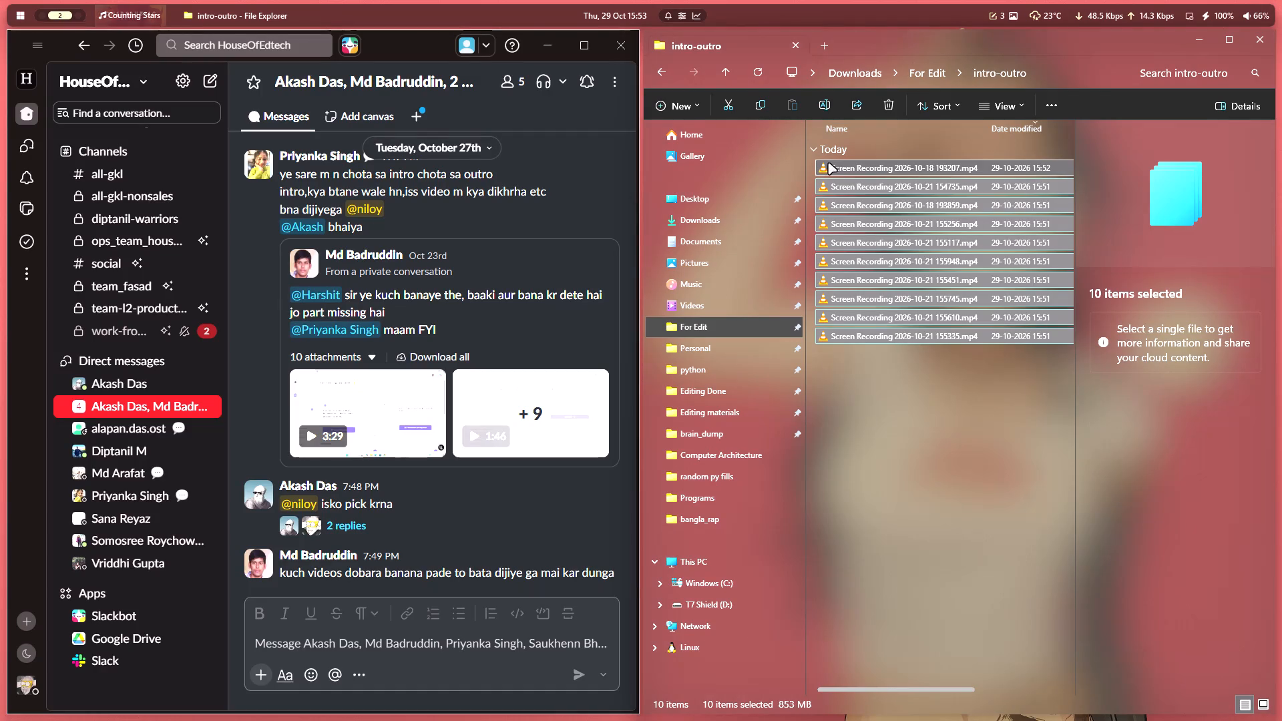
{"action": "left_click_drag", "start_coordinate": [847, 168], "coordinate": [254, 236]}
{"action": "key", "text": "alt+2"}
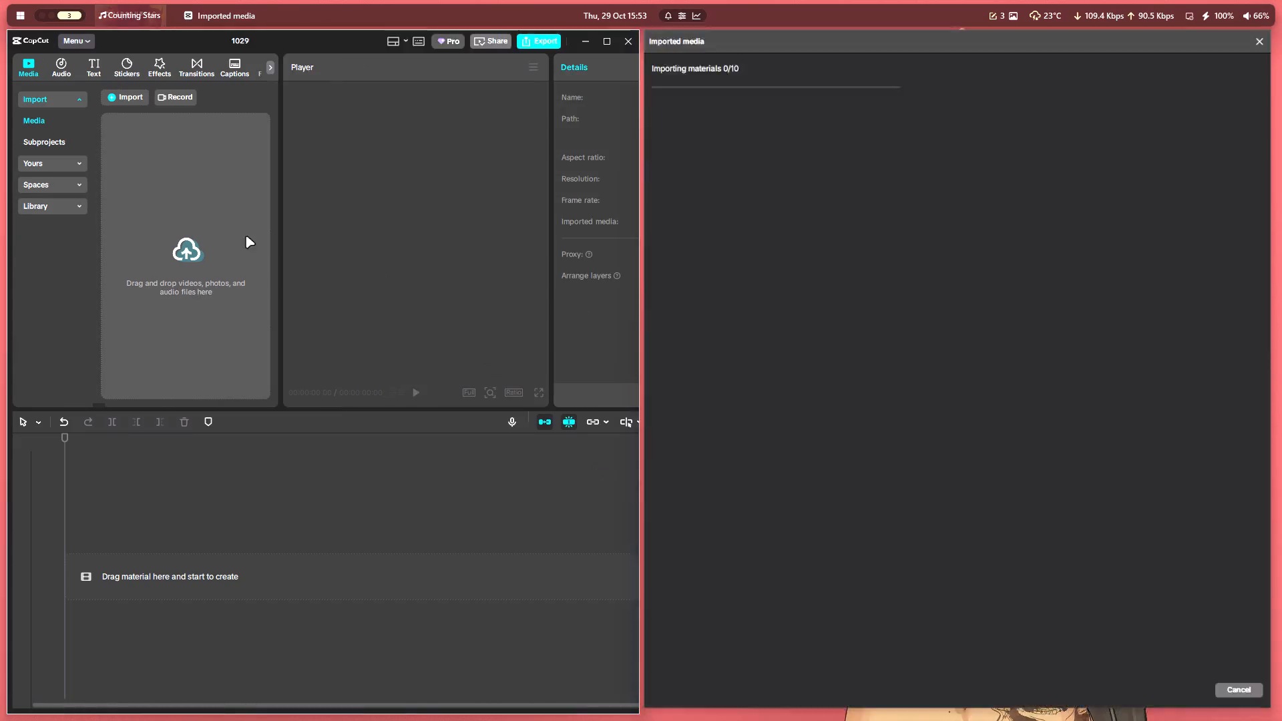
{"action": "scroll", "coordinate": [255, 250], "scroll_direction": "down", "scroll_amount": 6}
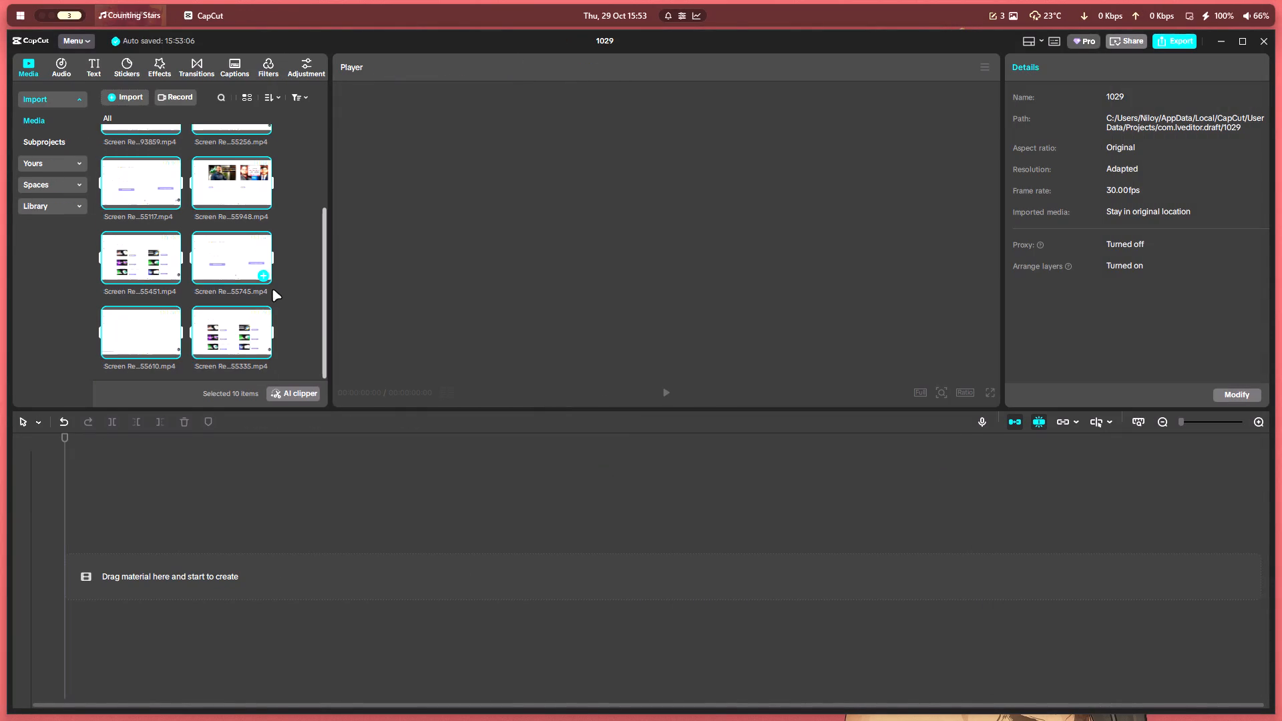
{"action": "left_click", "coordinate": [284, 310]}
{"action": "scroll", "coordinate": [284, 310], "scroll_direction": "up", "scroll_amount": 5}
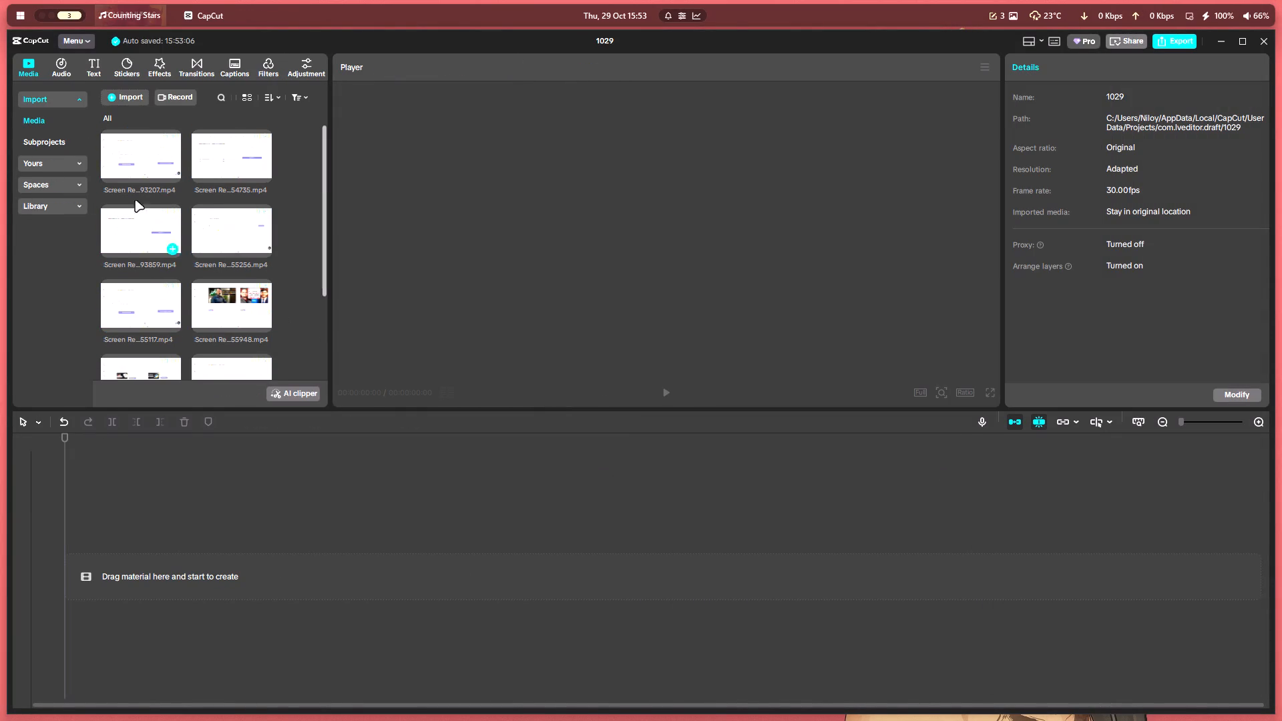
{"action": "left_click_drag", "start_coordinate": [128, 162], "coordinate": [147, 575]}
Scrub through the first part of the recording, return to its start and inspect the opening seconds enlarged in the preview.
{"action": "triple_click", "coordinate": [188, 501]}
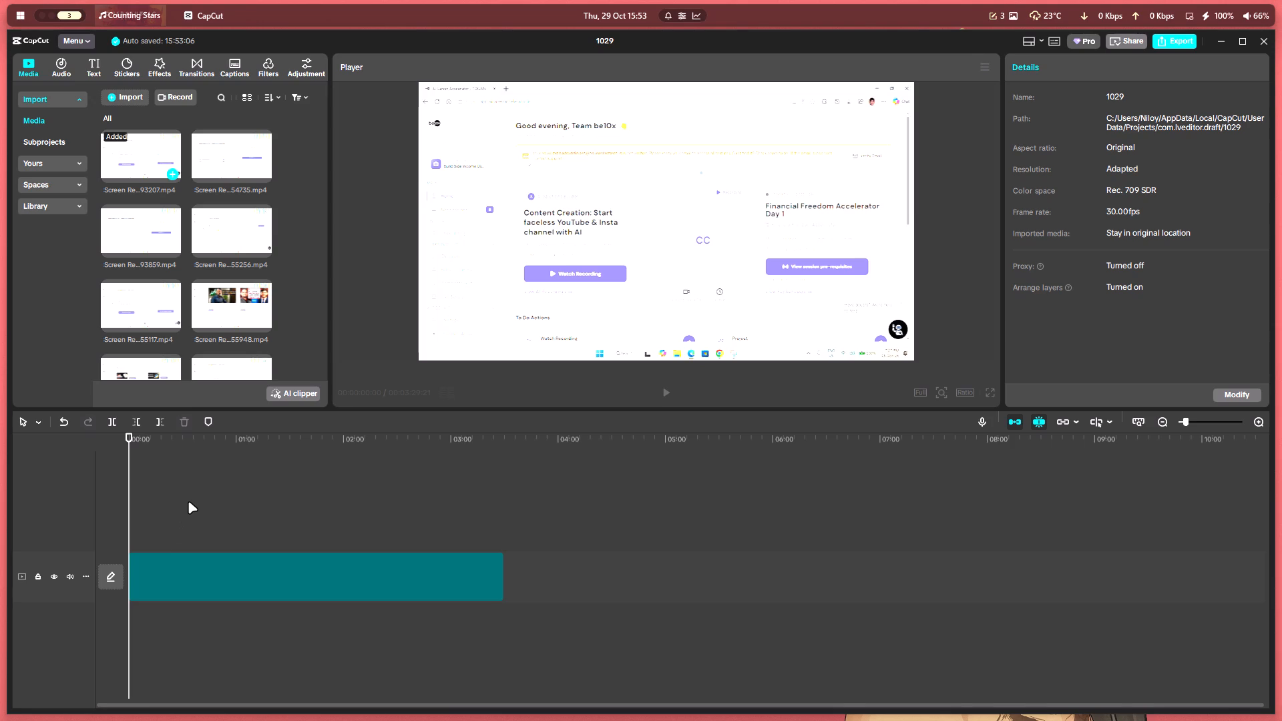
{"action": "double_click", "coordinate": [188, 501]}
{"action": "triple_click", "coordinate": [250, 499]}
{"action": "left_click_drag", "start_coordinate": [251, 499], "coordinate": [306, 499]}
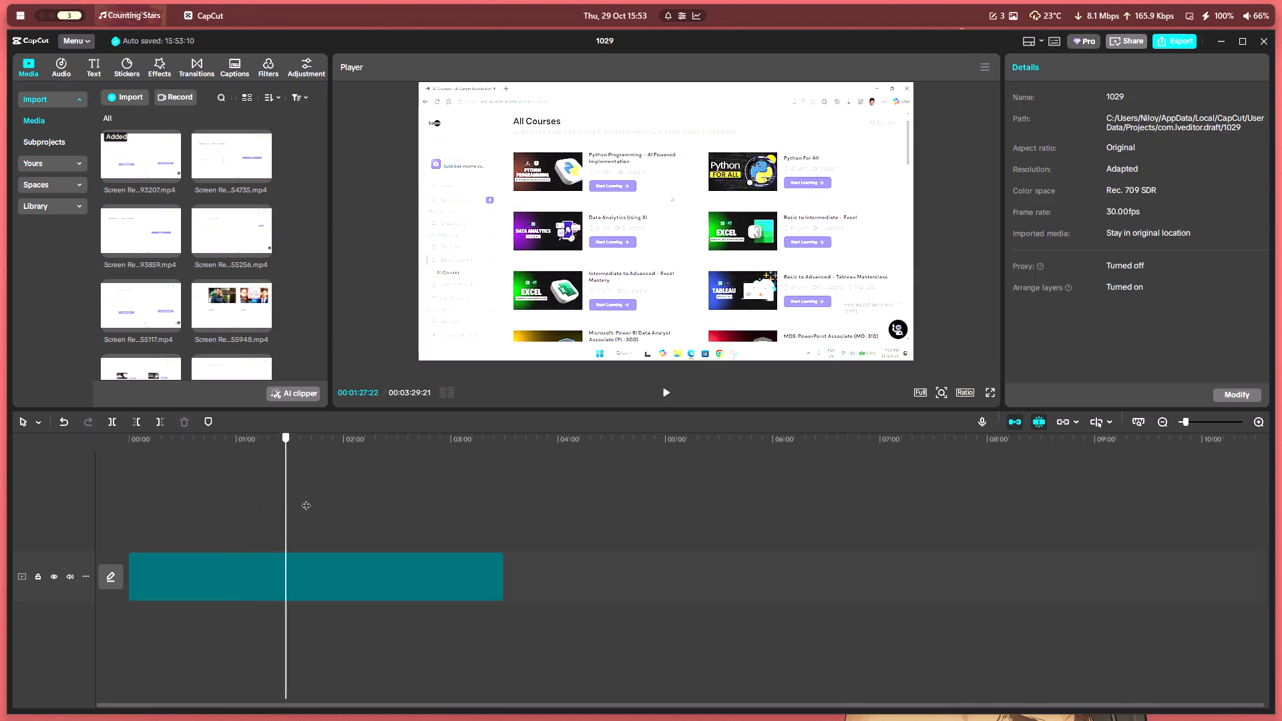
{"action": "left_click_drag", "start_coordinate": [306, 499], "coordinate": [119, 516]}
{"action": "key", "text": "space"}
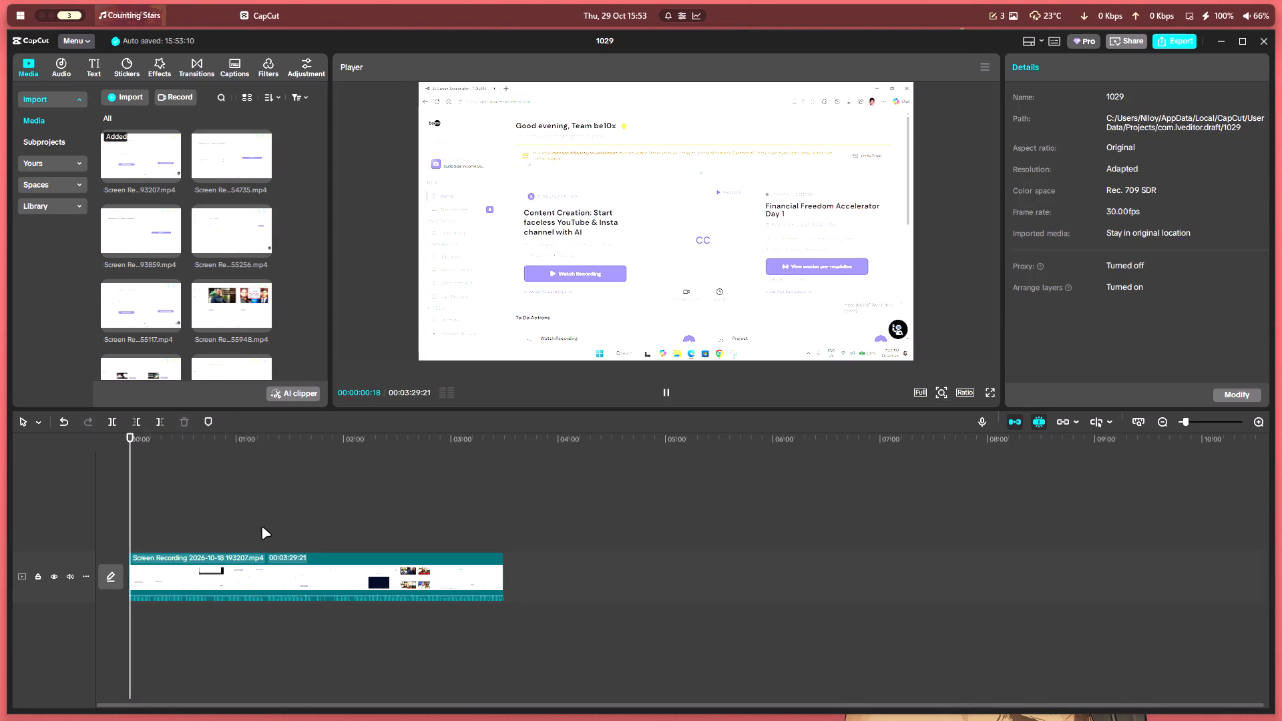
{"action": "scroll", "coordinate": [777, 336], "scroll_direction": "up", "scroll_amount": 5, "text": "ctrl"}
{"action": "scroll", "coordinate": [785, 329], "scroll_direction": "down", "scroll_amount": 4}
{"action": "scroll", "coordinate": [804, 316], "scroll_direction": "down", "scroll_amount": 6, "text": "alt"}
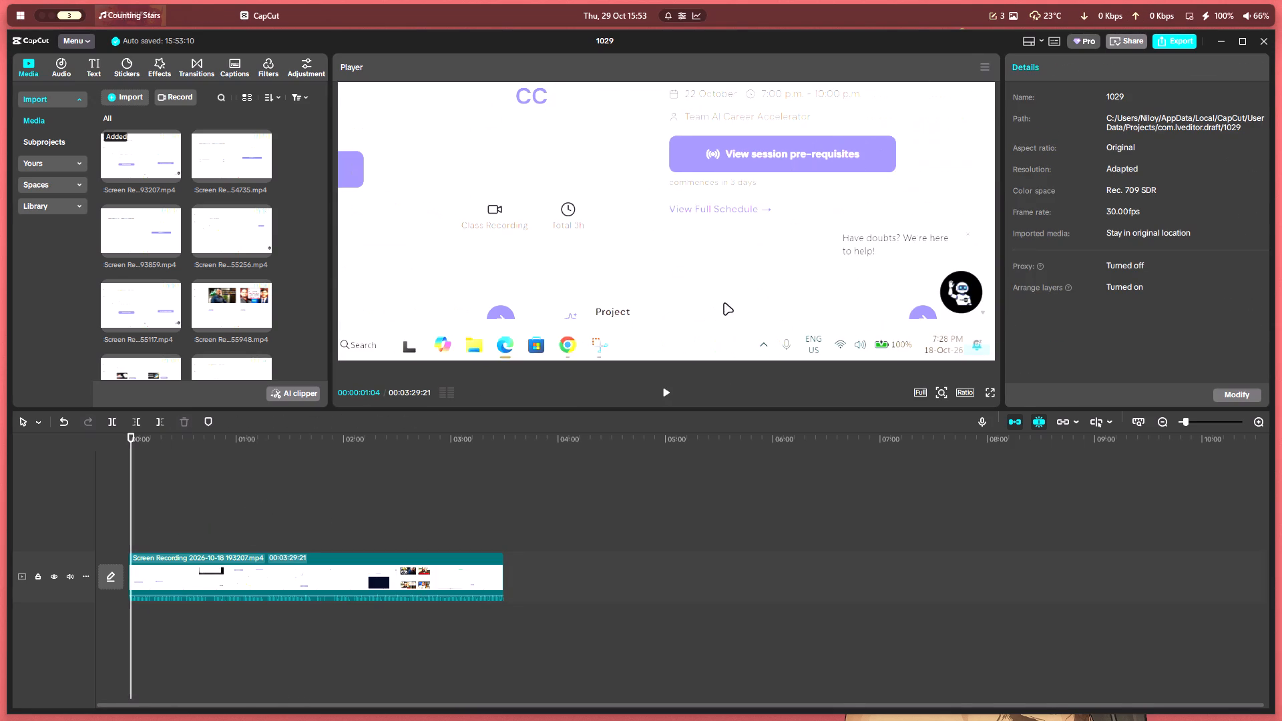
{"action": "scroll", "coordinate": [666, 293], "scroll_direction": "down", "scroll_amount": 8, "text": "ctrl"}
{"action": "scroll", "coordinate": [658, 292], "scroll_direction": "up", "scroll_amount": 3, "text": "ctrl"}
{"action": "key", "text": "space"}
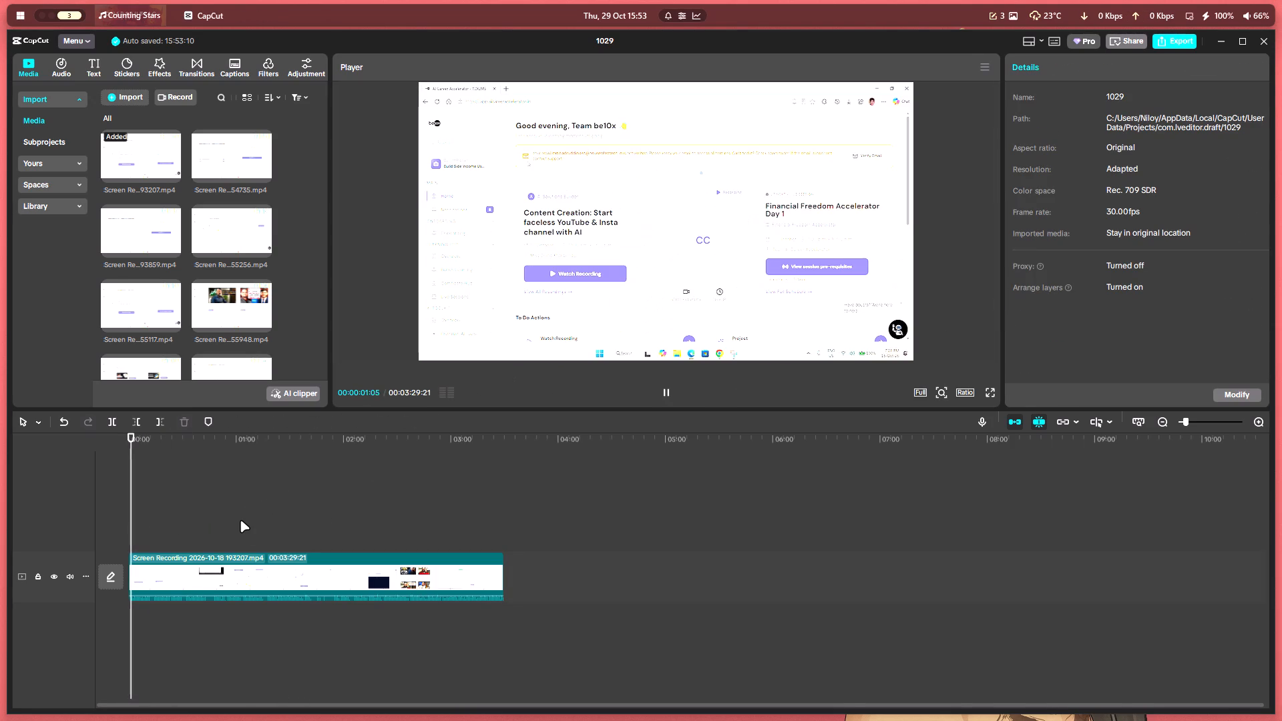
{"action": "scroll", "coordinate": [240, 520], "scroll_direction": "up", "scroll_amount": 18, "text": "ctrl"}
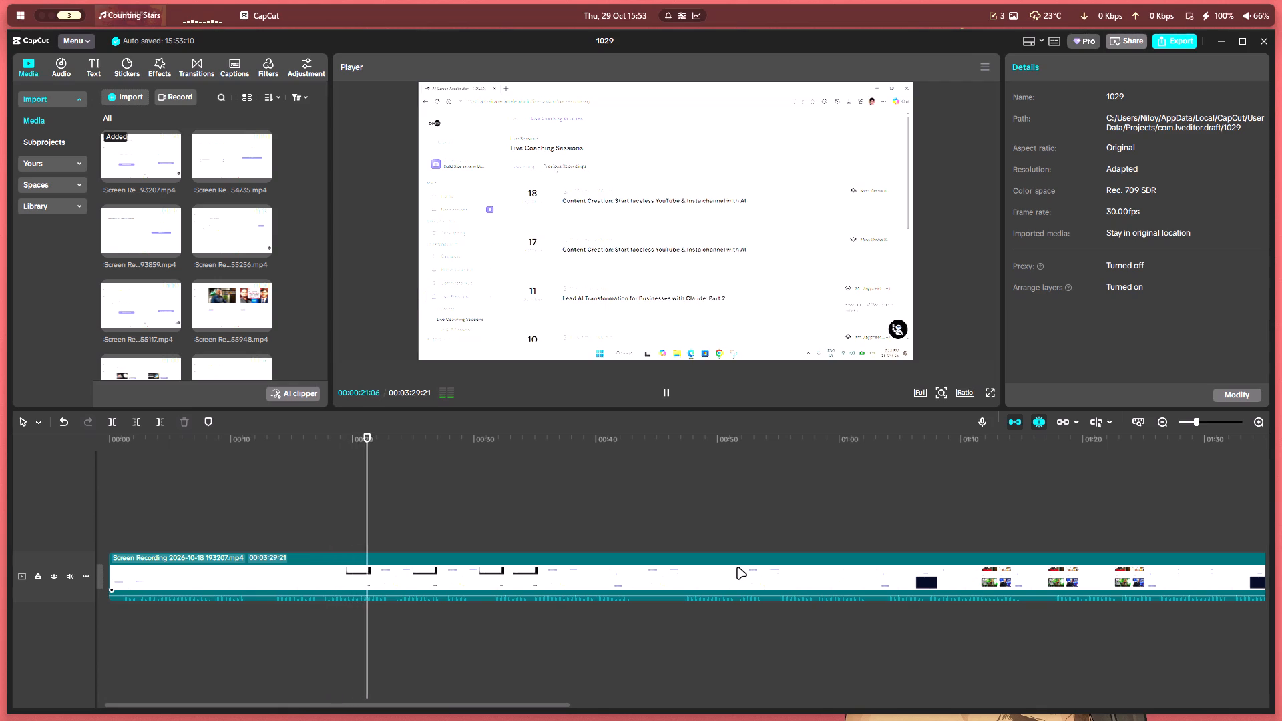
{"action": "scroll", "coordinate": [737, 567], "scroll_direction": "down", "scroll_amount": 2}
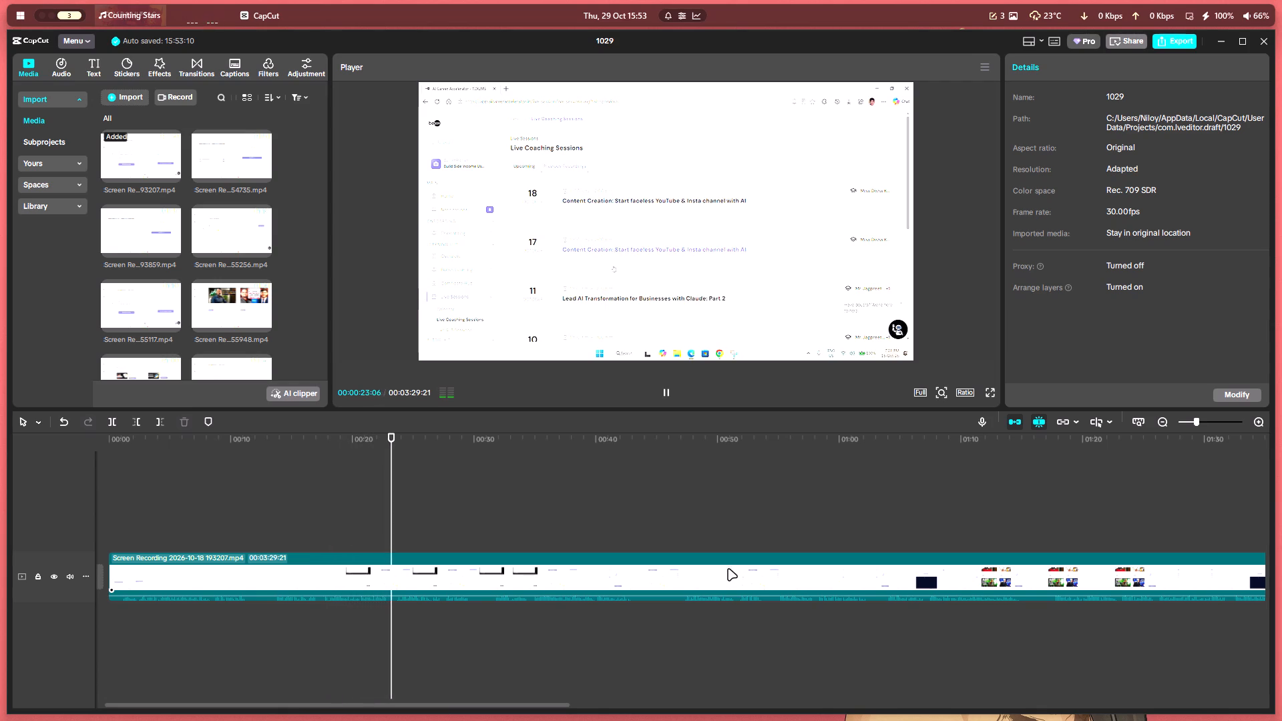
{"action": "scroll", "coordinate": [728, 568], "scroll_direction": "down", "scroll_amount": 1}
{"action": "scroll", "coordinate": [556, 560], "scroll_direction": "down", "scroll_amount": 3}
{"action": "key", "text": "space"}
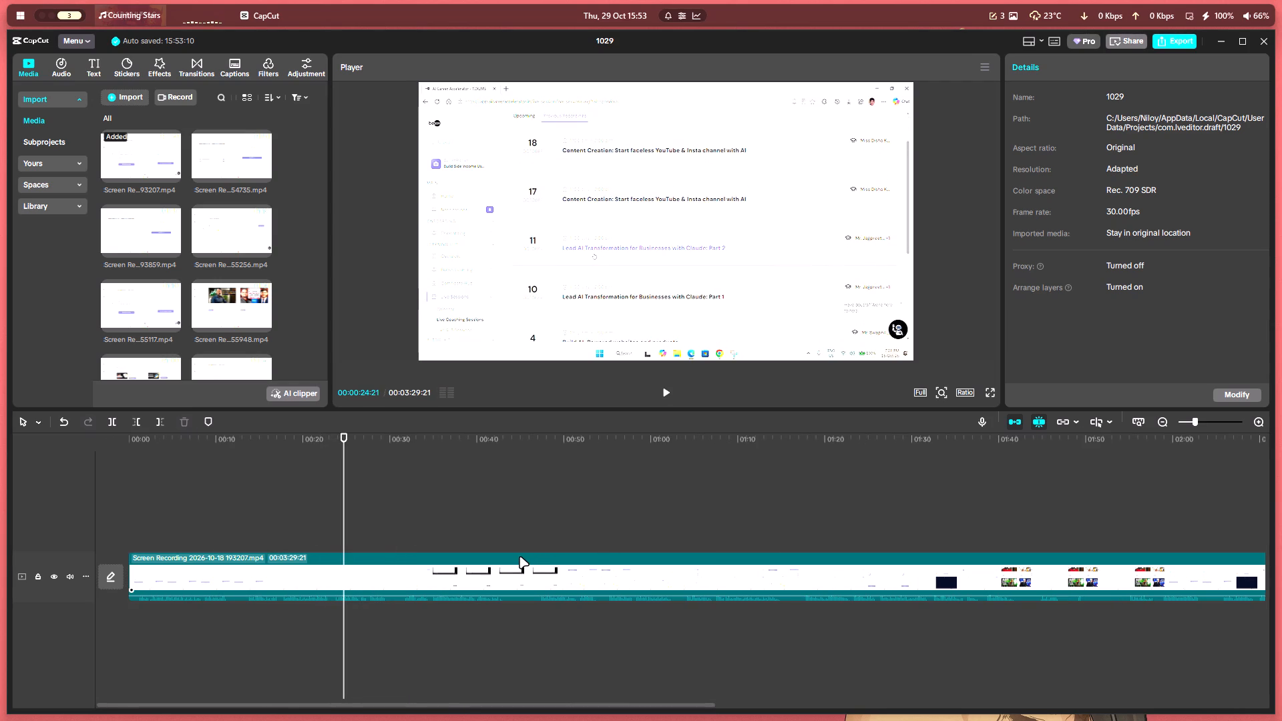
{"action": "key", "text": "space"}
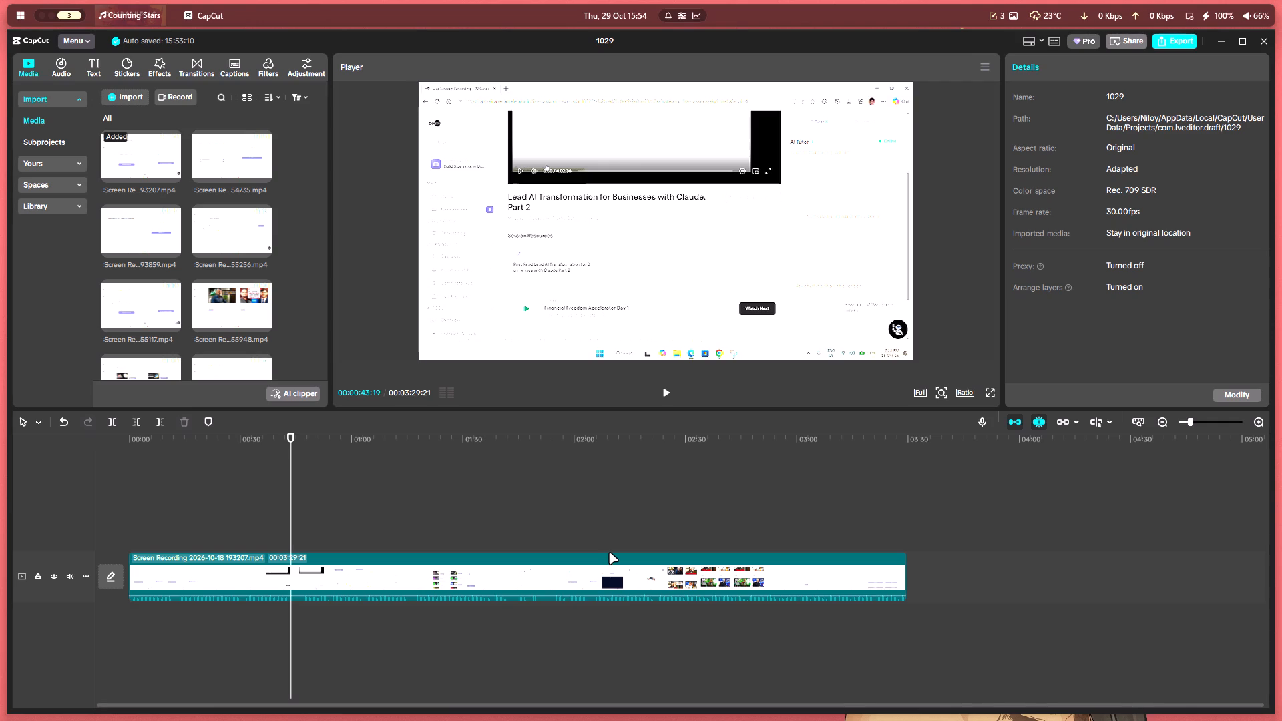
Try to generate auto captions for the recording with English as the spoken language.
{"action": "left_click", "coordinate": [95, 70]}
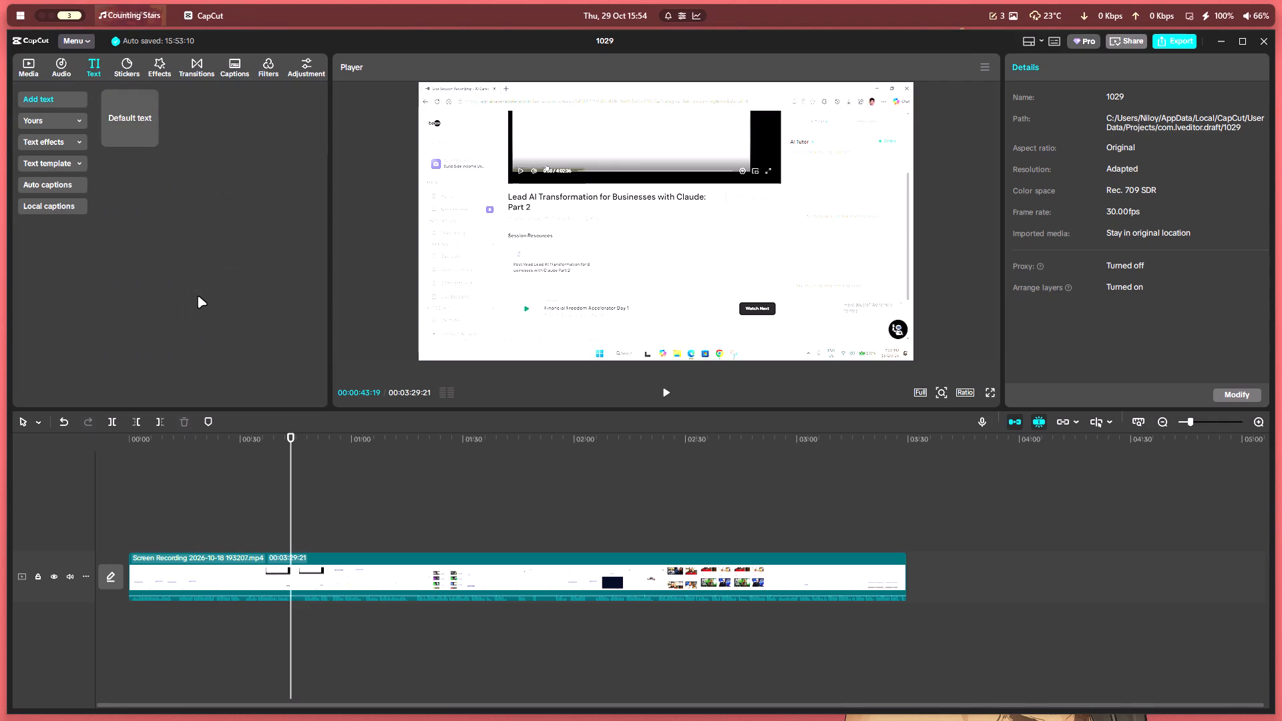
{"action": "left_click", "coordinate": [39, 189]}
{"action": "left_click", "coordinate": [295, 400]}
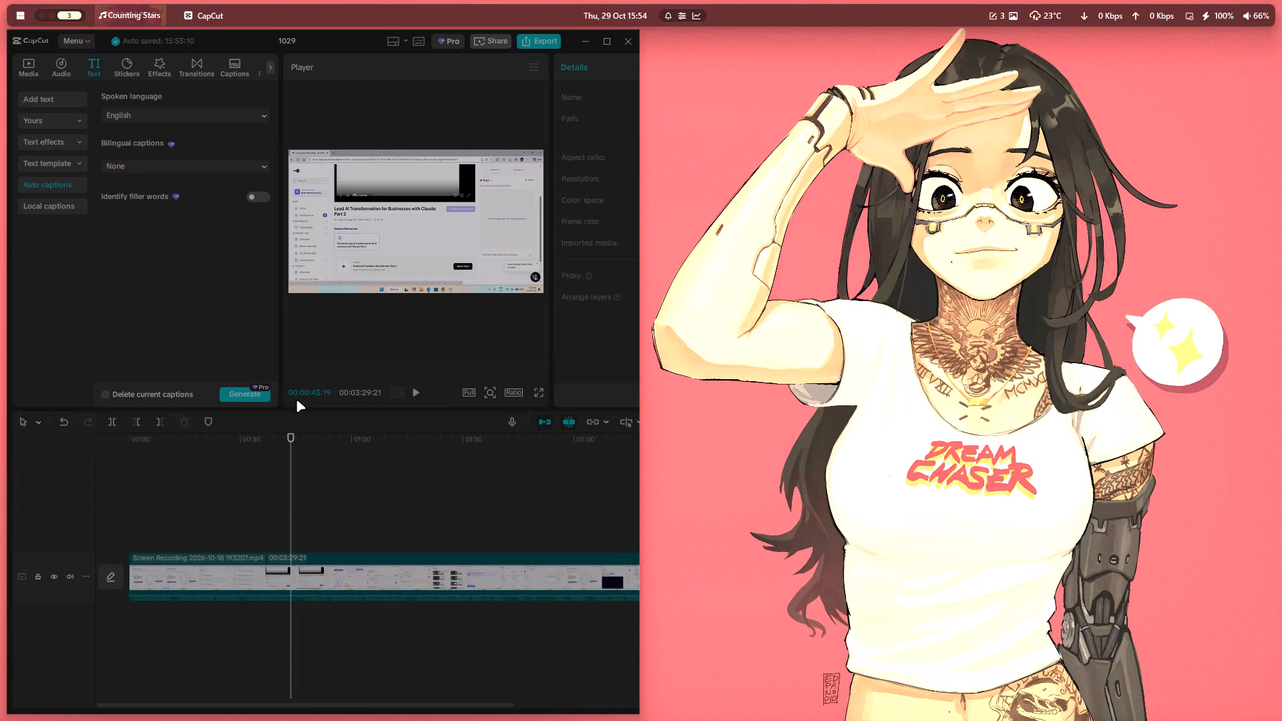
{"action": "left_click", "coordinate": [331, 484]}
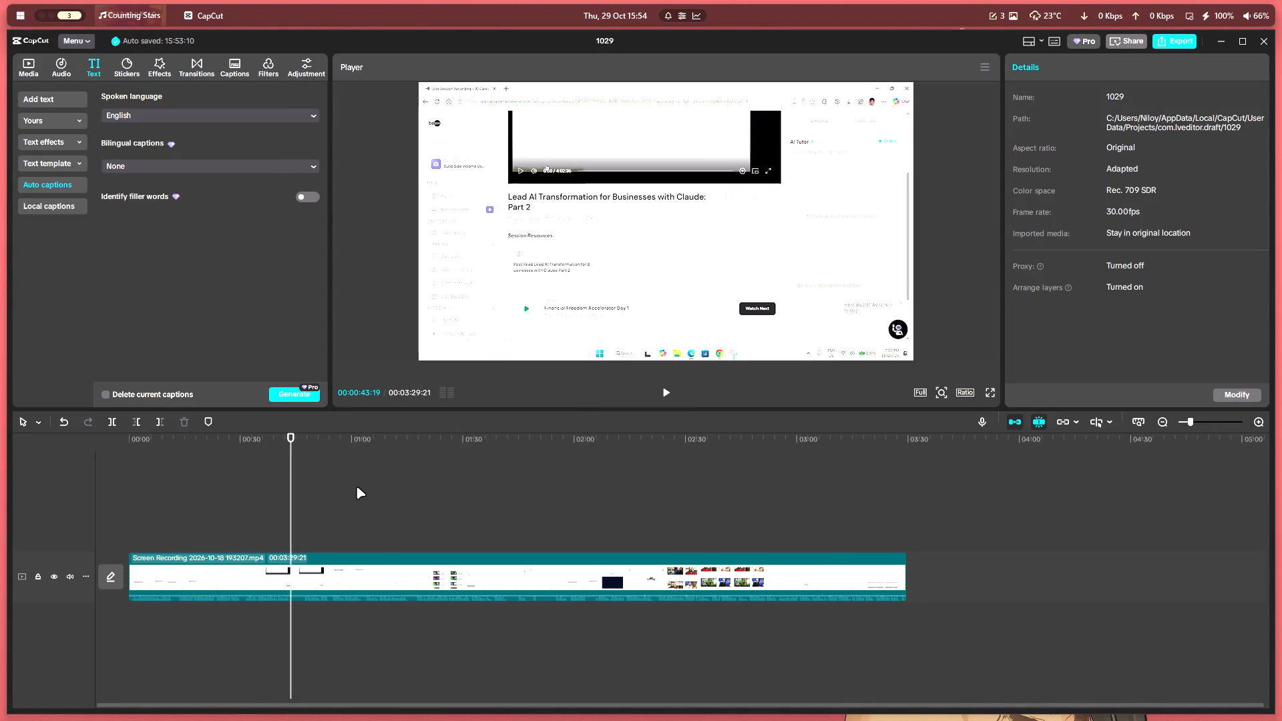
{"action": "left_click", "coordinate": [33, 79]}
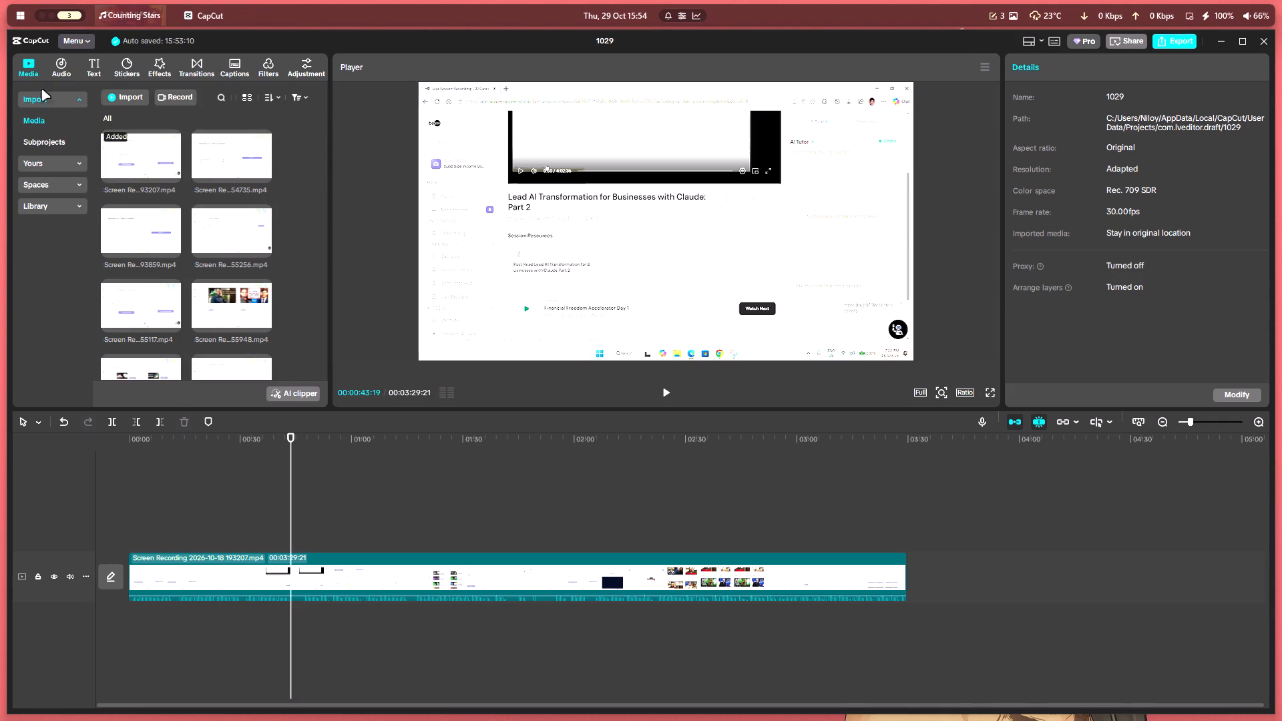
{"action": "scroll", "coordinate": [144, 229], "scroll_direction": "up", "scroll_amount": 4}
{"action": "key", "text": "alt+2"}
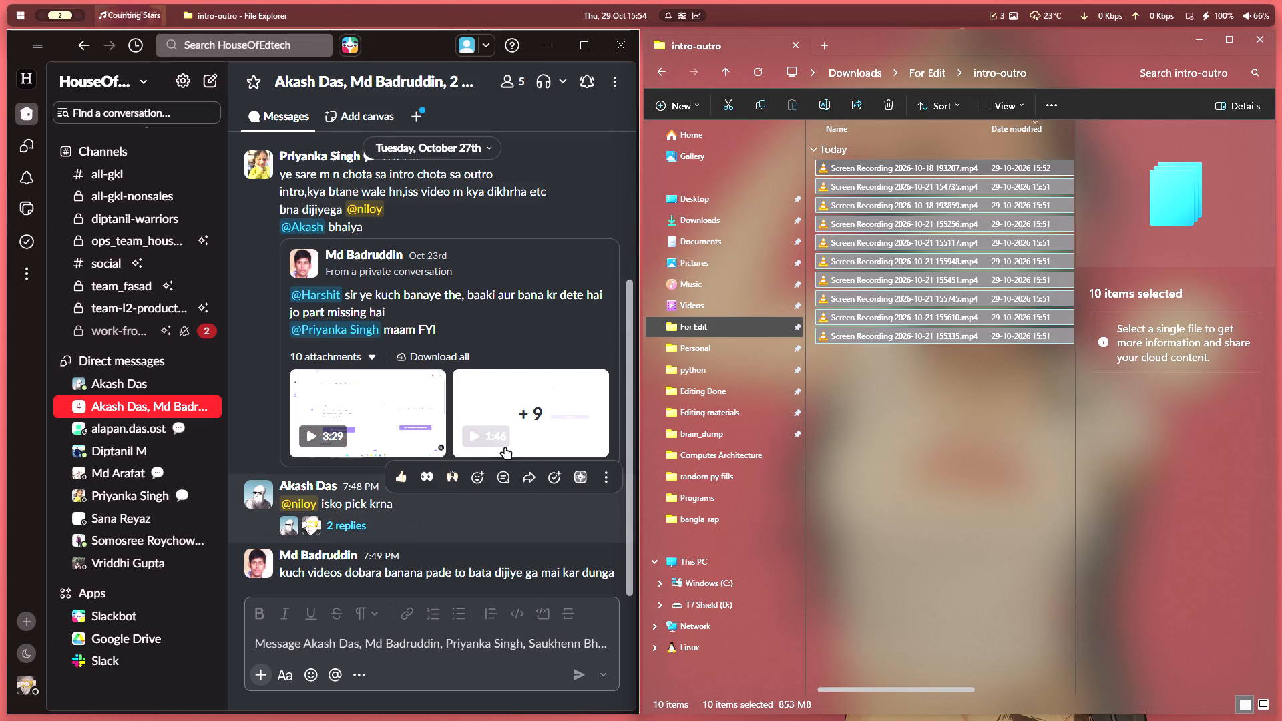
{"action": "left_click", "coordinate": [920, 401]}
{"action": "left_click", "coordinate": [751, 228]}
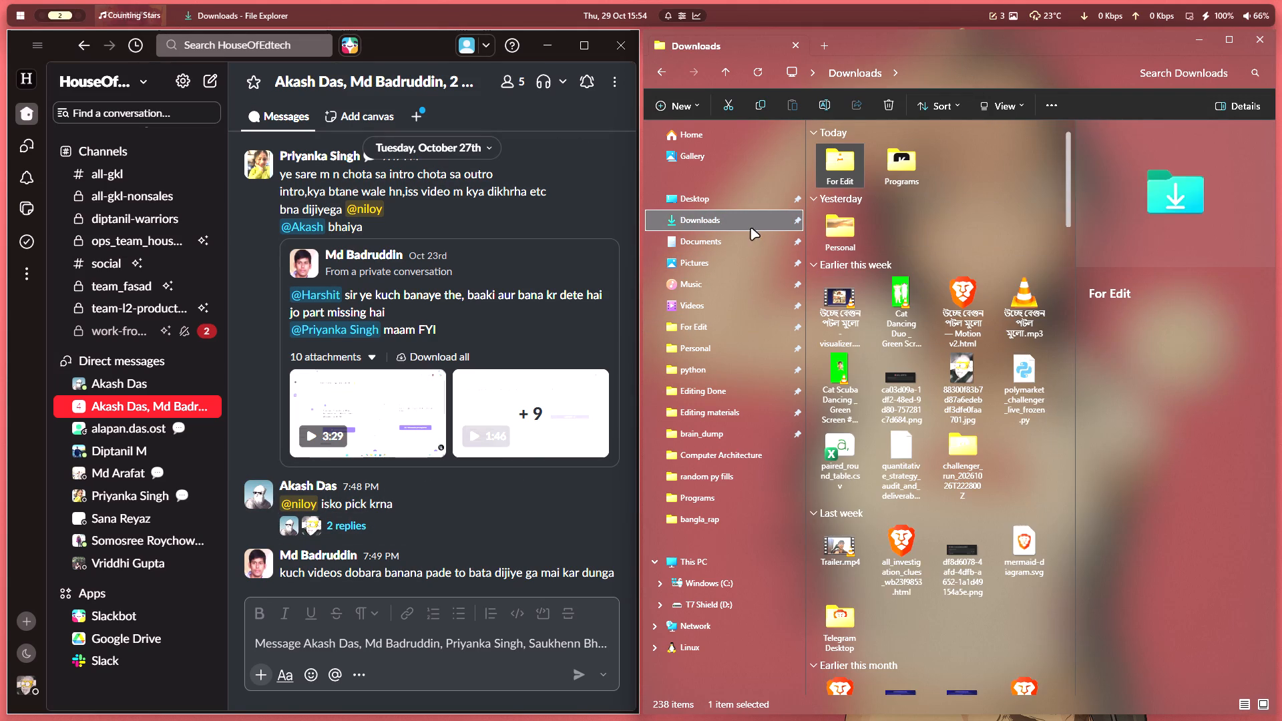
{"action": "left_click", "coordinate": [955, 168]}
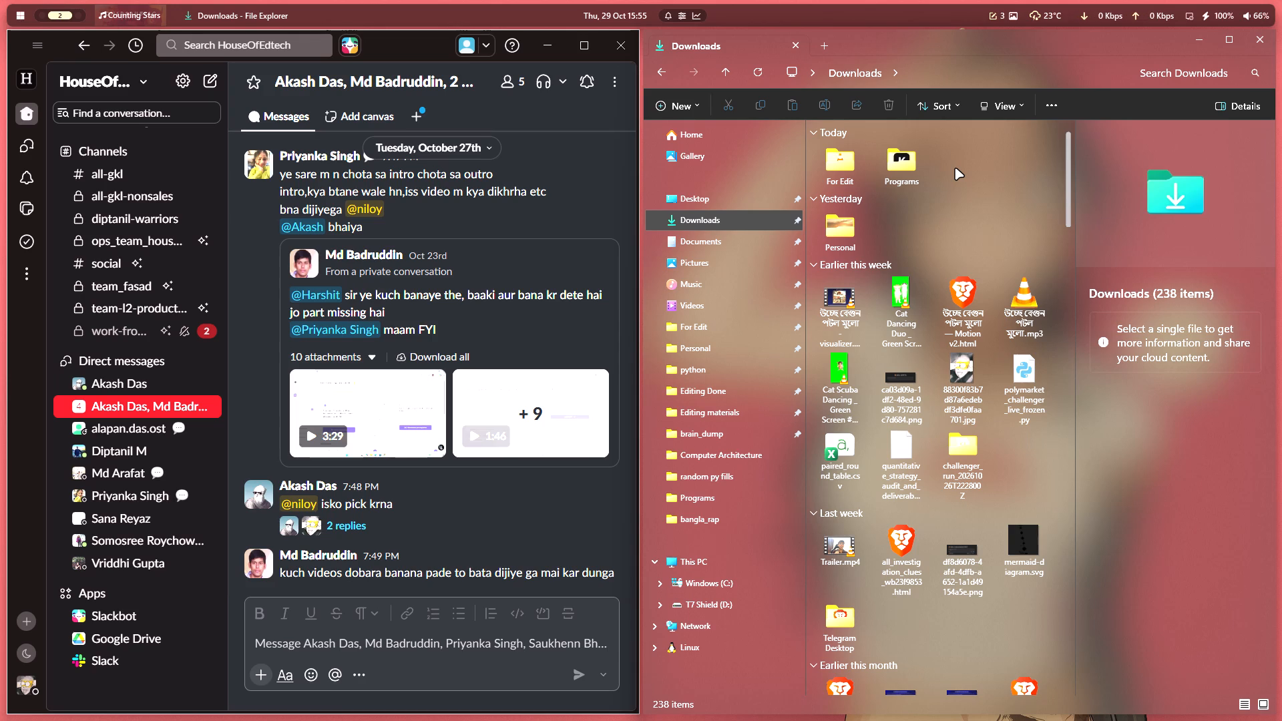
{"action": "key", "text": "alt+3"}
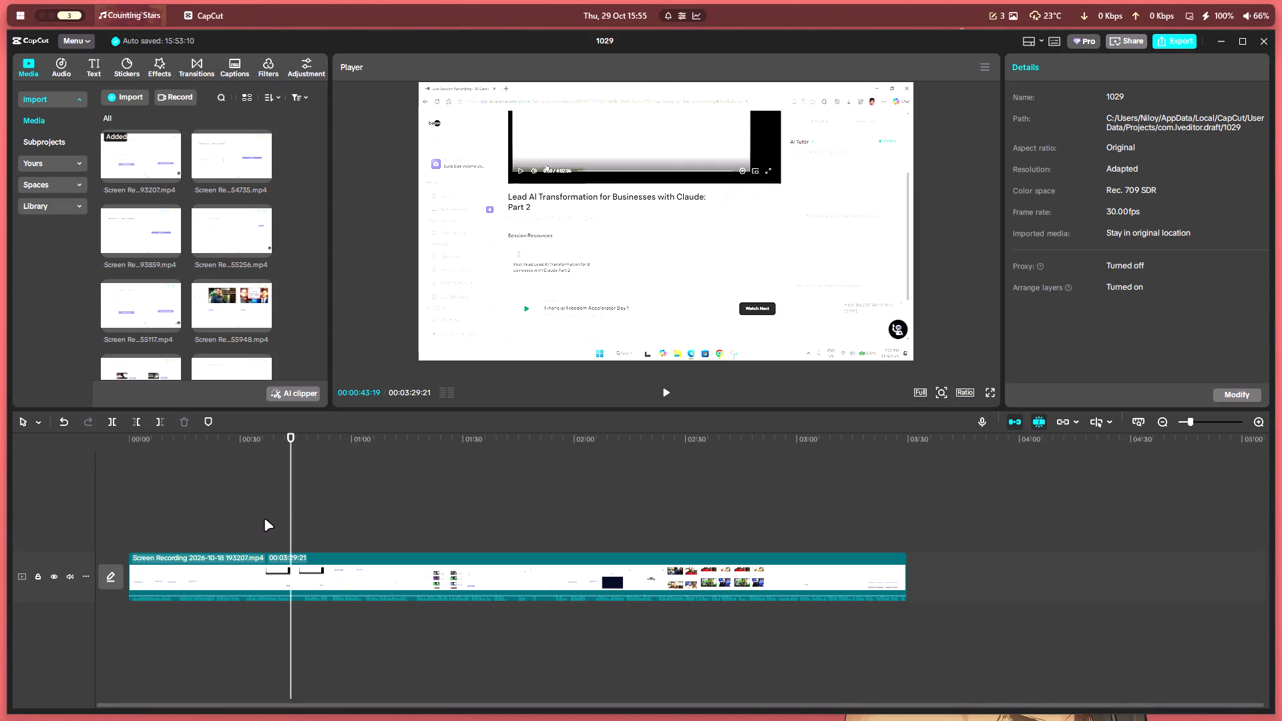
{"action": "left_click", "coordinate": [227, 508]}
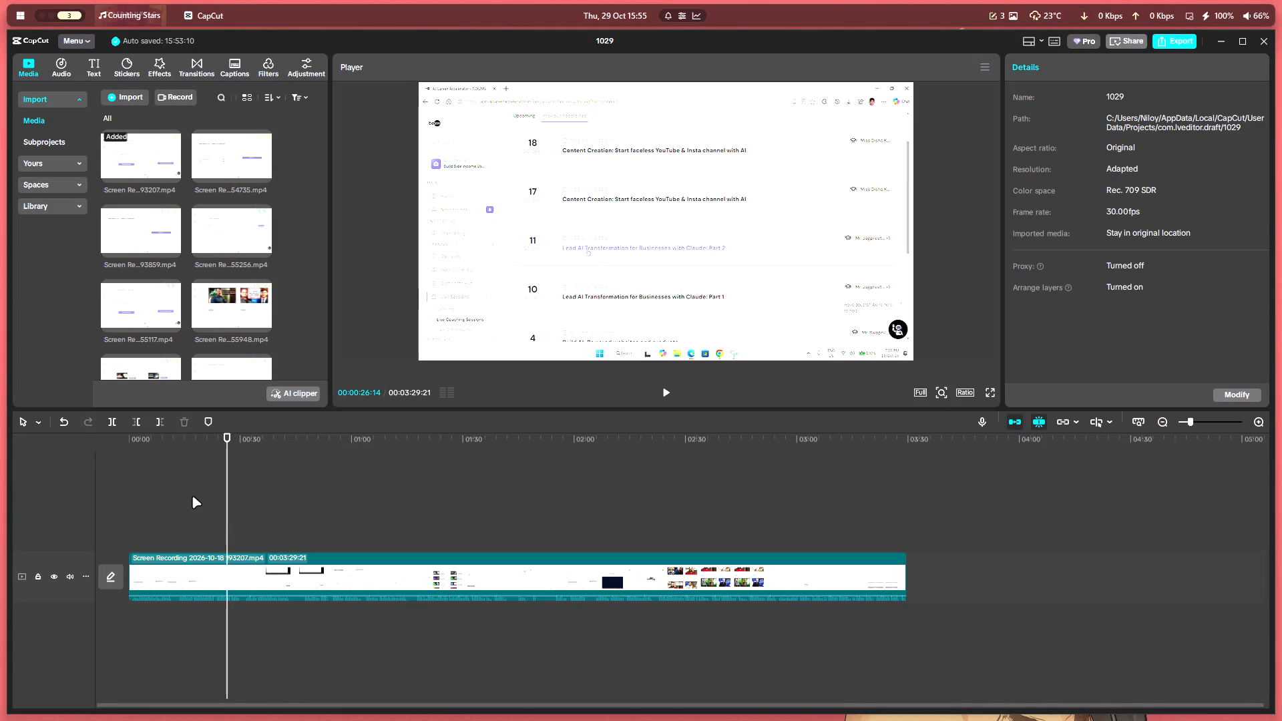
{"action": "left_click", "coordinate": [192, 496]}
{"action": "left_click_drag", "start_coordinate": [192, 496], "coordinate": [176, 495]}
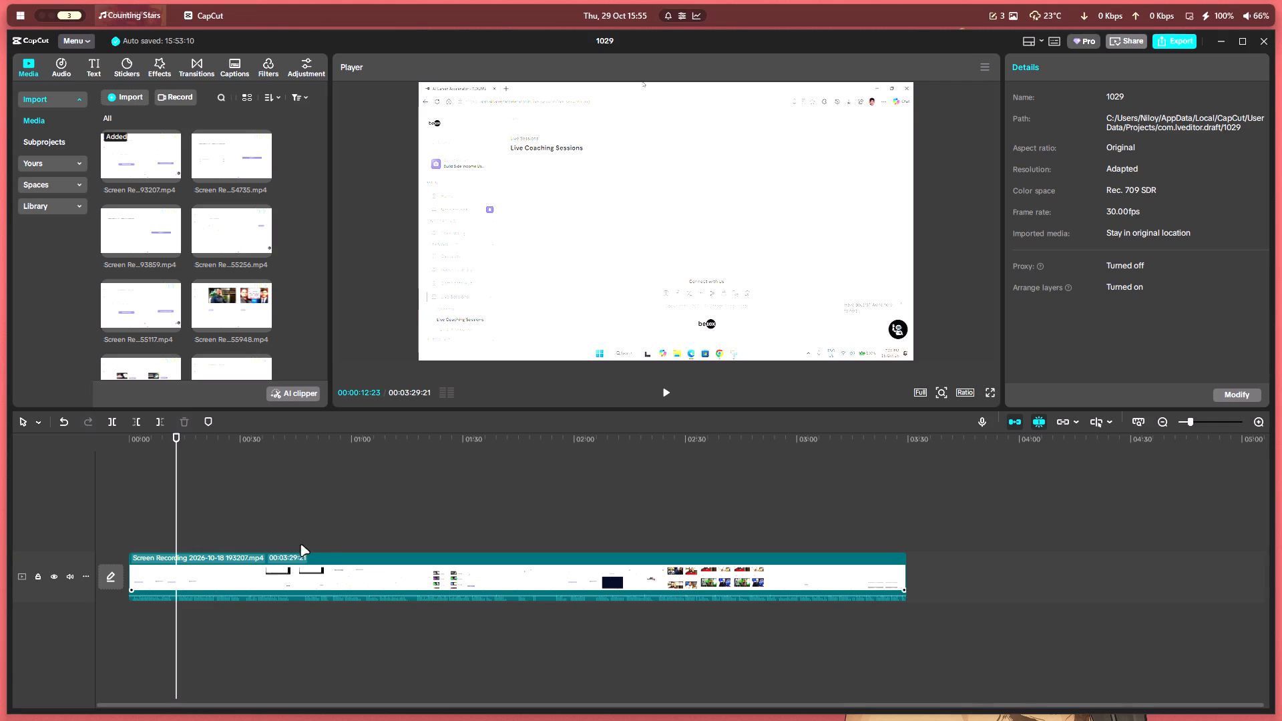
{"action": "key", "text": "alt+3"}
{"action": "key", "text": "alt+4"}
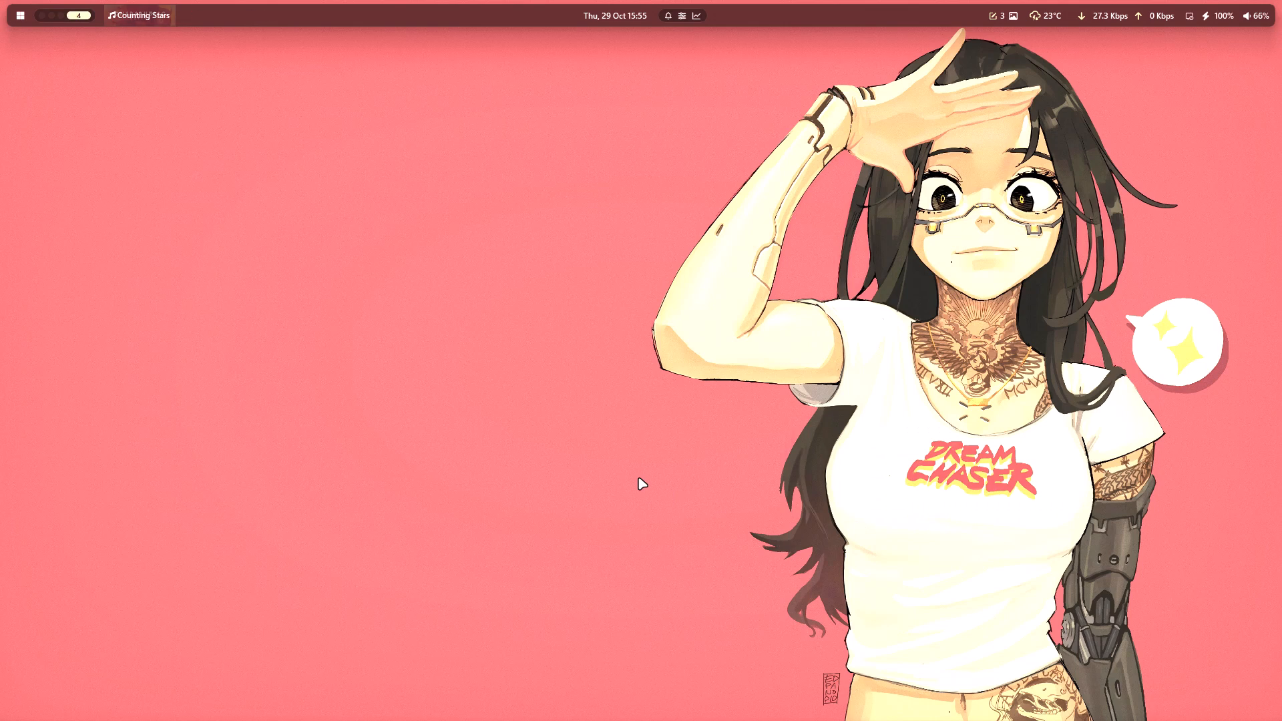
In File Explorer, open a terminal in the Voxcribe folder under Personal > python and move the Explorer window to workspace 4.
{"action": "key", "text": "alt+2"}
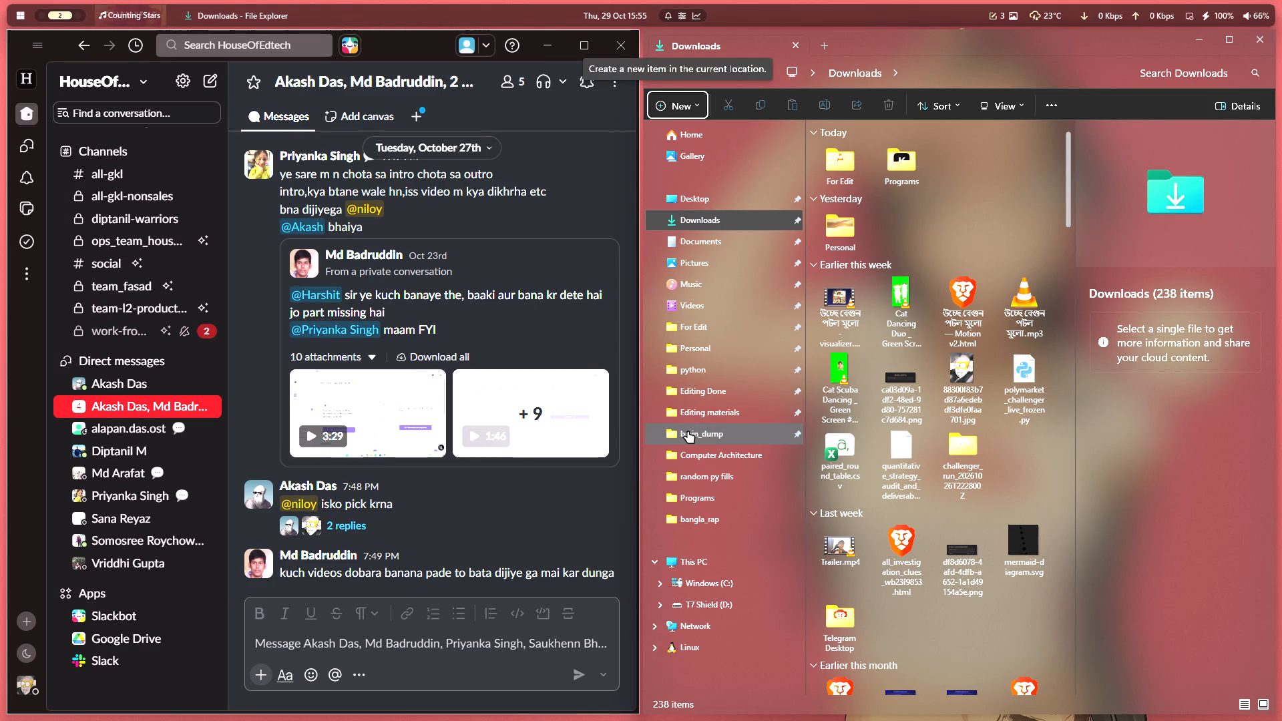
{"action": "left_click", "coordinate": [688, 431]}
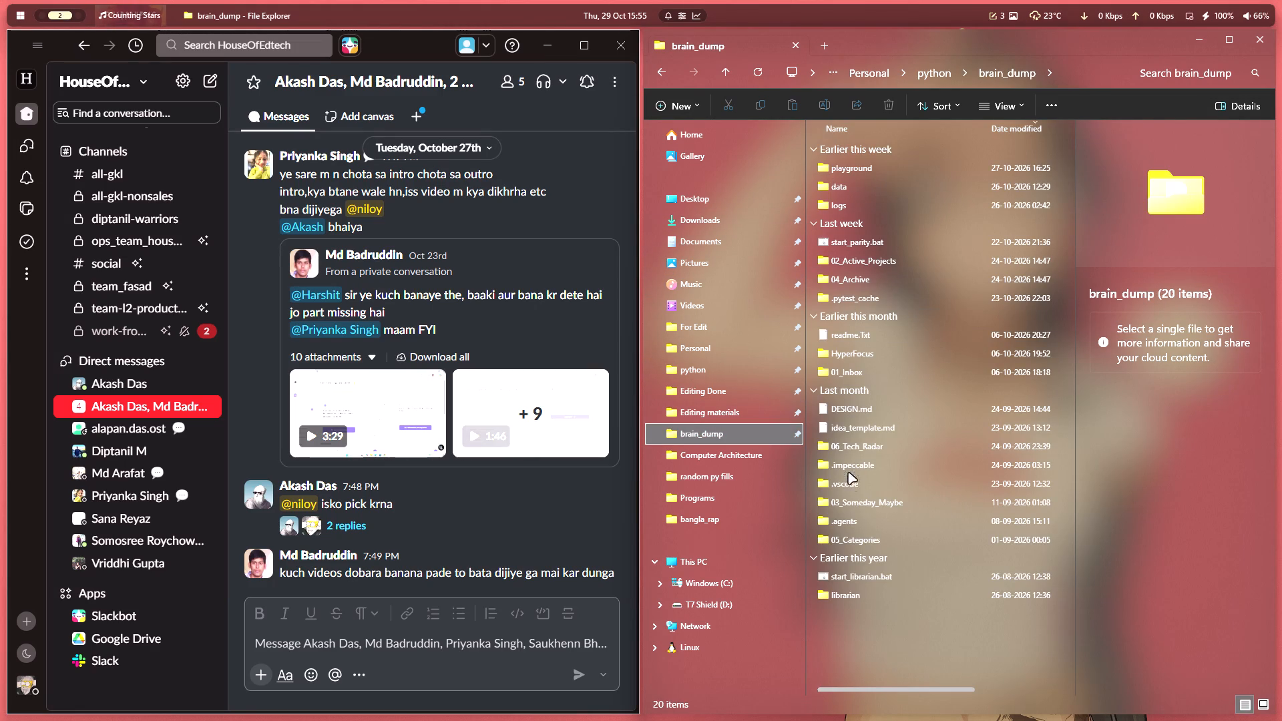
{"action": "left_click", "coordinate": [935, 75]}
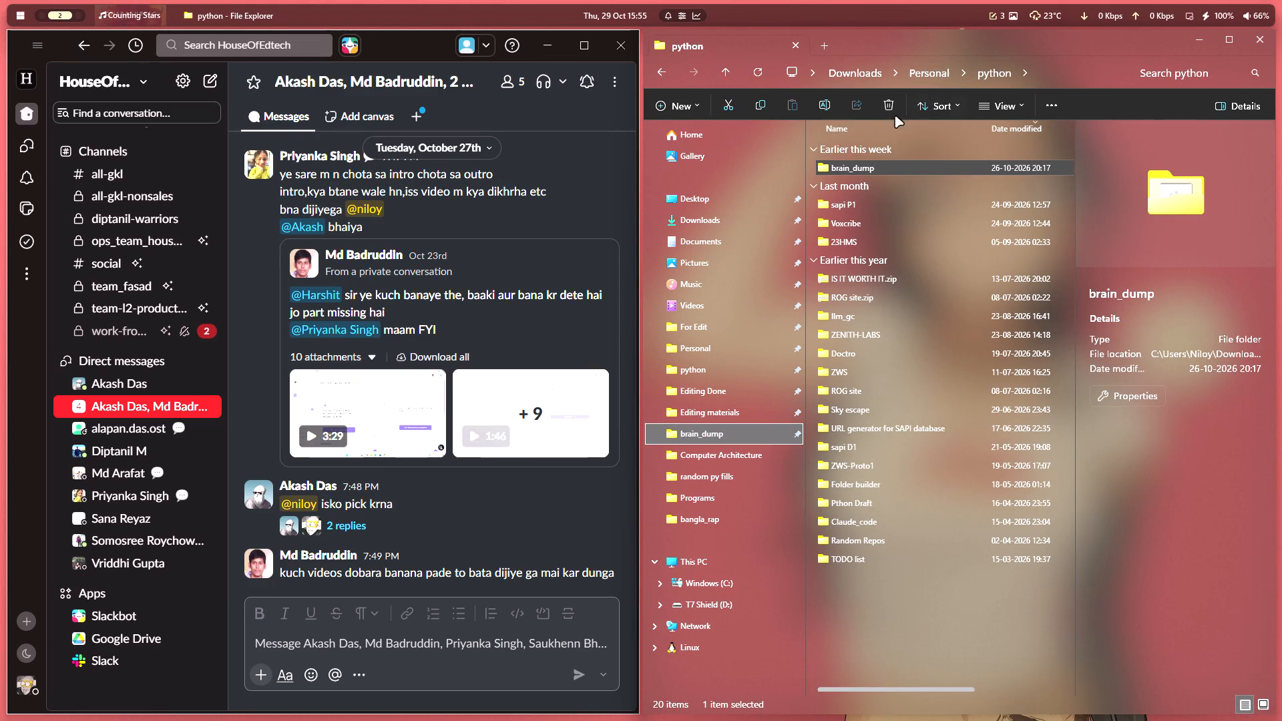
{"action": "double_click", "coordinate": [853, 225]}
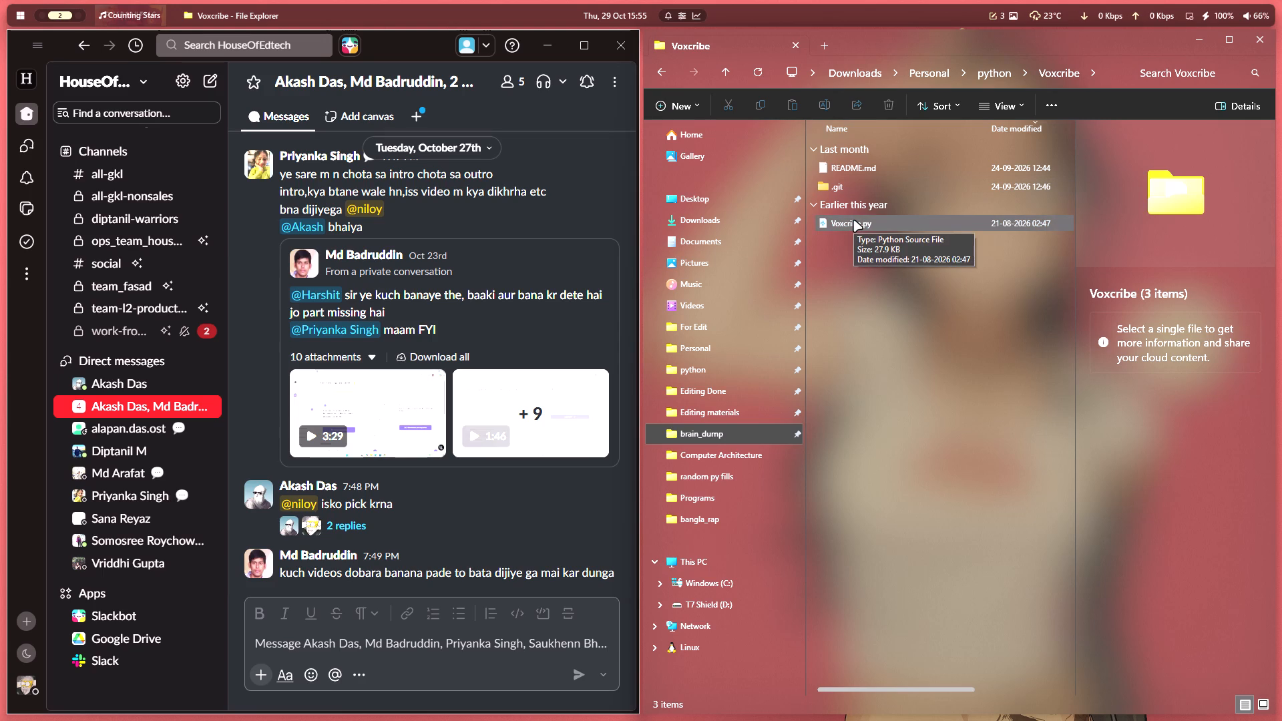
{"action": "right_click", "coordinate": [863, 364]}
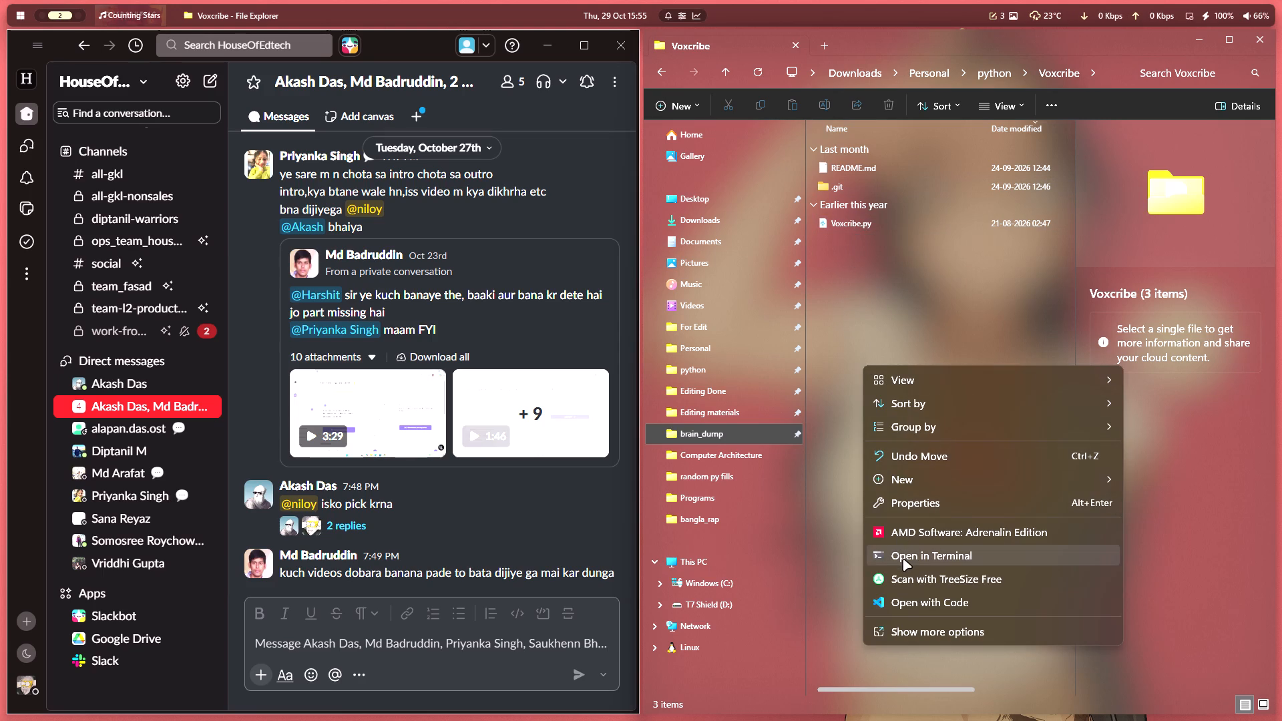
{"action": "left_click", "coordinate": [903, 559]}
{"action": "key", "text": "alt+shift+4"}
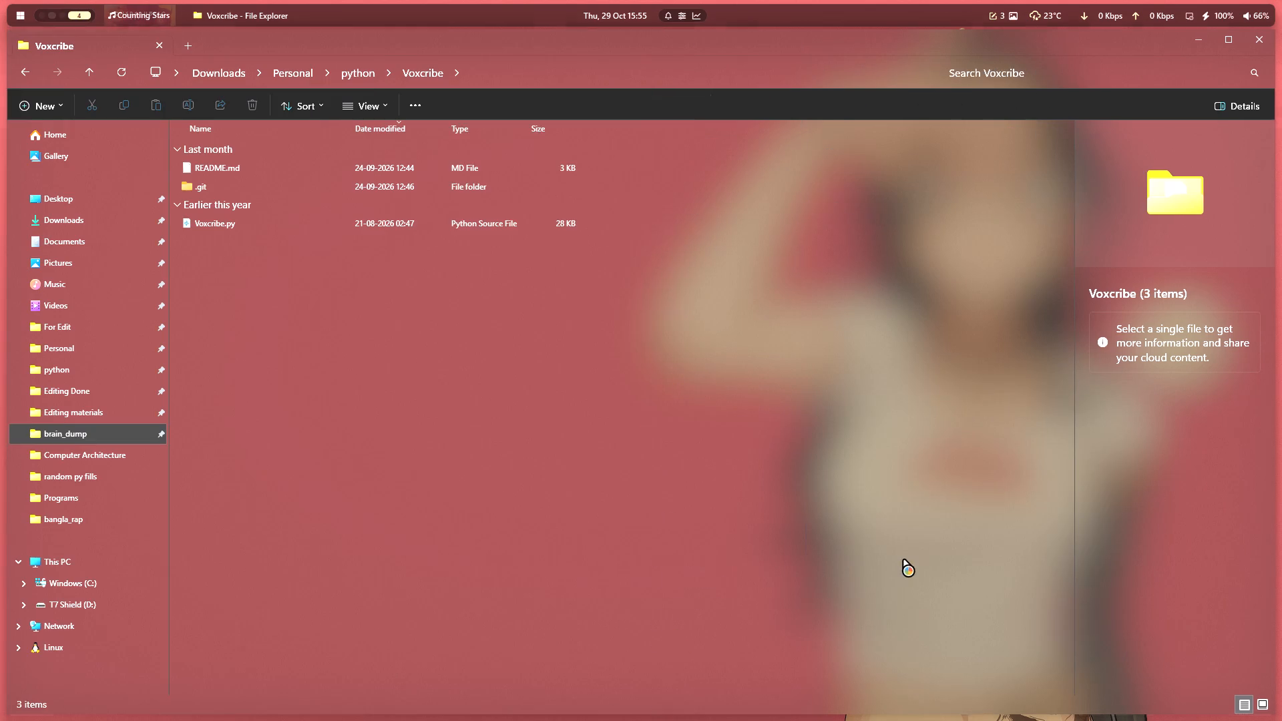
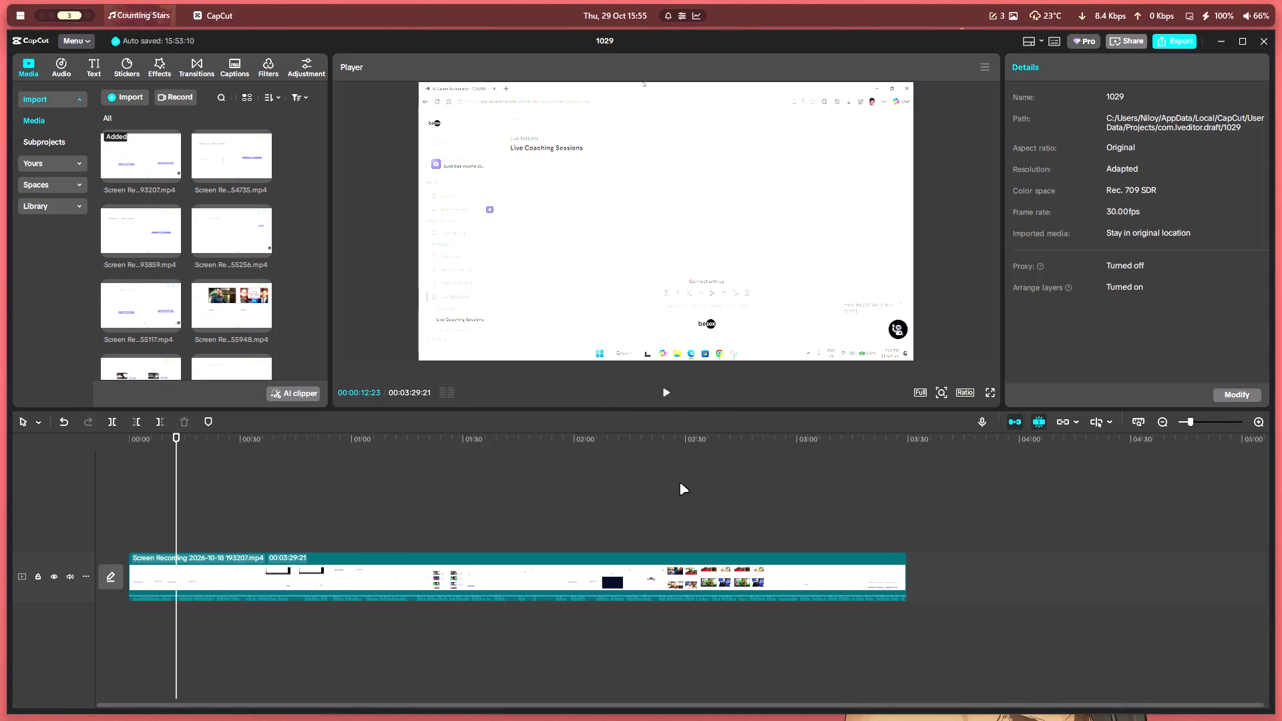
Insert the path of Voxcribe.py from the Voxcribe folder in File Explorer into the PowerShell prompt on workspace 4.
{"action": "key", "text": "alt+2"}
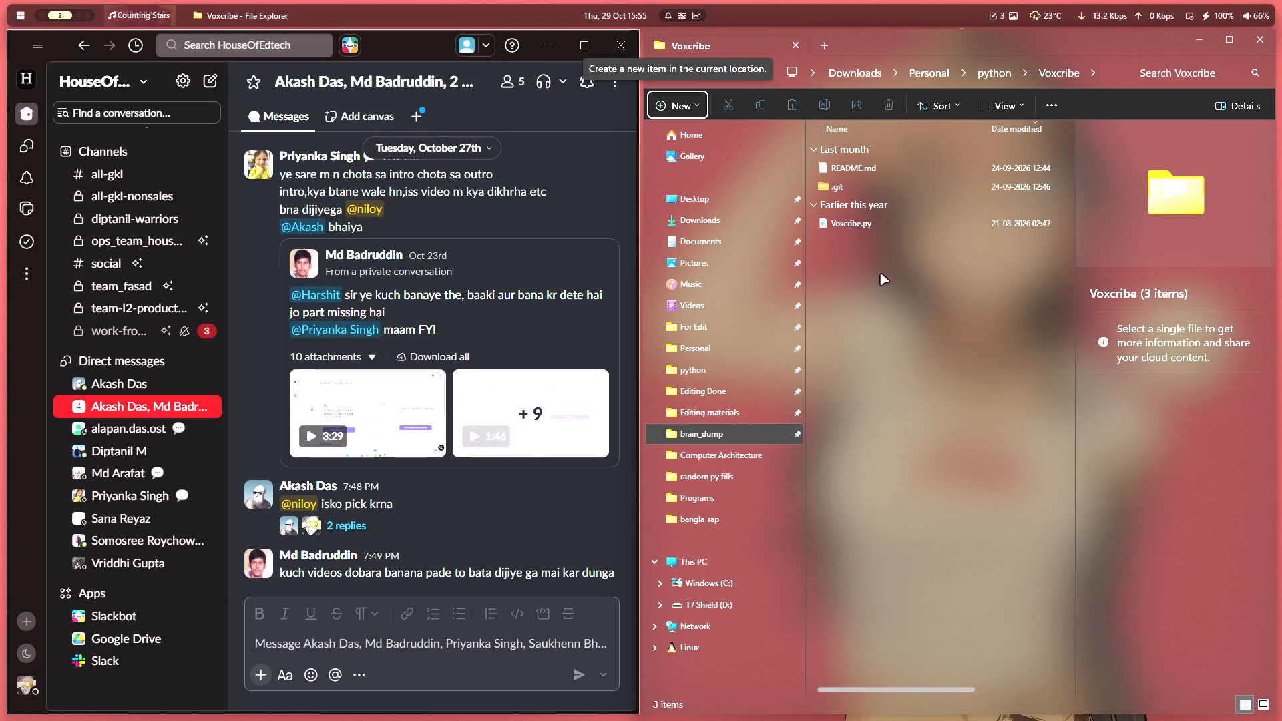
{"action": "left_click", "coordinate": [876, 232]}
{"action": "left_click", "coordinate": [876, 222]}
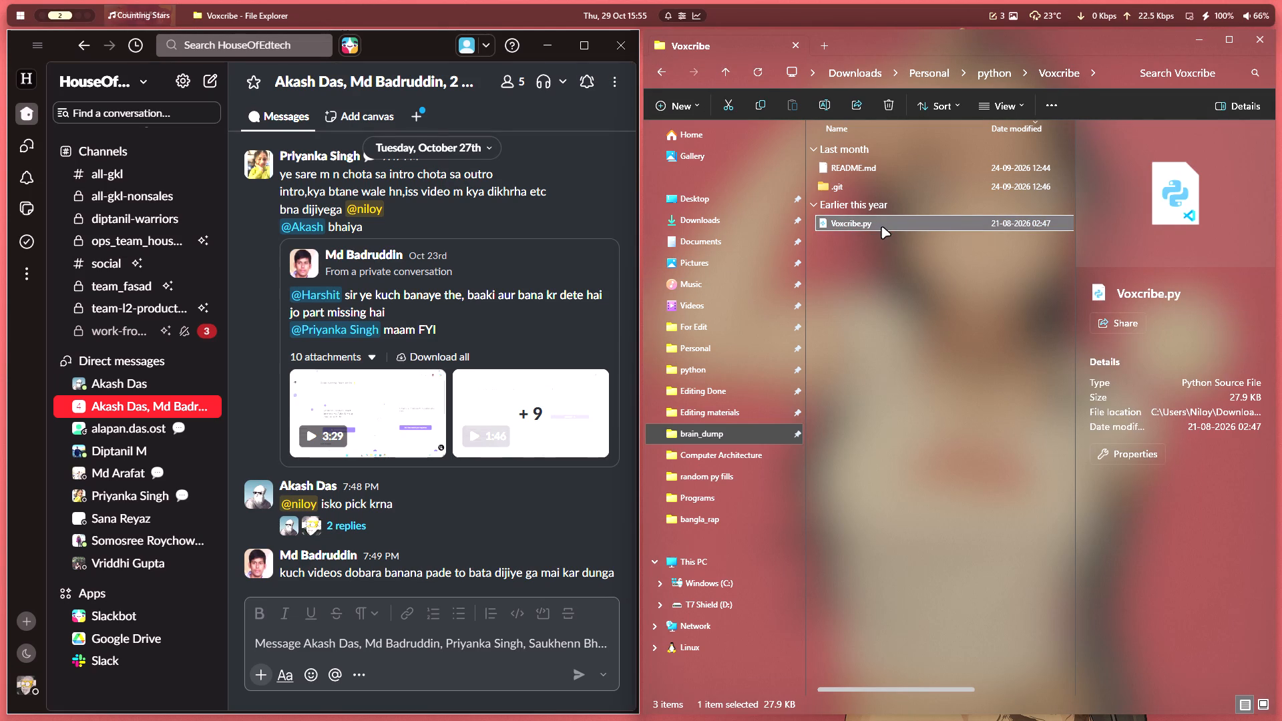
{"action": "left_click_drag", "start_coordinate": [881, 221], "coordinate": [759, 479]}
{"action": "key", "text": "alt+4"}
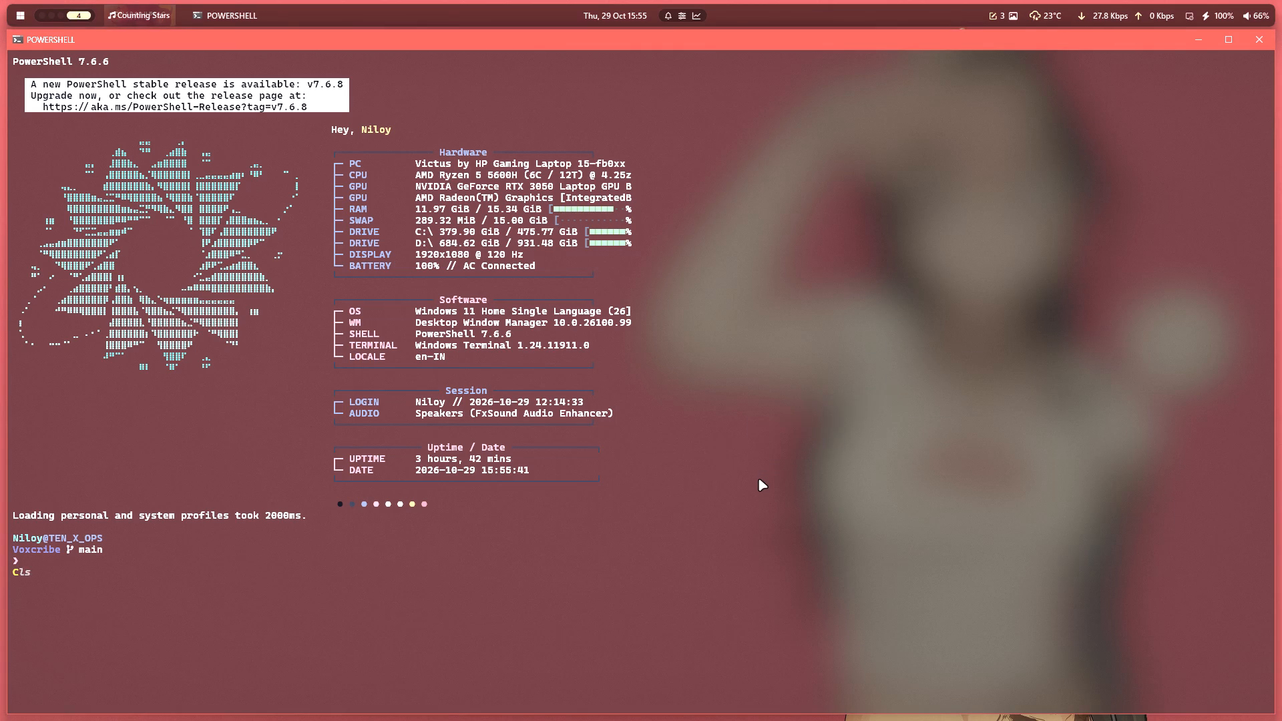
Put python in front of the Voxcribe.py path at the PowerShell prompt and run the script.
{"action": "key", "text": "Left"}
{"action": "key", "text": "Left"}
{"action": "key", "text": "Left"}
{"action": "key", "text": "Left"}
{"action": "key", "text": "Left"}
{"action": "key", "text": "Left"}
{"action": "key", "text": "Left"}
{"action": "key", "text": "Left"}
{"action": "key", "text": "Left"}
{"action": "key", "text": "Left"}
{"action": "key", "text": "Left"}
{"action": "key", "text": "Left"}
{"action": "key", "text": "Left"}
{"action": "key", "text": "Left"}
{"action": "key", "text": "Left"}
{"action": "key", "text": "Left"}
{"action": "key", "text": "Left"}
{"action": "key", "text": "Left"}
{"action": "key", "text": "Left"}
{"action": "key", "text": "Left"}
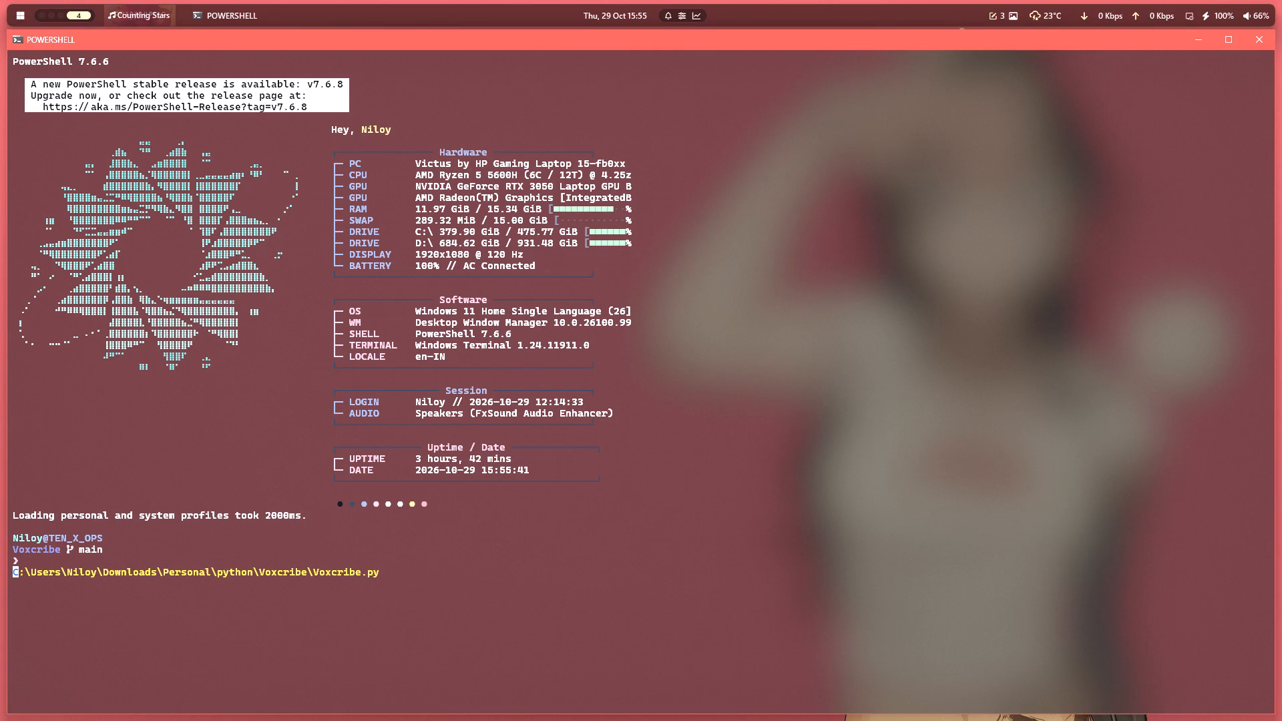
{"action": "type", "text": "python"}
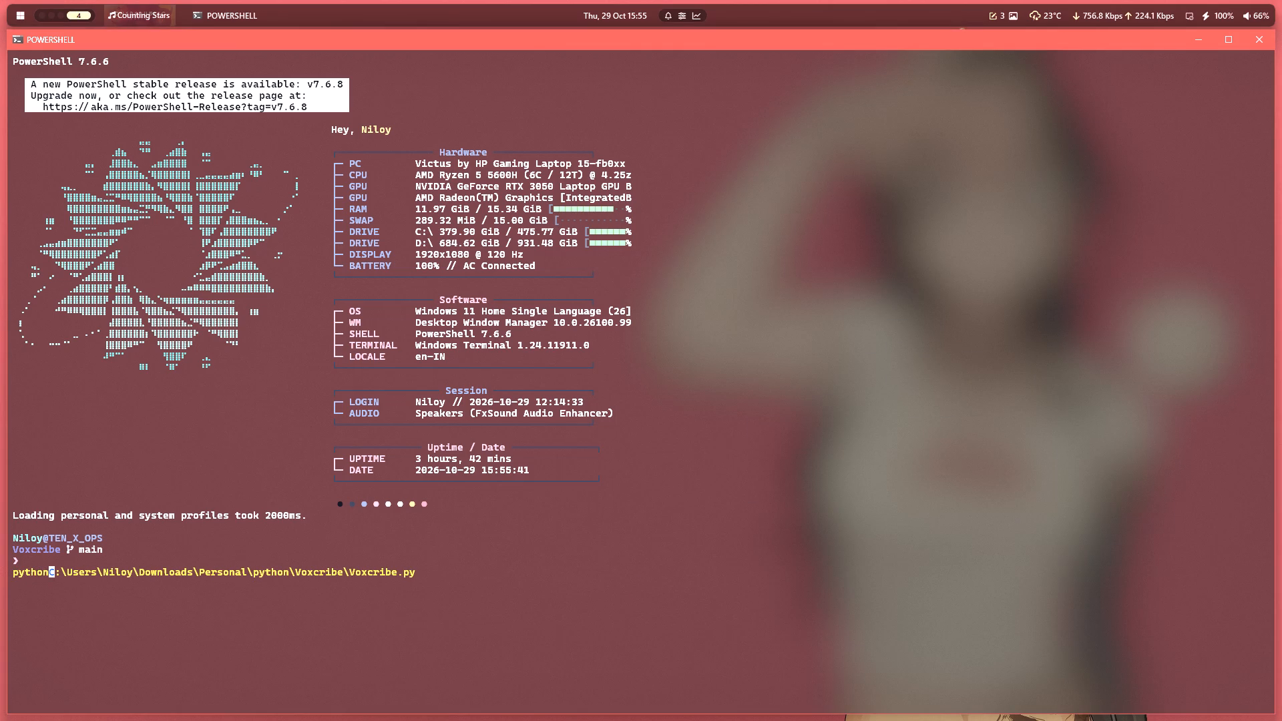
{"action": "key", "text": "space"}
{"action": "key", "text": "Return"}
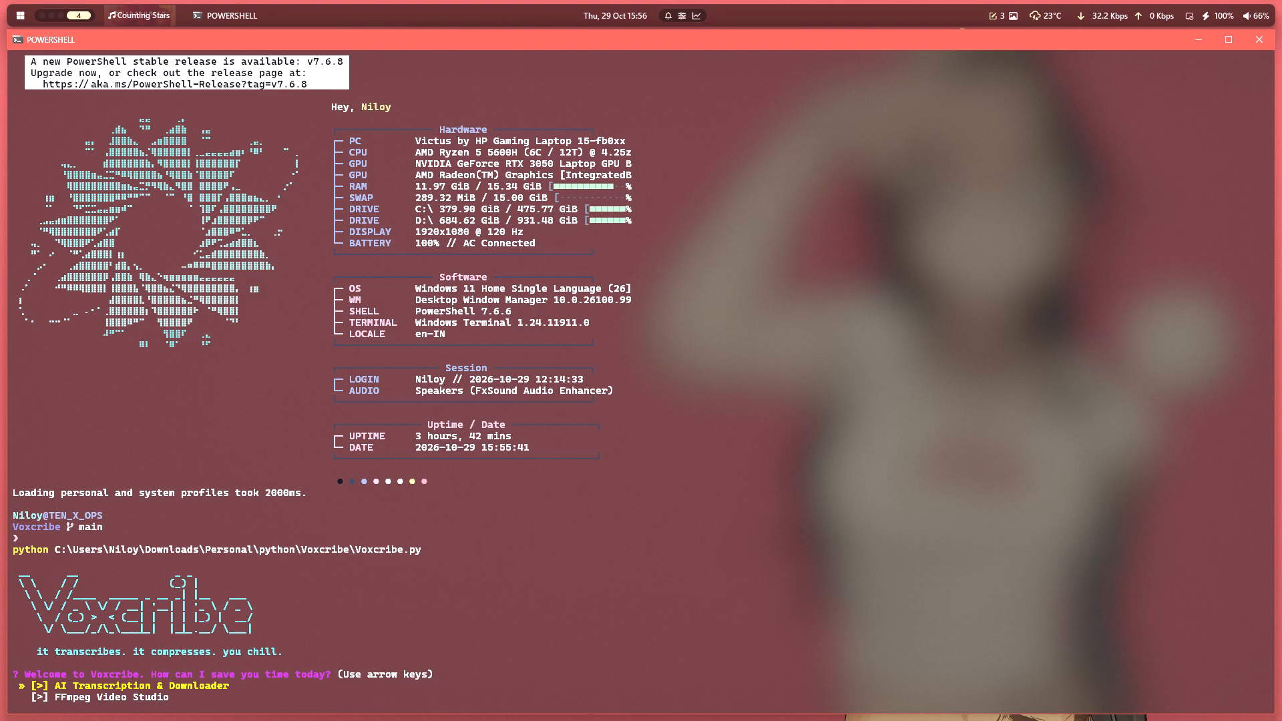
Choose the FFmpeg Video Studio option in Voxcribe.
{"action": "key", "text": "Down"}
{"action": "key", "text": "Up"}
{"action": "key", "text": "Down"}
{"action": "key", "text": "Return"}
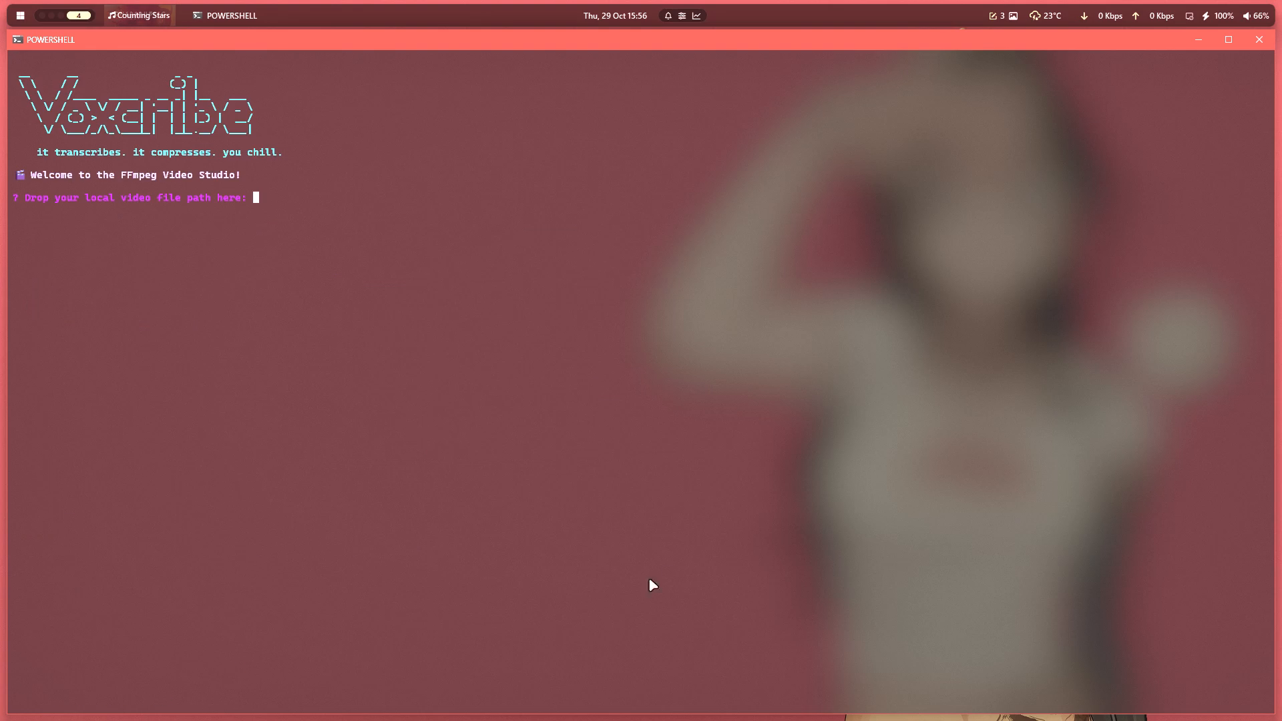
Switch to File Explorer and open the intro-outro folder inside For Edit.
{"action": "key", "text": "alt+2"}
{"action": "left_click", "coordinate": [717, 326]}
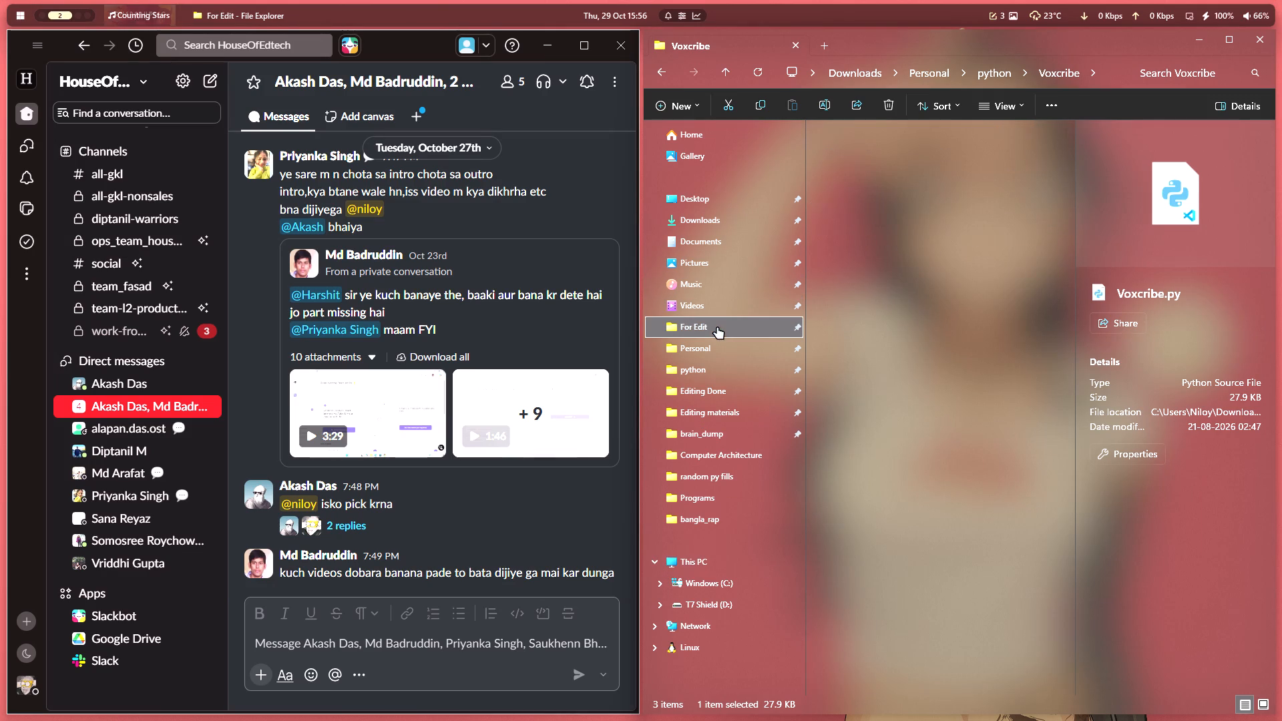
{"action": "double_click", "coordinate": [867, 170]}
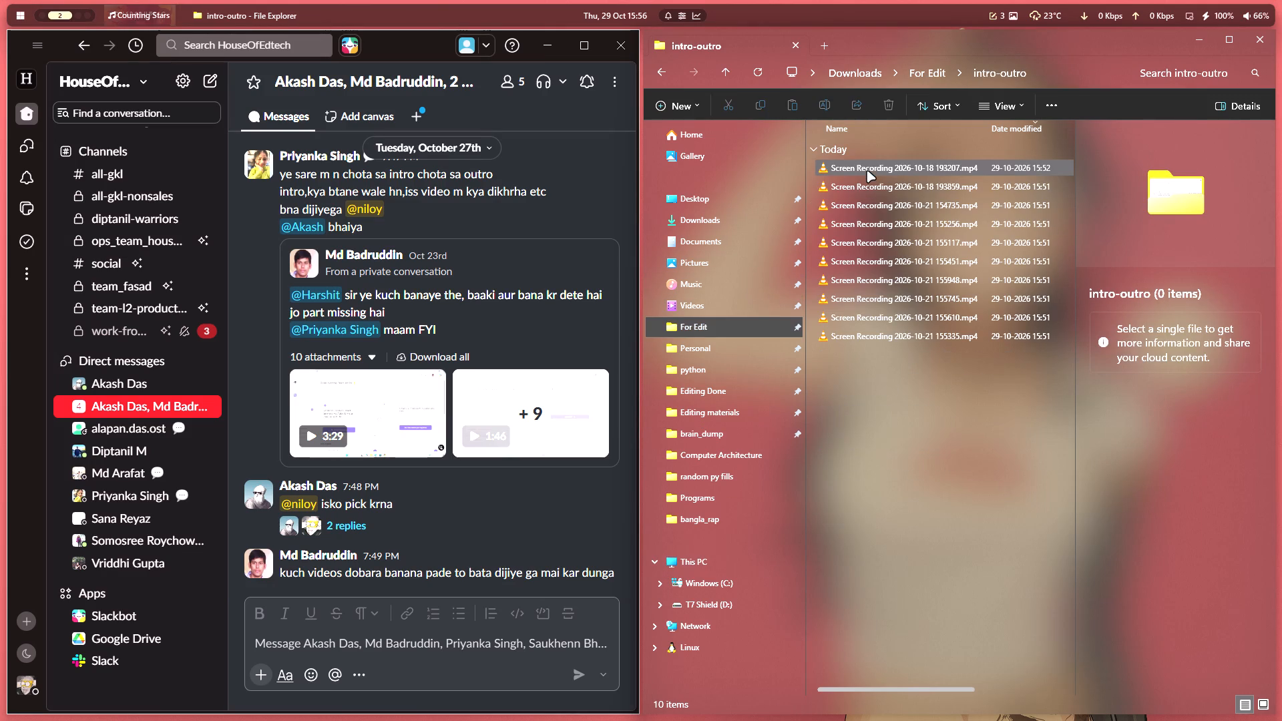
{"action": "left_click_drag", "start_coordinate": [857, 358], "coordinate": [867, 213]}
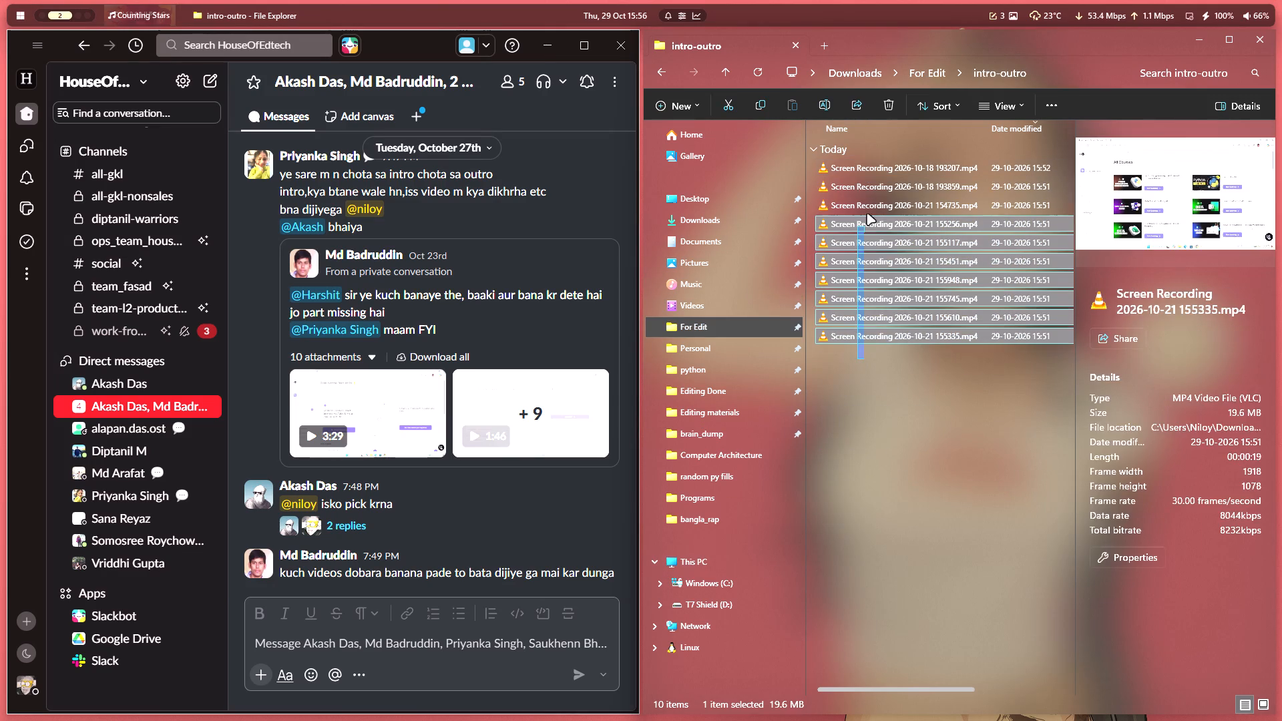
{"action": "left_click_drag", "start_coordinate": [867, 213], "coordinate": [876, 165]}
{"action": "left_click", "coordinate": [875, 396]}
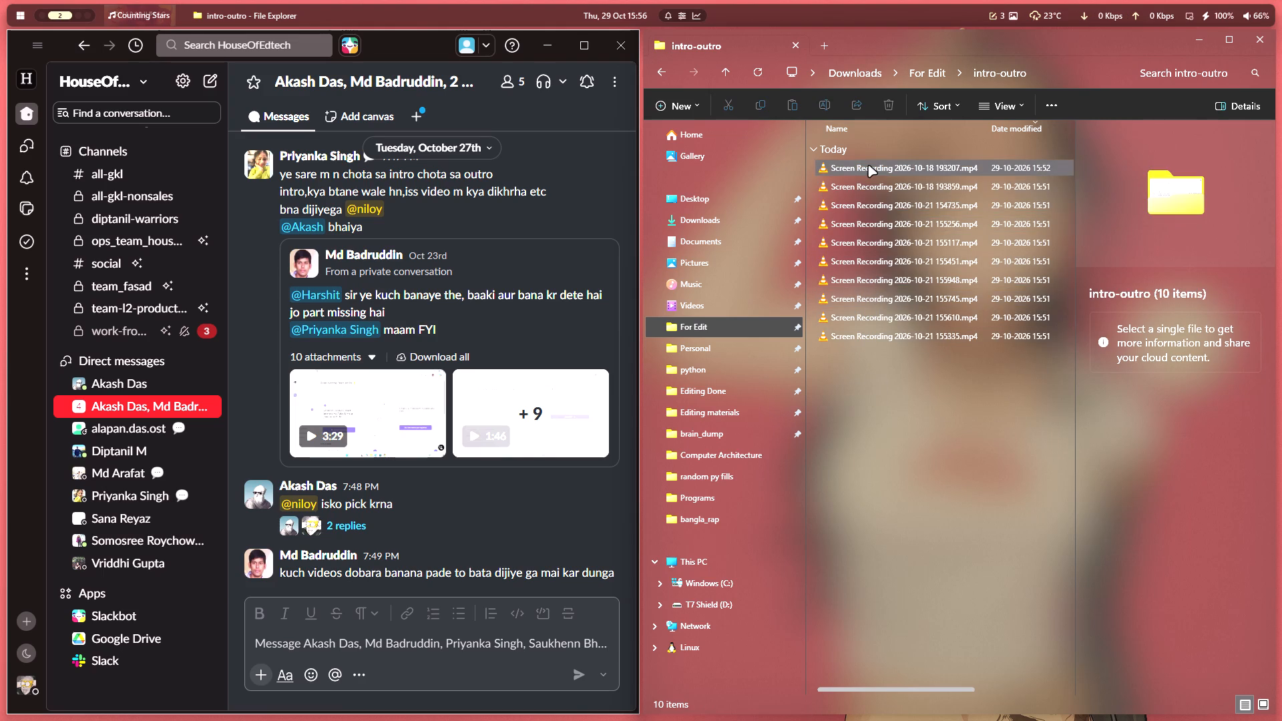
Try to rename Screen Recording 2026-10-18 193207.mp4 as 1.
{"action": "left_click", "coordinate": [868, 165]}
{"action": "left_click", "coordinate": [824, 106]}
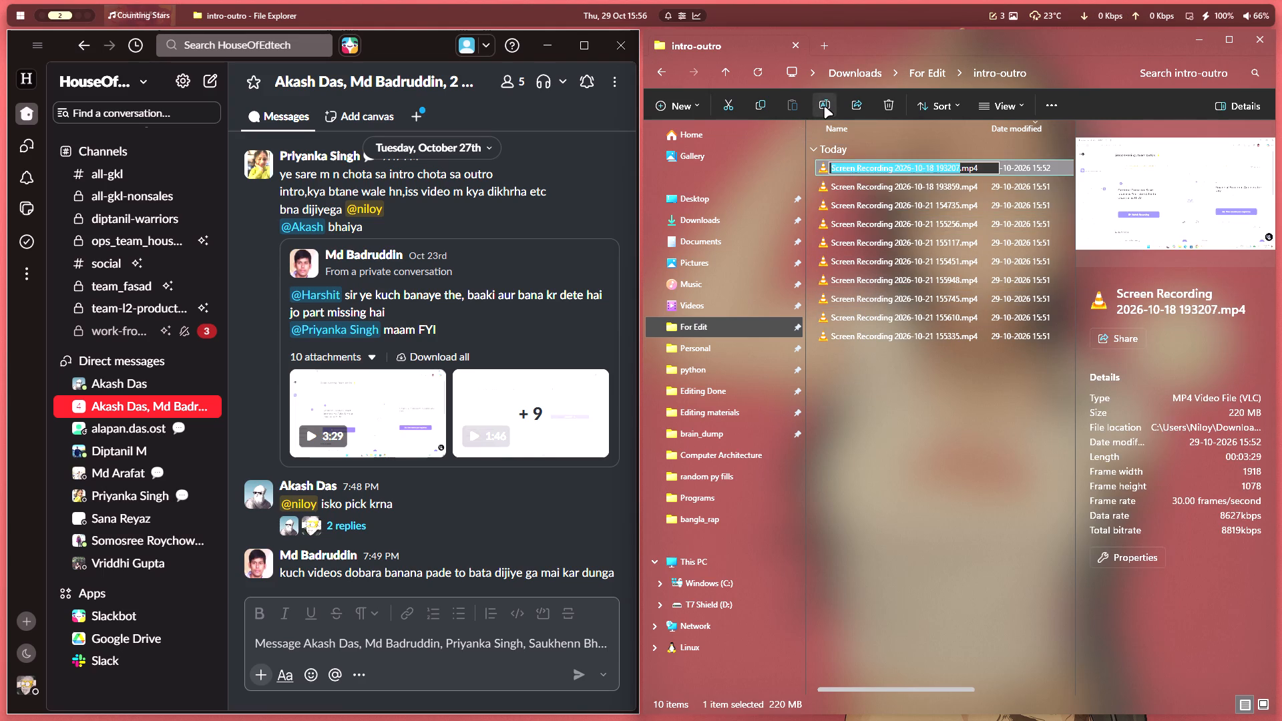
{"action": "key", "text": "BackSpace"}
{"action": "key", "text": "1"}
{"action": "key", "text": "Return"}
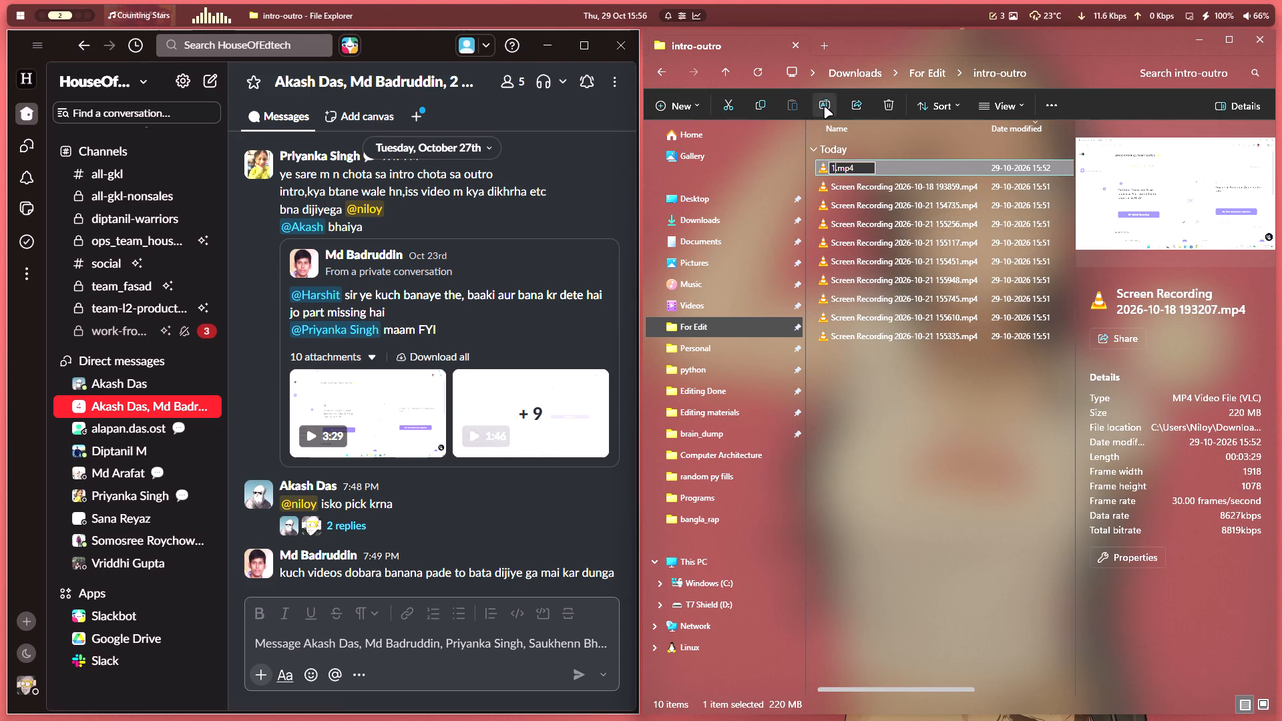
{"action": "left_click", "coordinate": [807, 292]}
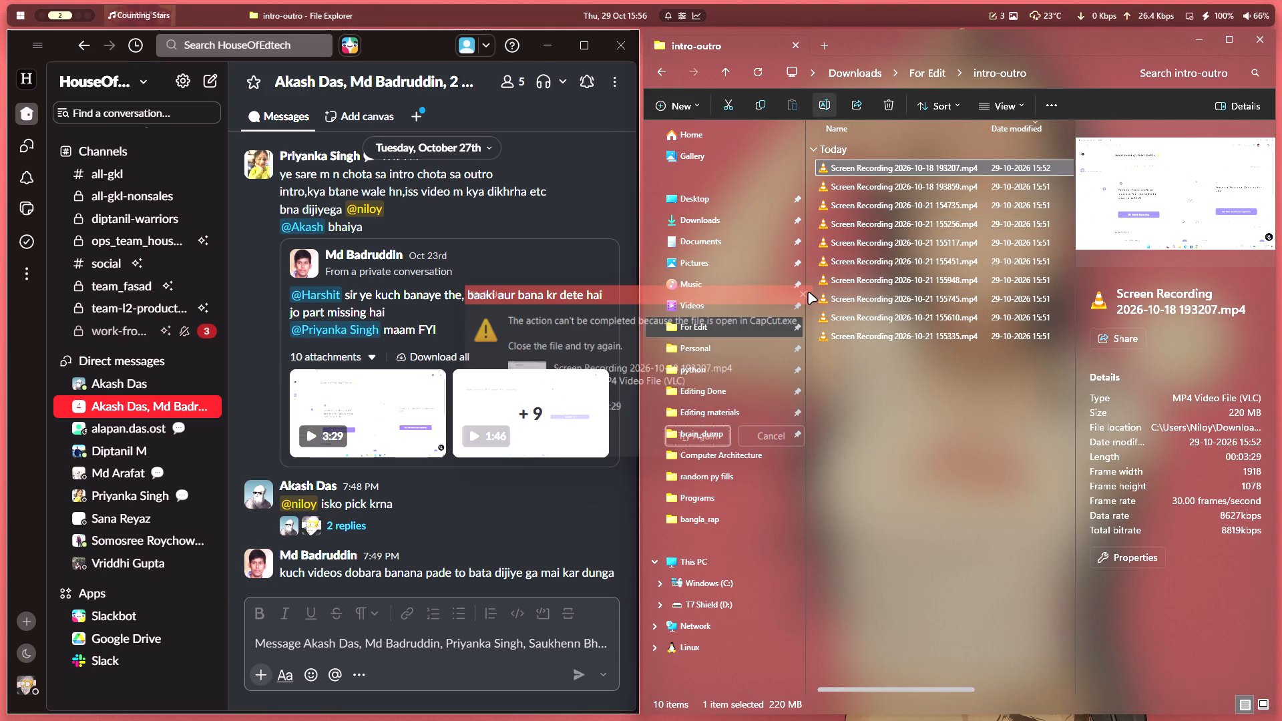
Switch to CapCut and delete all ten recordings from the project's media, including the one used on the timeline.
{"action": "key", "text": "alt+3"}
{"action": "scroll", "coordinate": [258, 277], "scroll_direction": "down", "scroll_amount": 5}
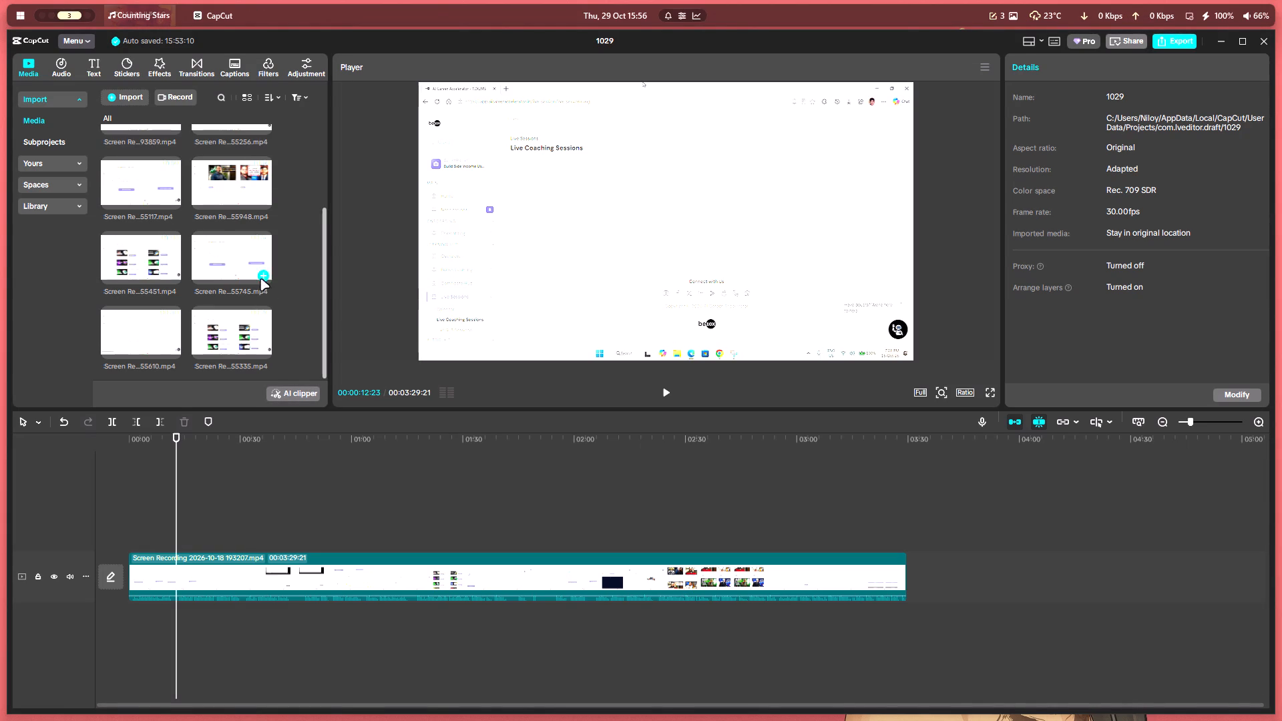
{"action": "left_click_drag", "start_coordinate": [282, 334], "coordinate": [77, 83]}
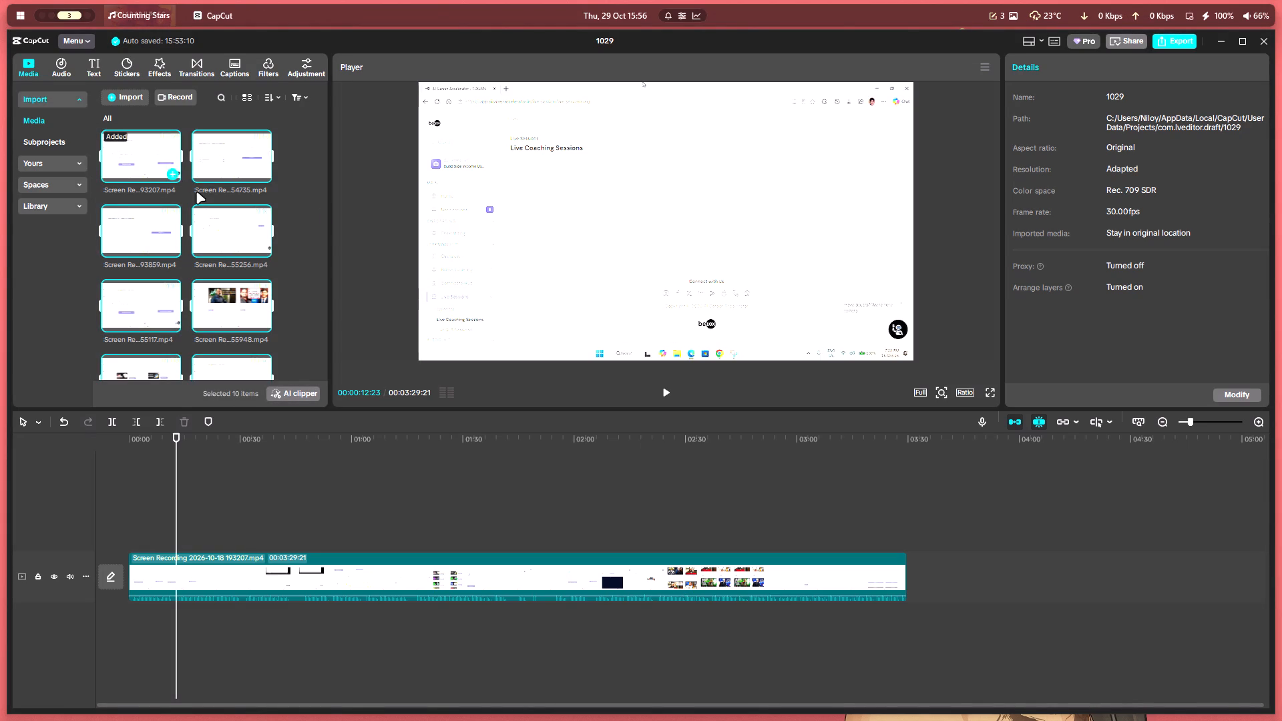
{"action": "key", "text": "BackSpace"}
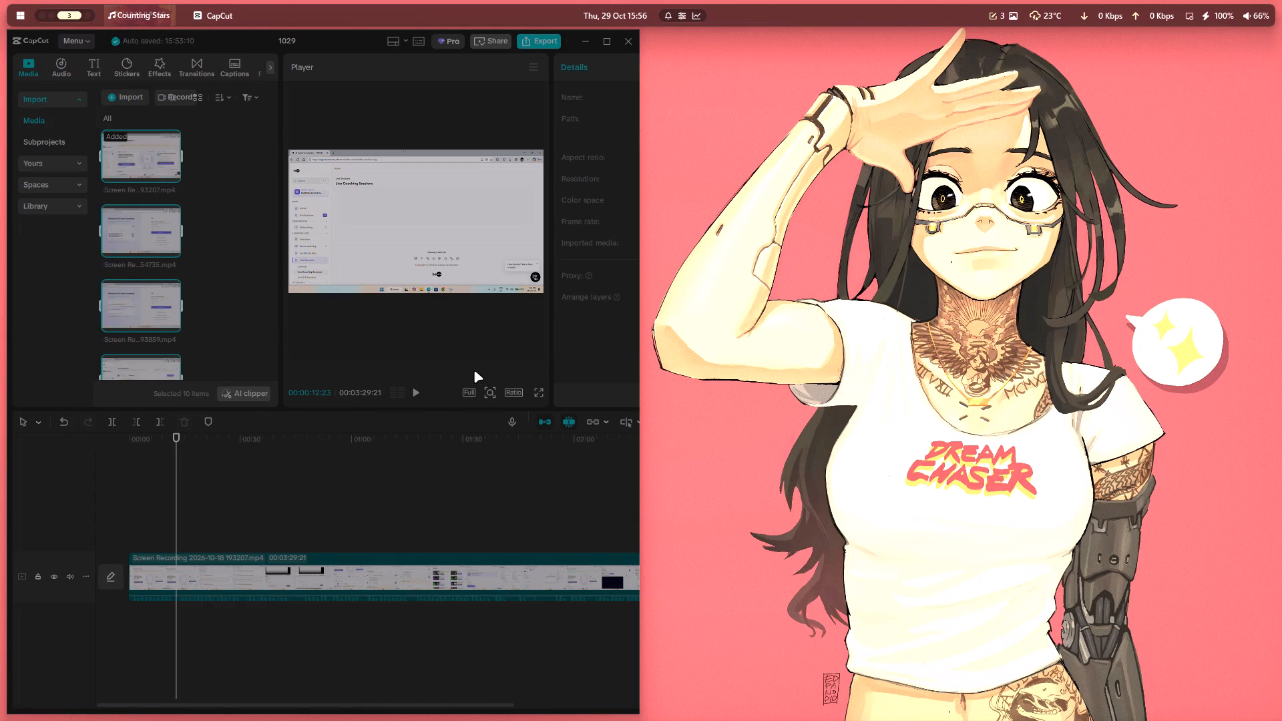
{"action": "left_click", "coordinate": [275, 428]}
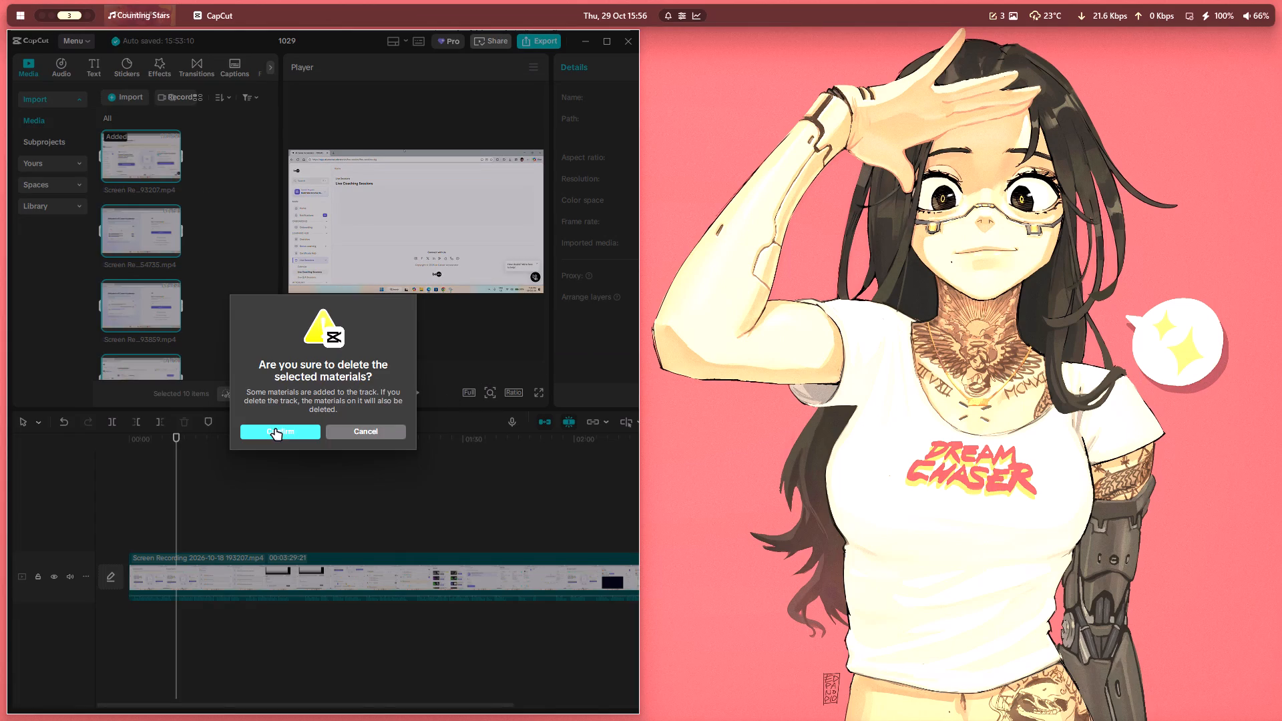
{"action": "left_click", "coordinate": [292, 425]}
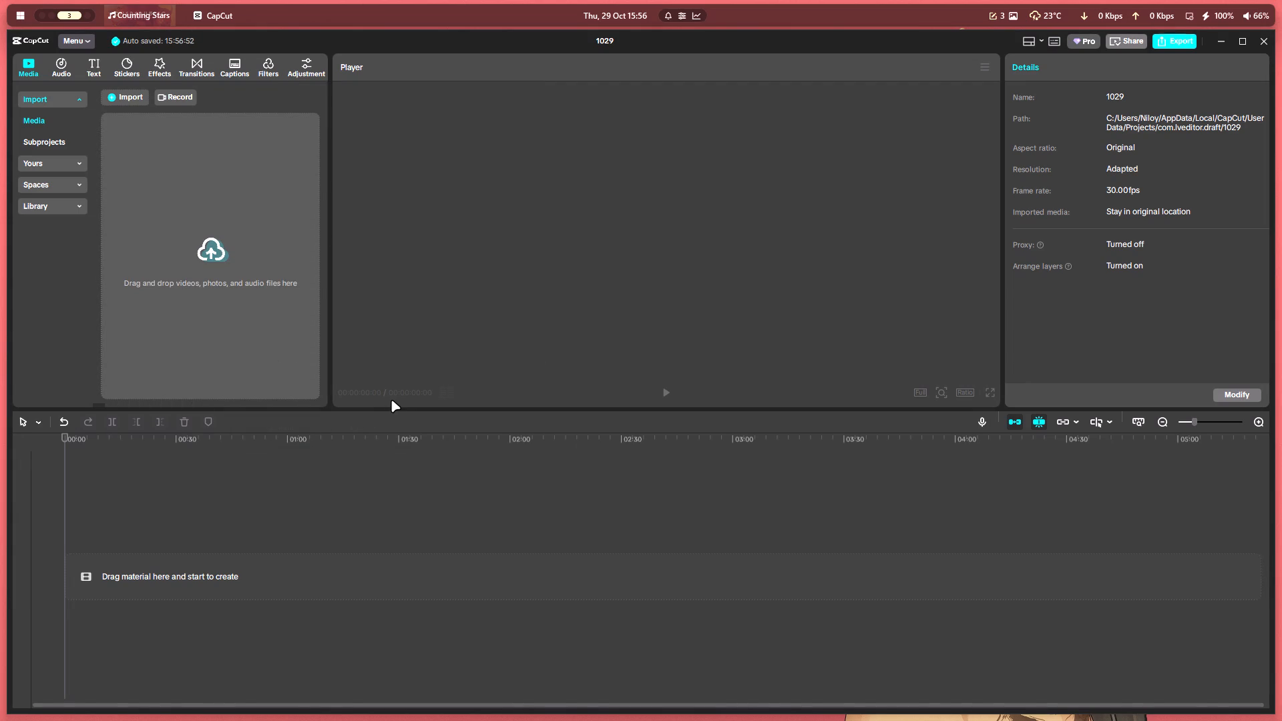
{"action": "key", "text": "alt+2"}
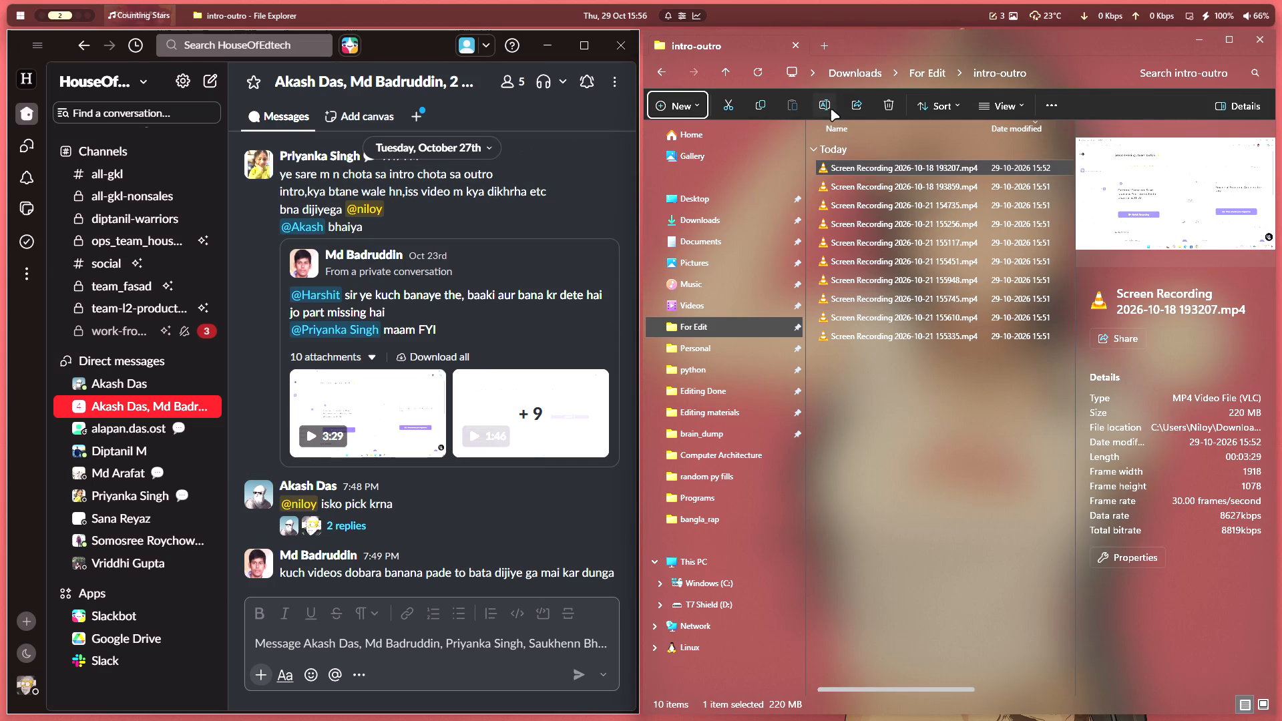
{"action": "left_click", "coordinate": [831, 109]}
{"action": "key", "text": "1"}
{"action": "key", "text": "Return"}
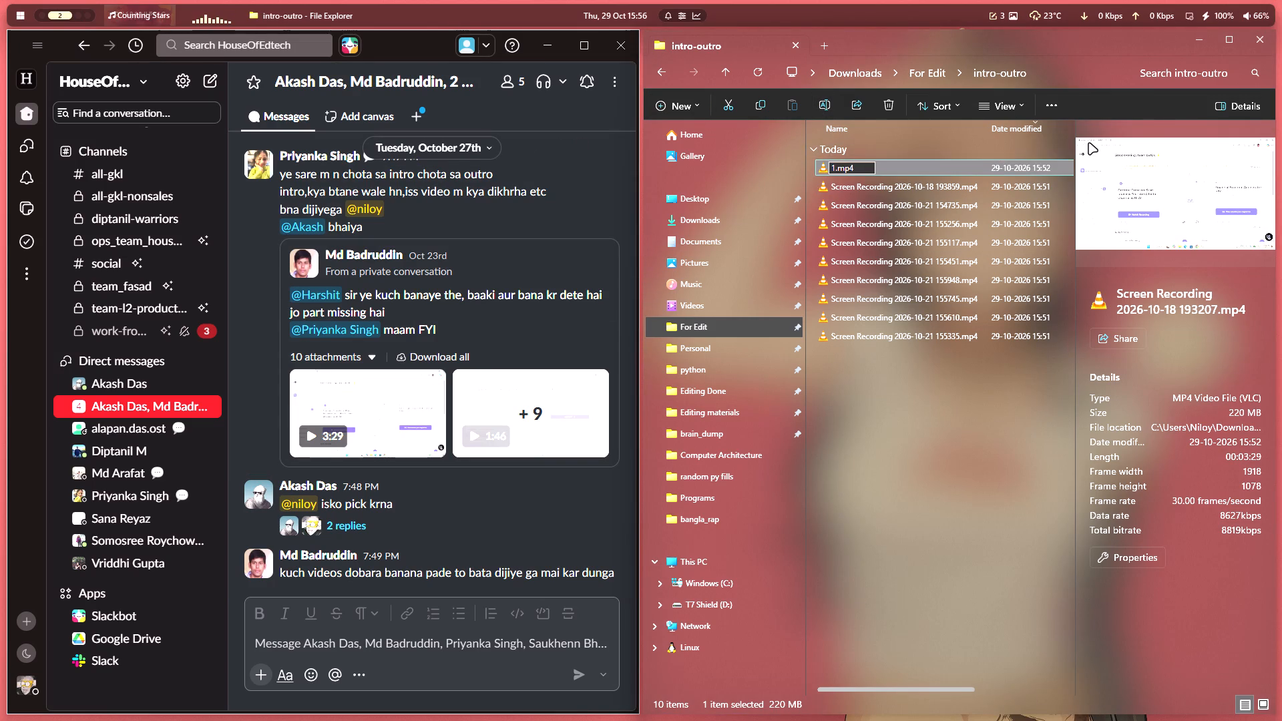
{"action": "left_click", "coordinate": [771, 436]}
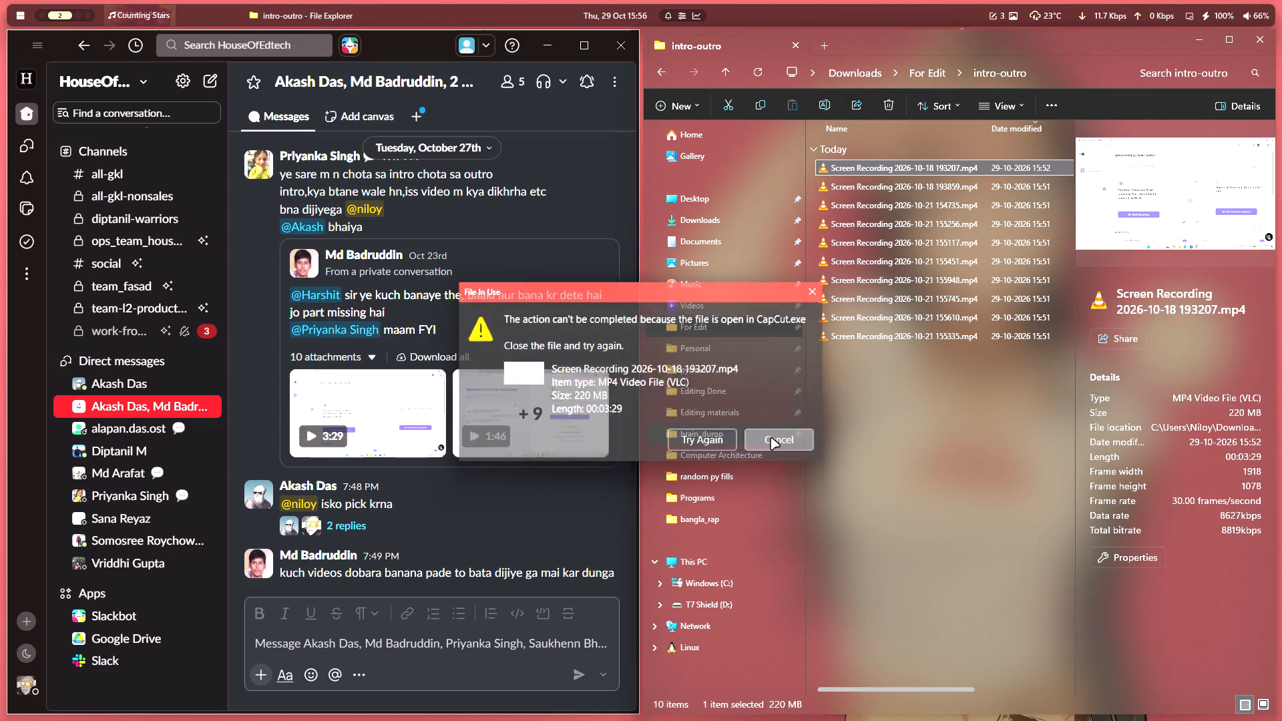
Switch to CapCut, close project 1029 and exit the program.
{"action": "key", "text": "alt+3"}
{"action": "left_click", "coordinate": [1247, 45]}
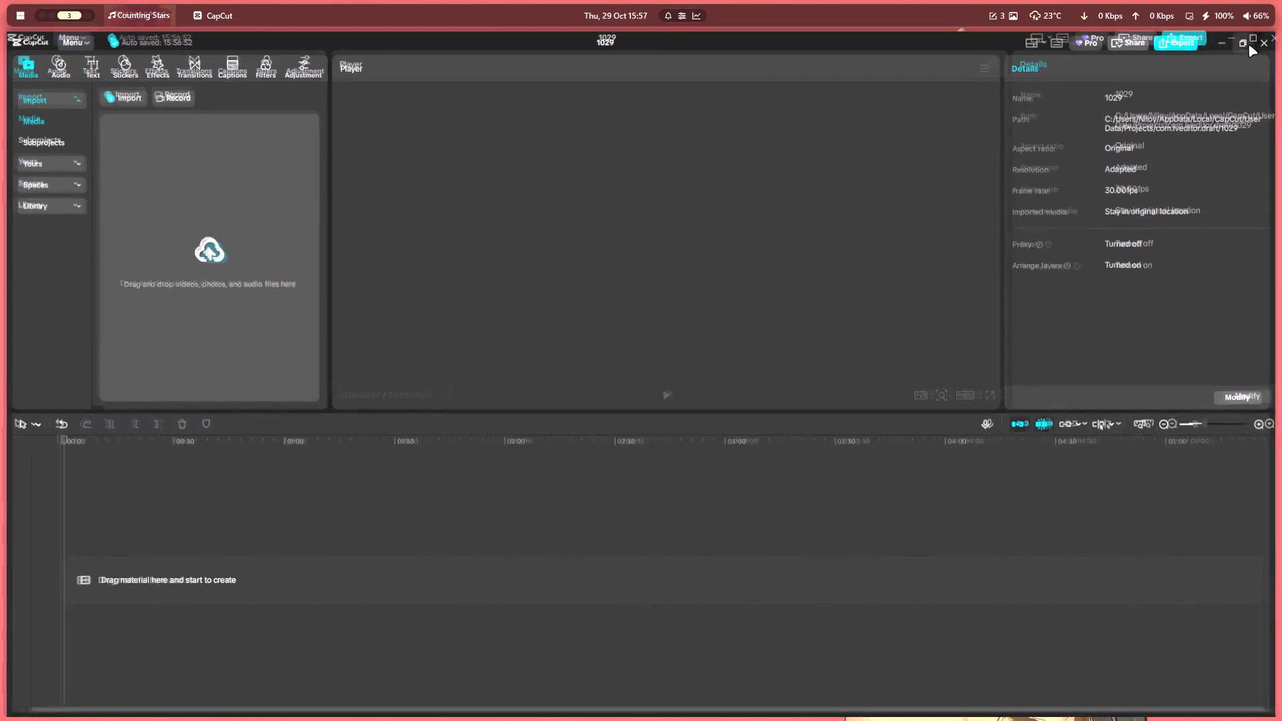
{"action": "left_click", "coordinate": [1269, 34]}
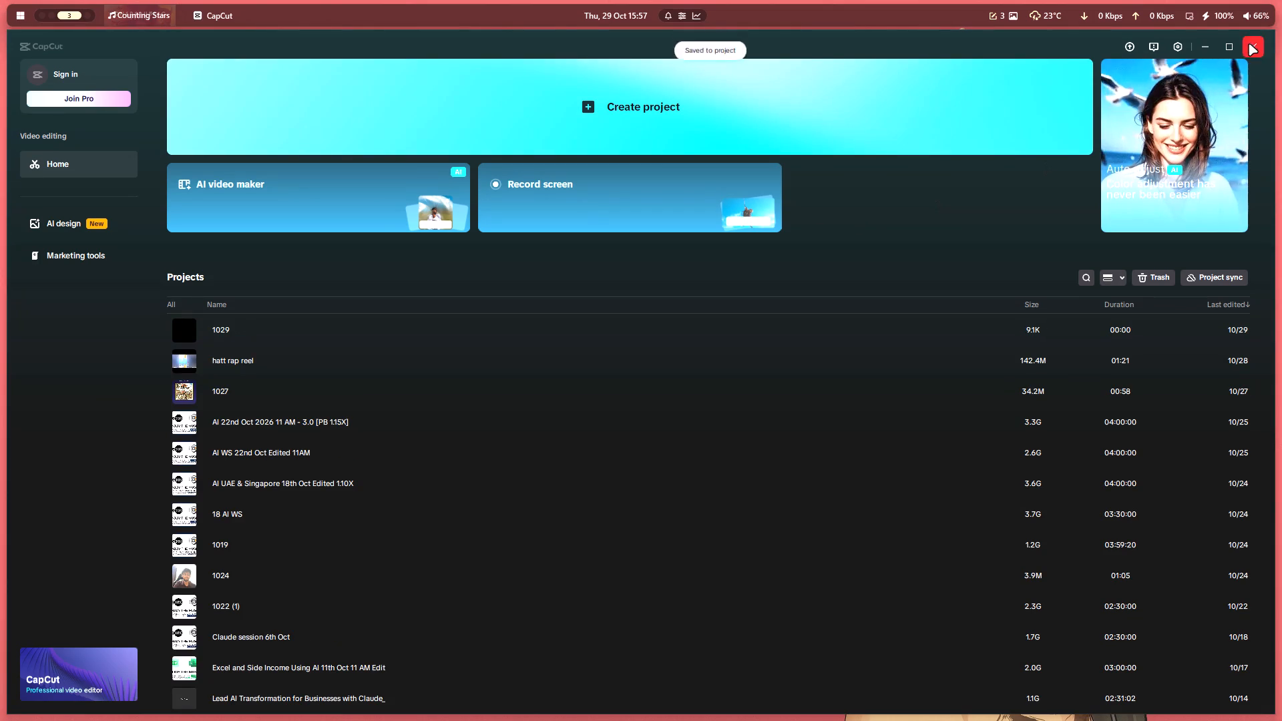
{"action": "left_click", "coordinate": [1249, 45]}
Back in File Explorer, rename Screen Recording 2026-10-18 193207.mp4 as 1.
{"action": "key", "text": "alt+2"}
{"action": "left_click", "coordinate": [887, 169]}
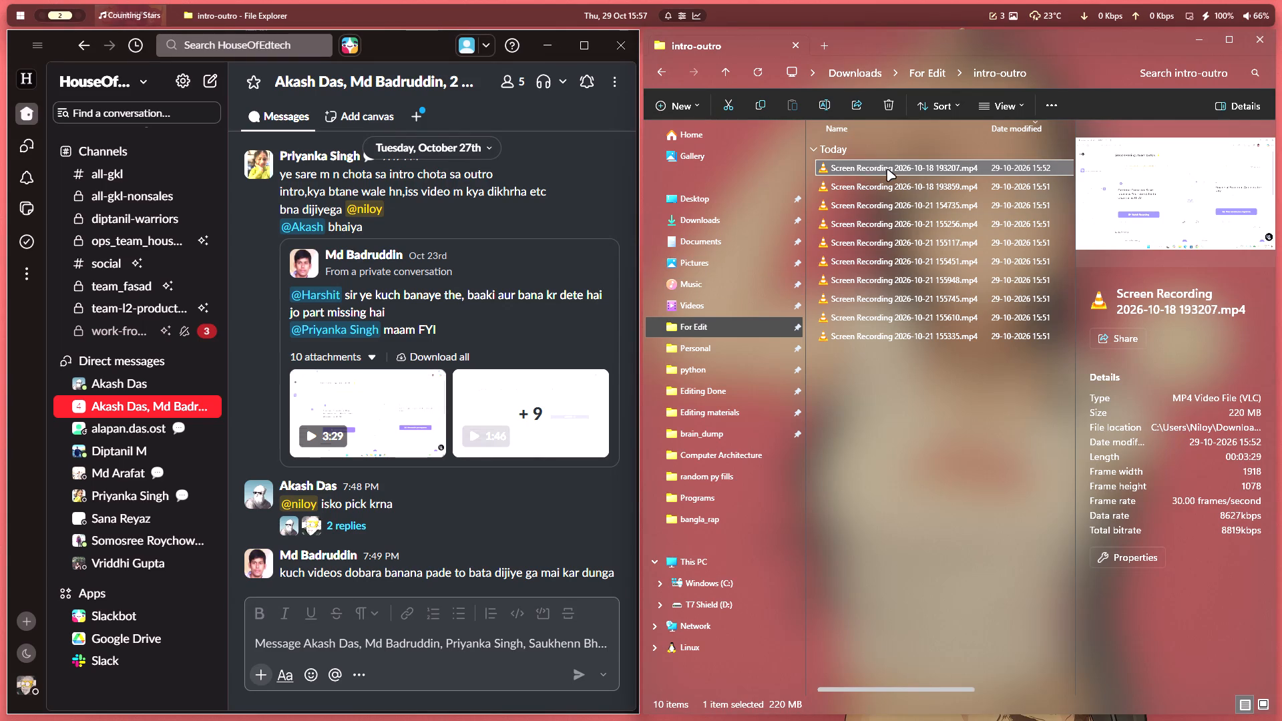
{"action": "key", "text": "1"}
{"action": "key", "text": "Return"}
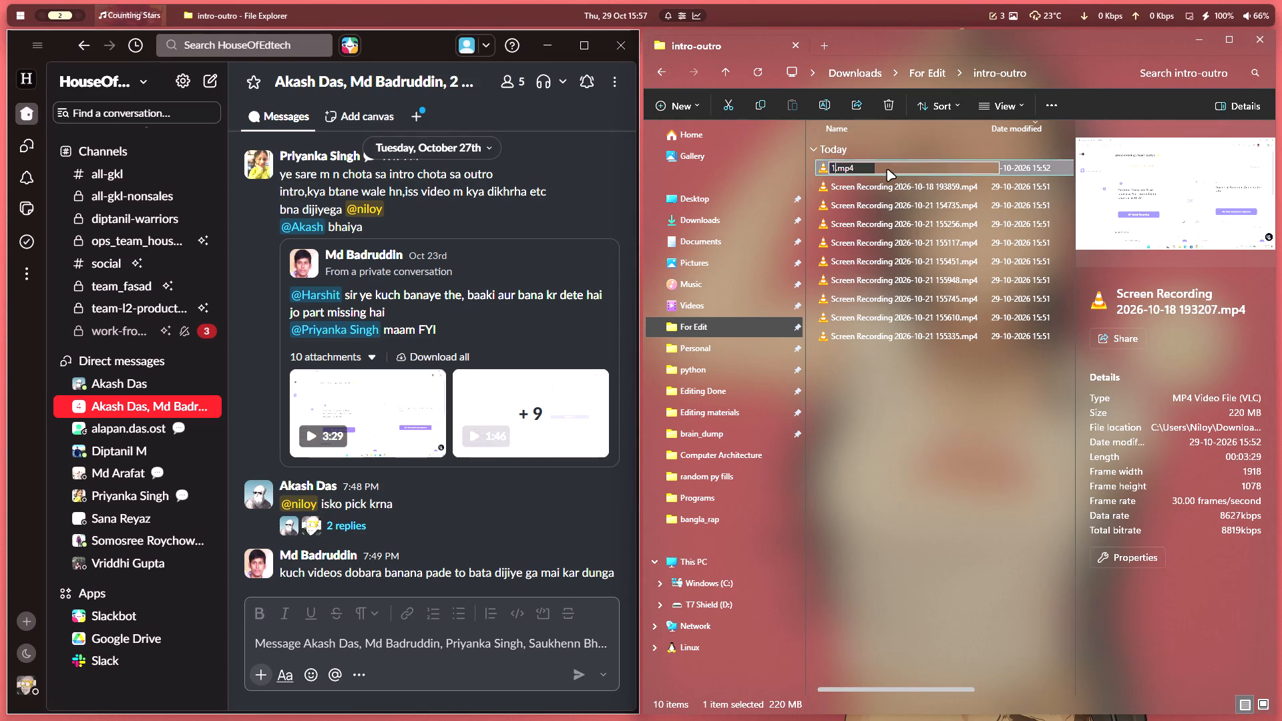
{"action": "left_click", "coordinate": [861, 180]}
{"action": "left_click", "coordinate": [859, 185]}
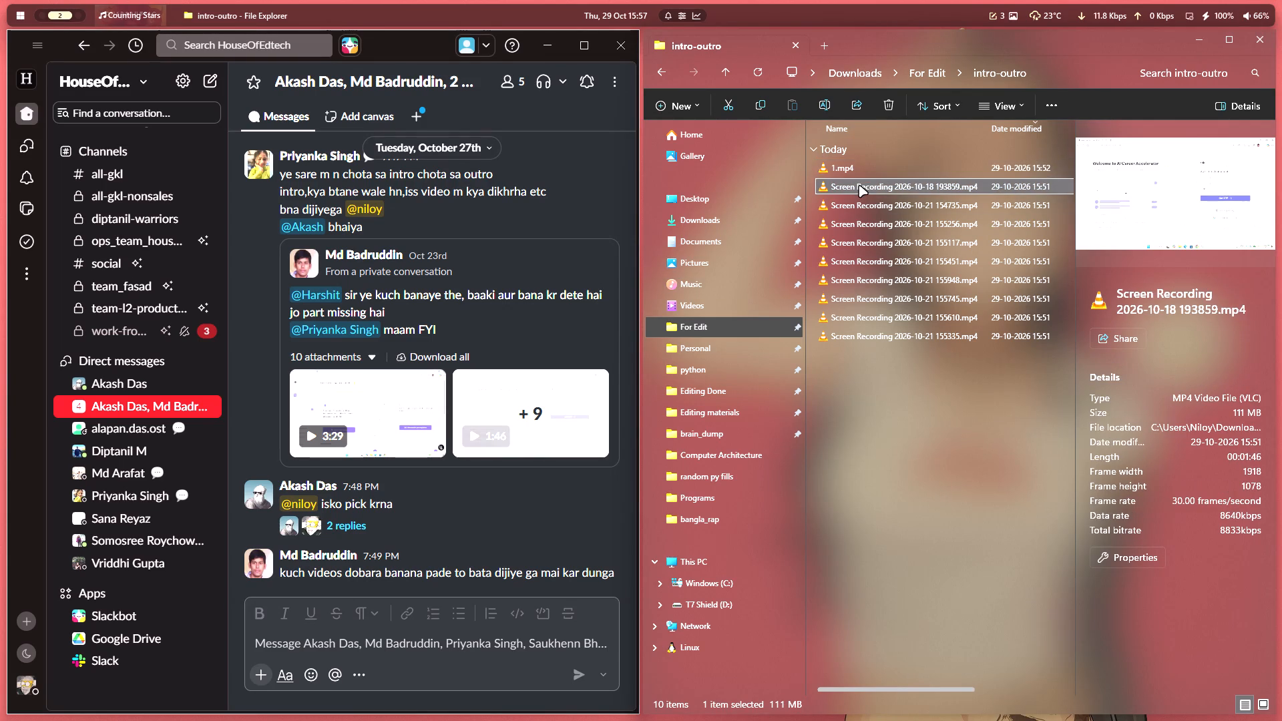
{"action": "key", "text": "2"}
{"action": "key", "text": "Return"}
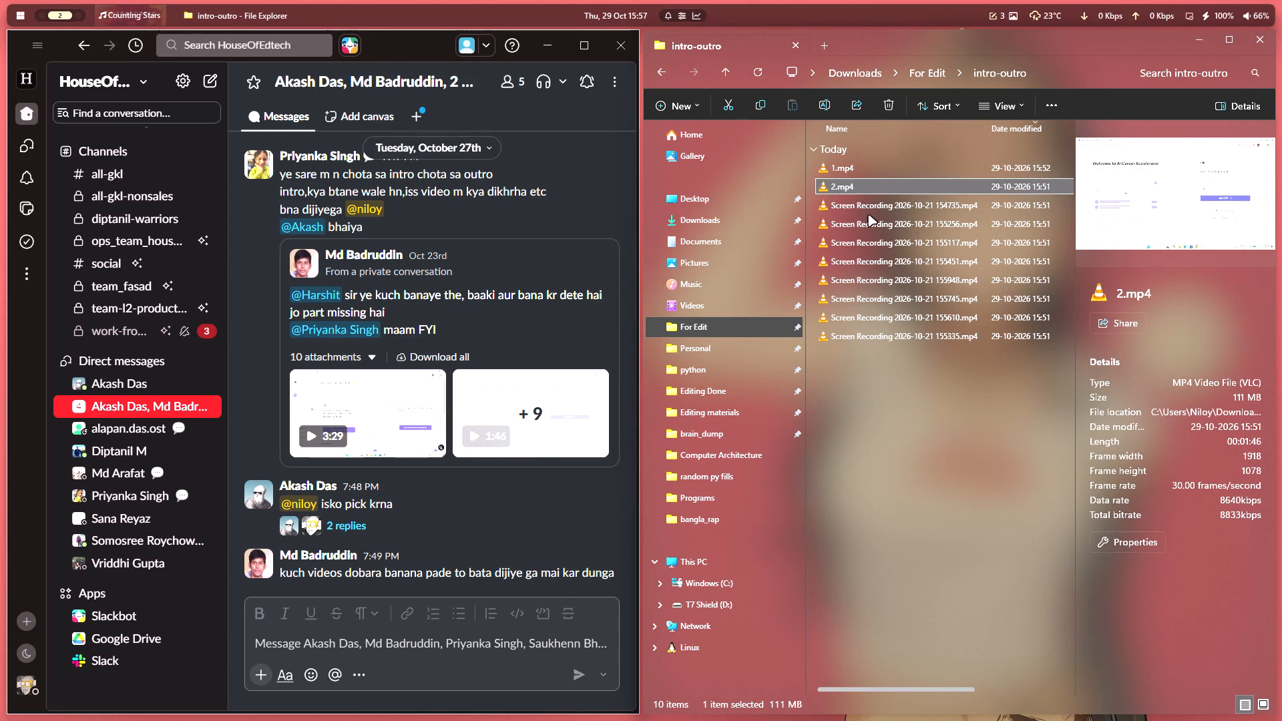
{"action": "left_click", "coordinate": [875, 200]}
{"action": "left_click", "coordinate": [876, 204]}
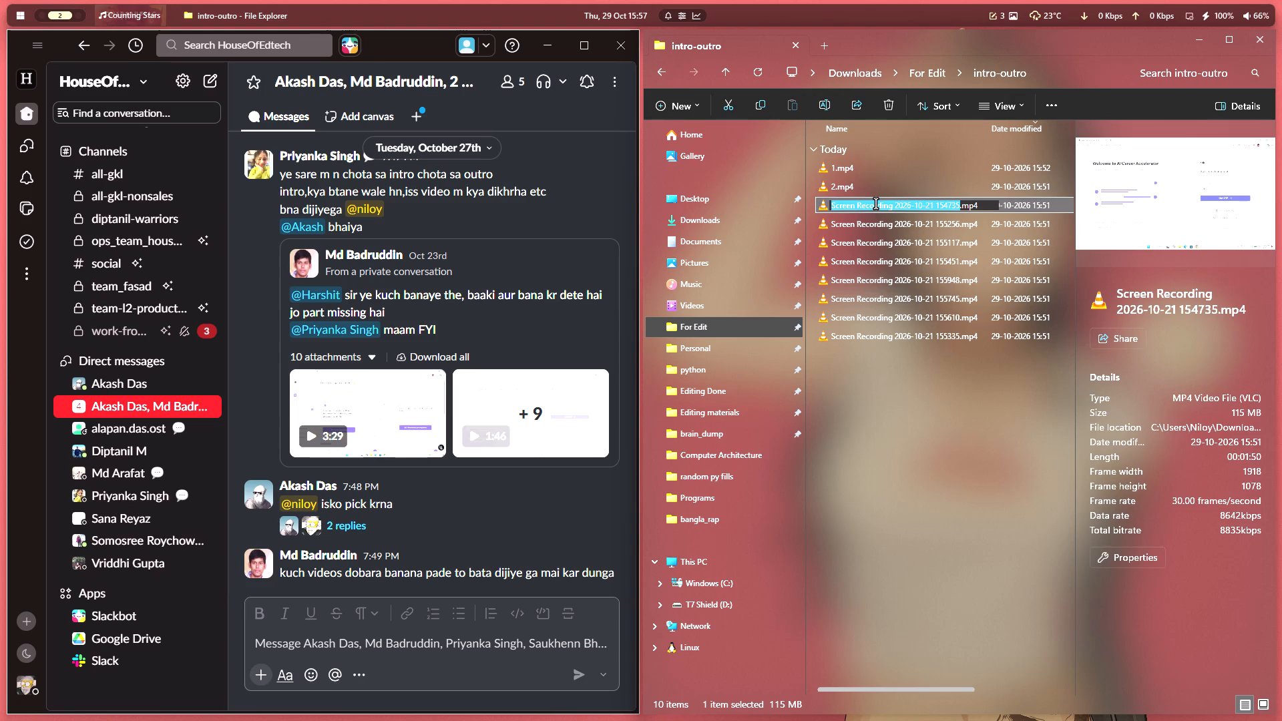
{"action": "key", "text": "3"}
{"action": "key", "text": "Return"}
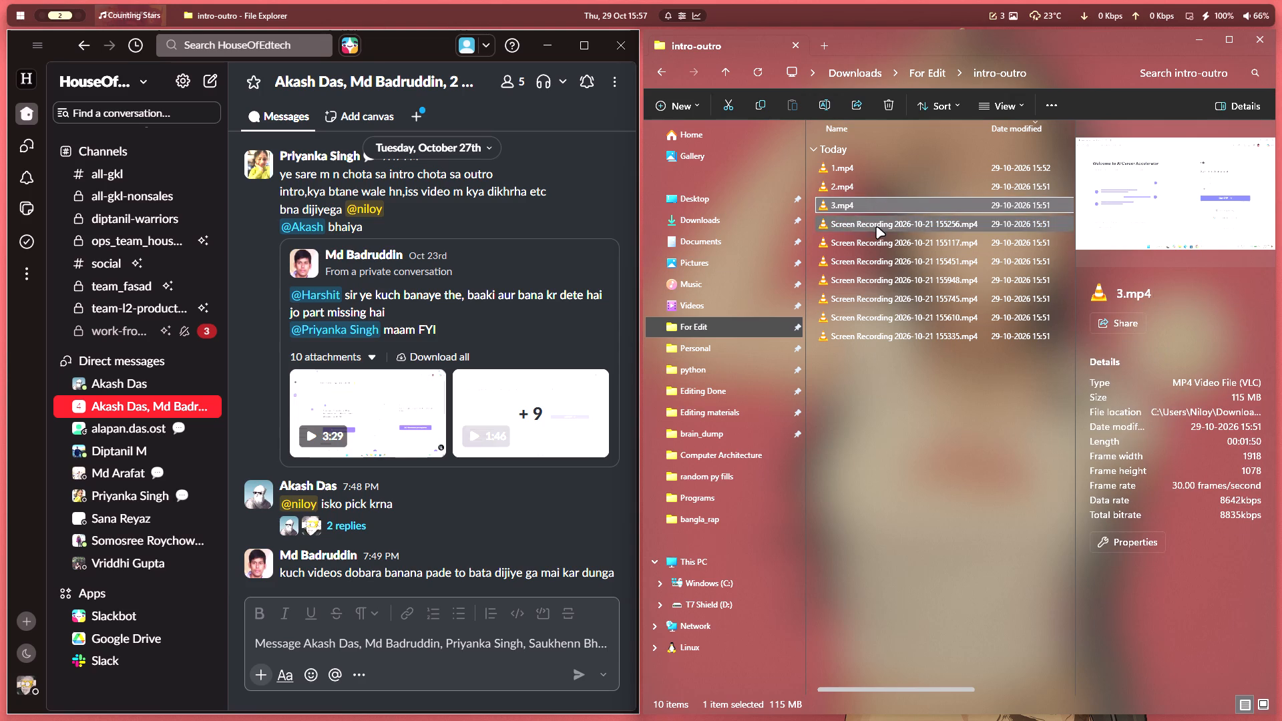
{"action": "left_click", "coordinate": [876, 226]}
{"action": "left_click", "coordinate": [876, 224]}
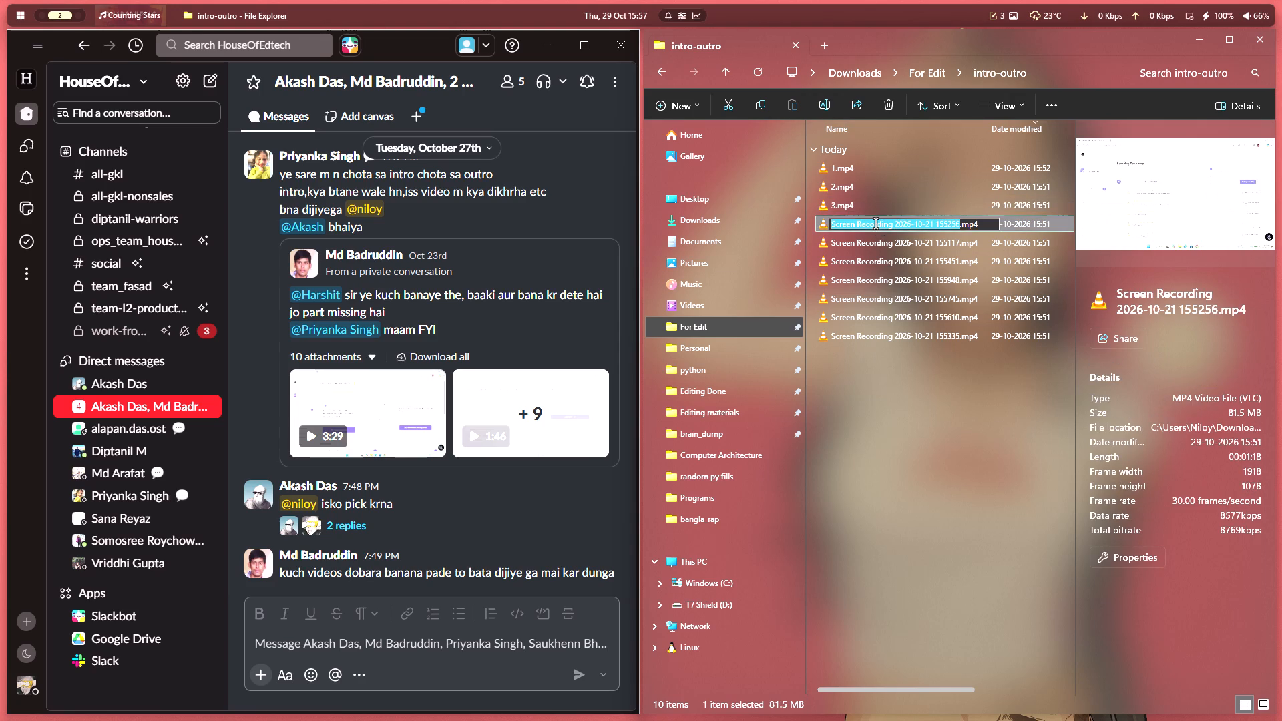
{"action": "key", "text": "4"}
{"action": "key", "text": "Return"}
{"action": "left_click", "coordinate": [877, 242]}
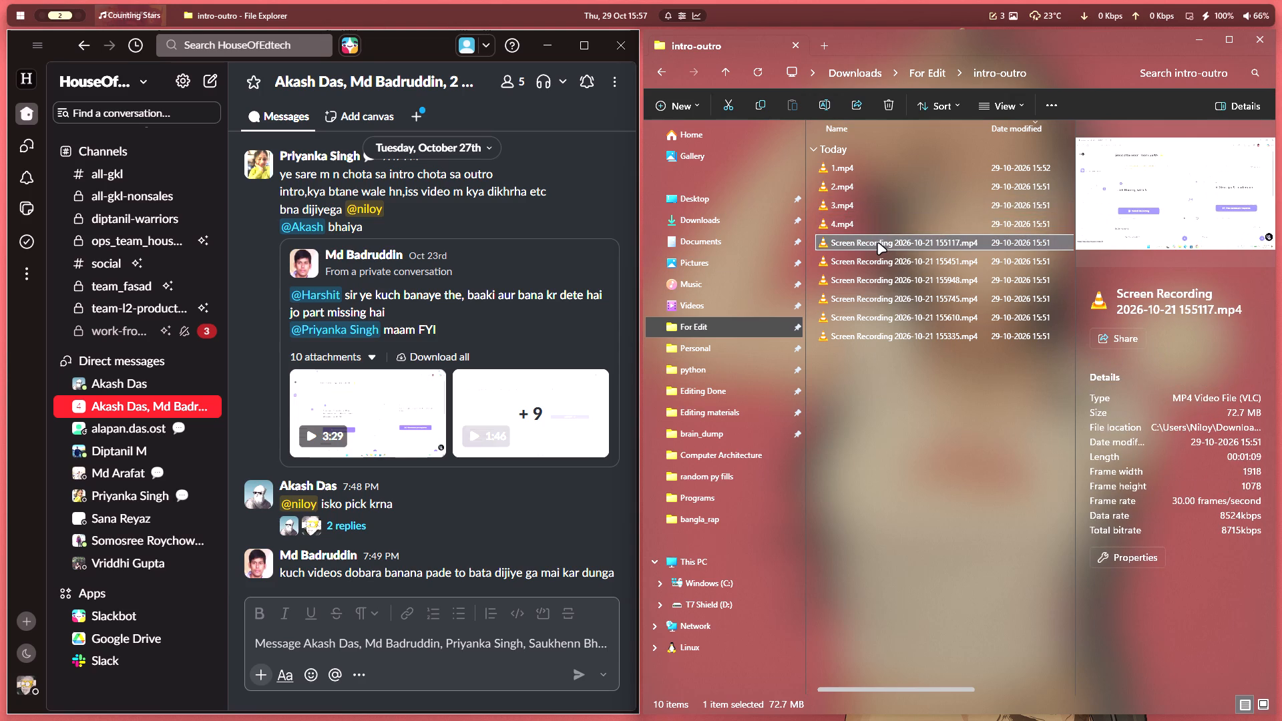
{"action": "left_click", "coordinate": [877, 242]}
{"action": "key", "text": "5"}
{"action": "key", "text": "Return"}
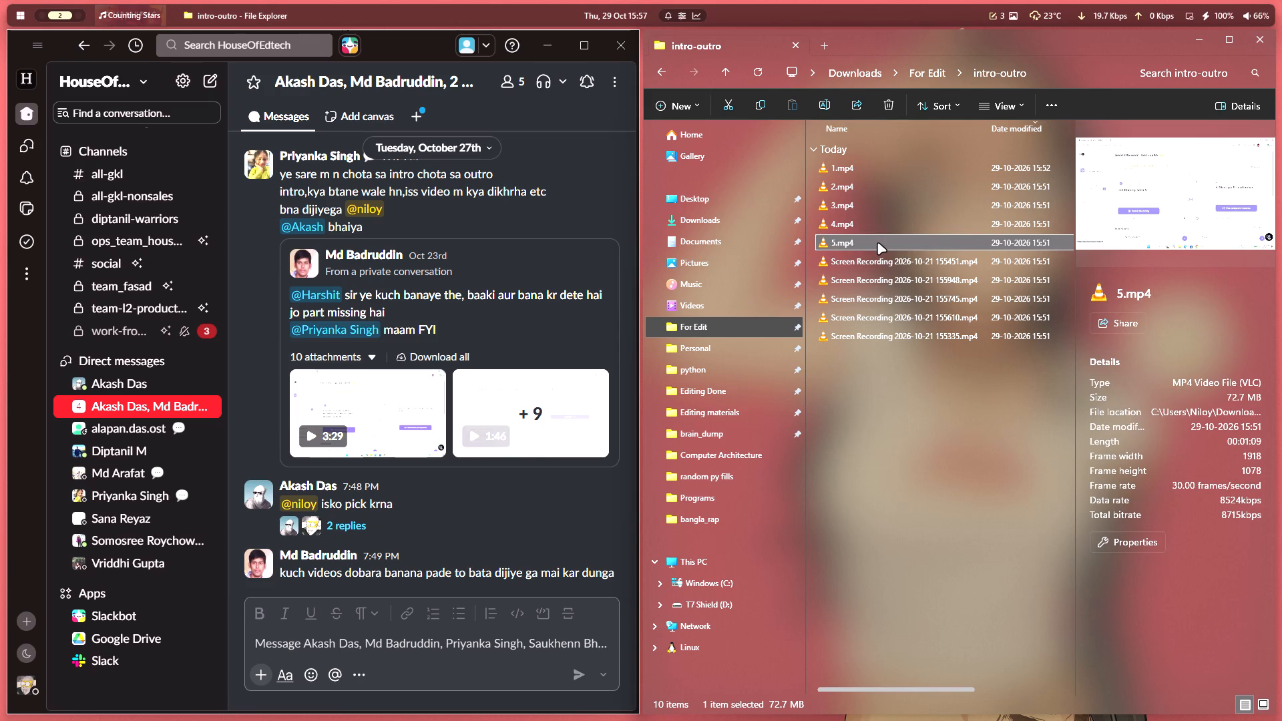
{"action": "left_click", "coordinate": [851, 257]}
{"action": "left_click", "coordinate": [855, 261]}
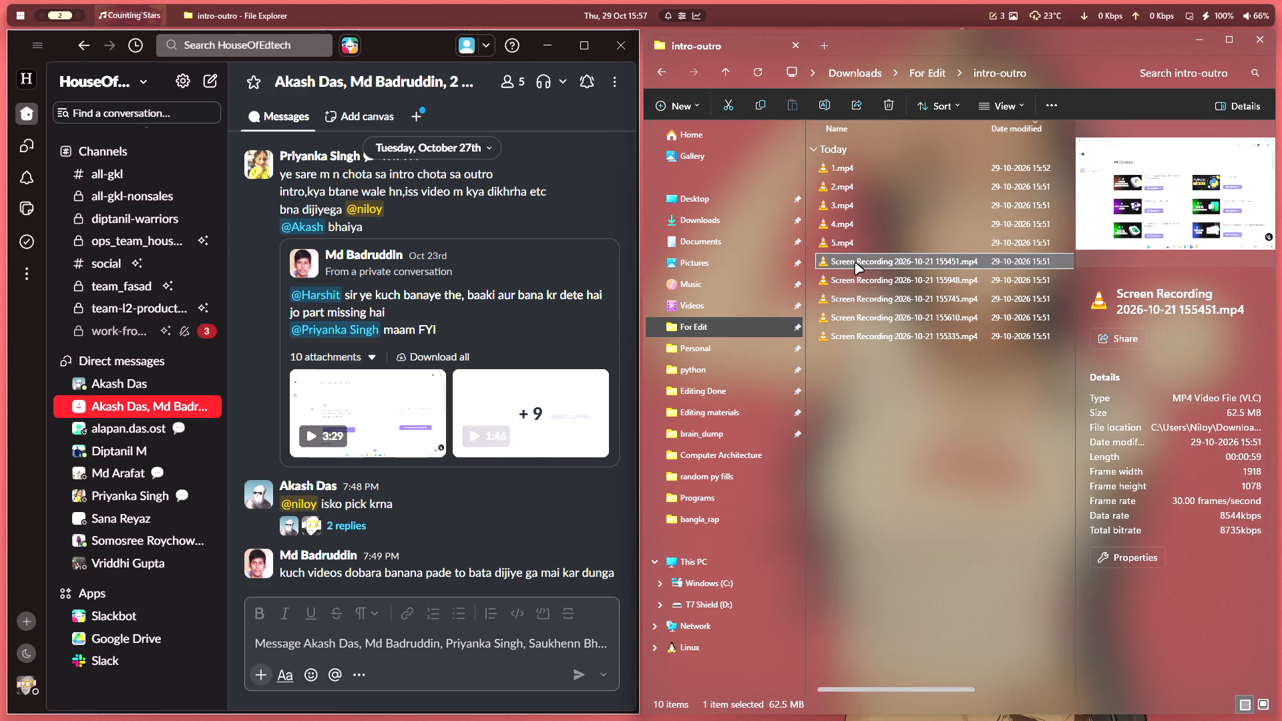
{"action": "key", "text": "6"}
{"action": "key", "text": "Return"}
{"action": "left_click", "coordinate": [867, 278]}
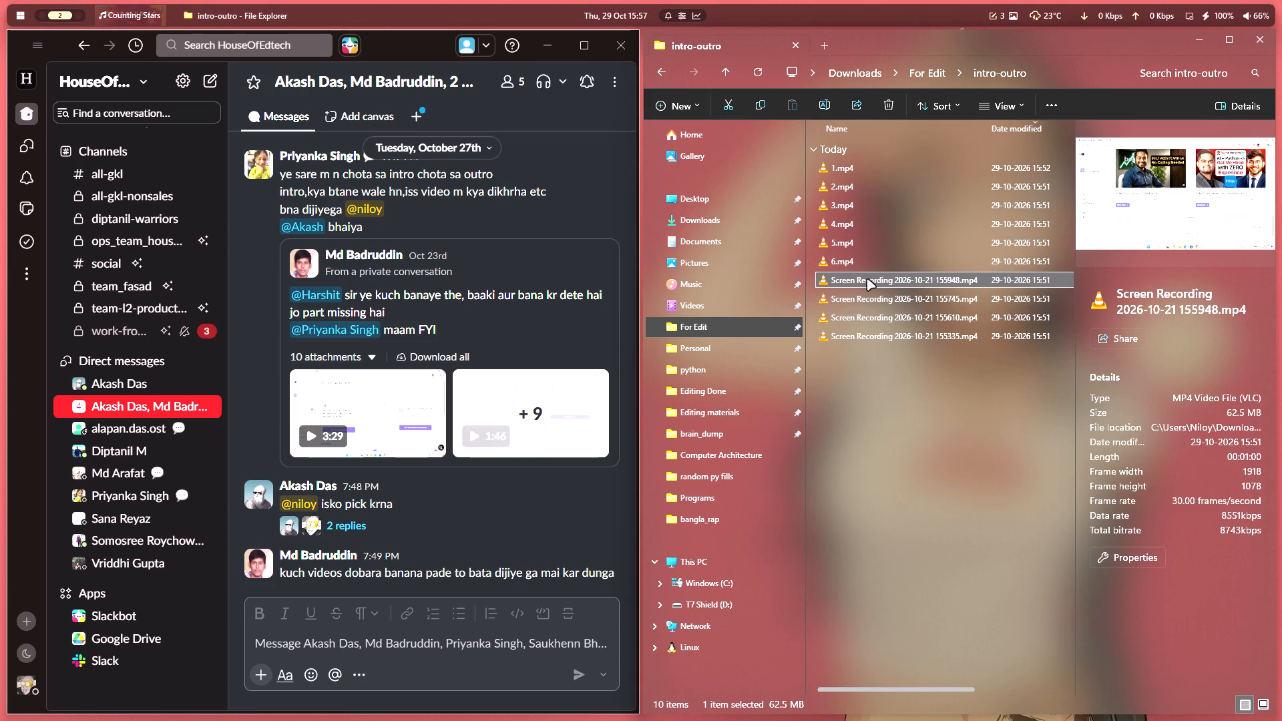
{"action": "left_click", "coordinate": [867, 278]}
{"action": "key", "text": "7"}
{"action": "key", "text": "Return"}
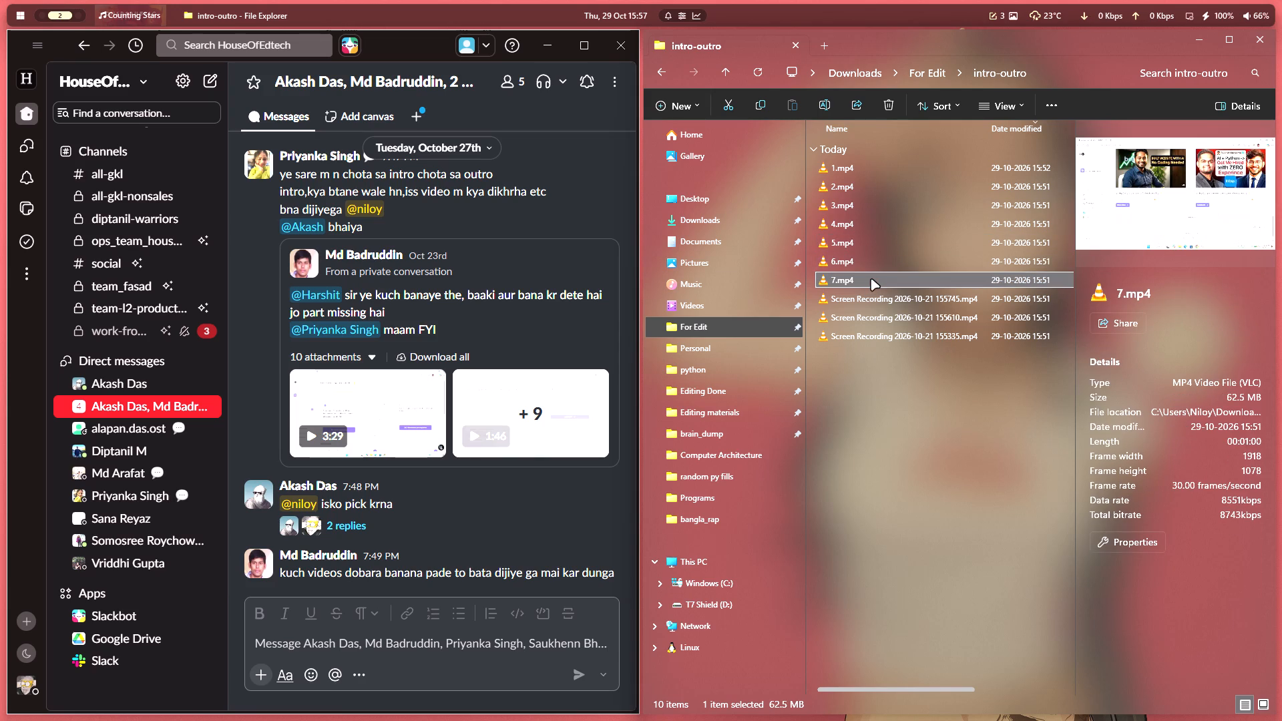
{"action": "left_click", "coordinate": [881, 292]}
{"action": "left_click", "coordinate": [879, 300]}
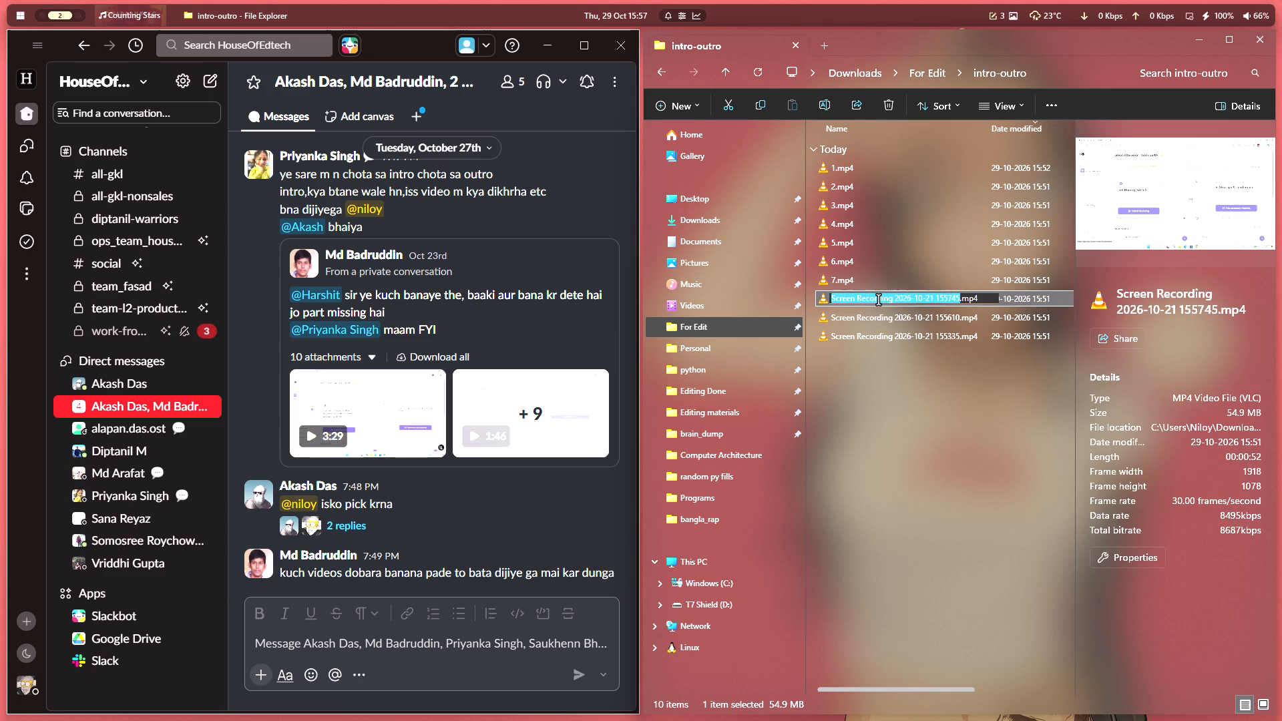
{"action": "key", "text": "8"}
{"action": "key", "text": "Return"}
{"action": "left_click", "coordinate": [881, 321]}
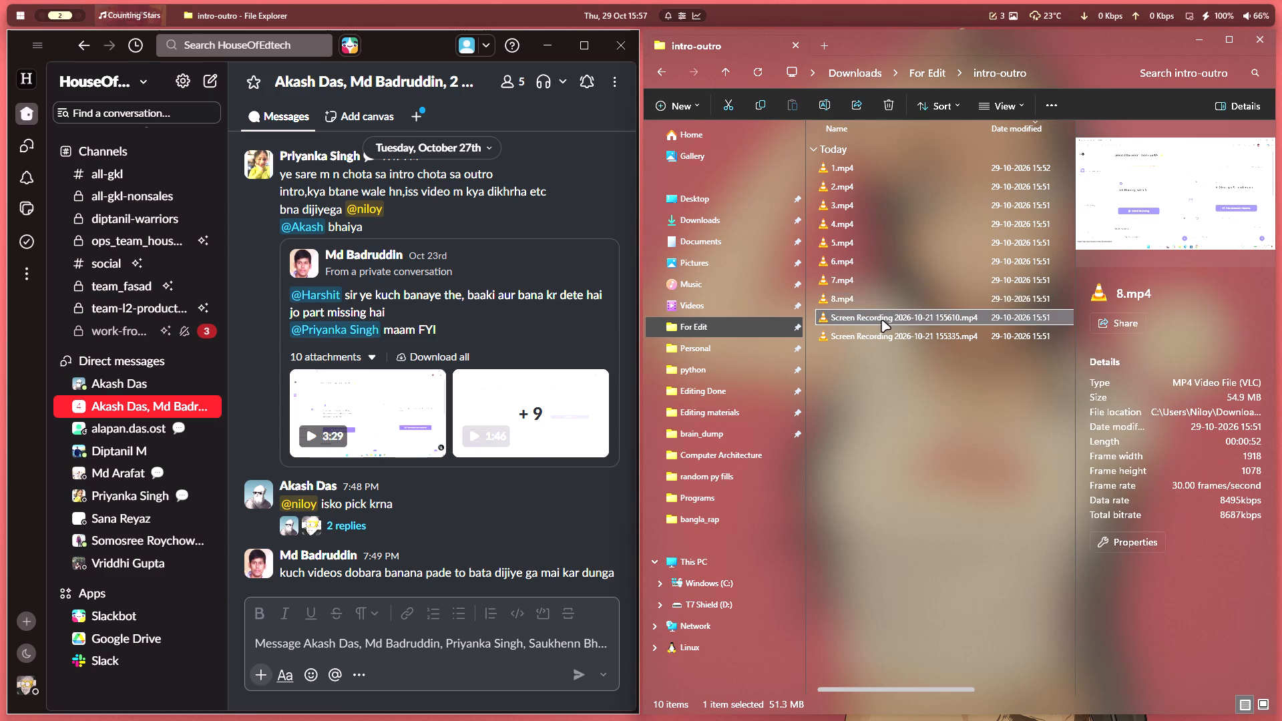
{"action": "left_click", "coordinate": [881, 320]}
{"action": "key", "text": "9"}
{"action": "key", "text": "Return"}
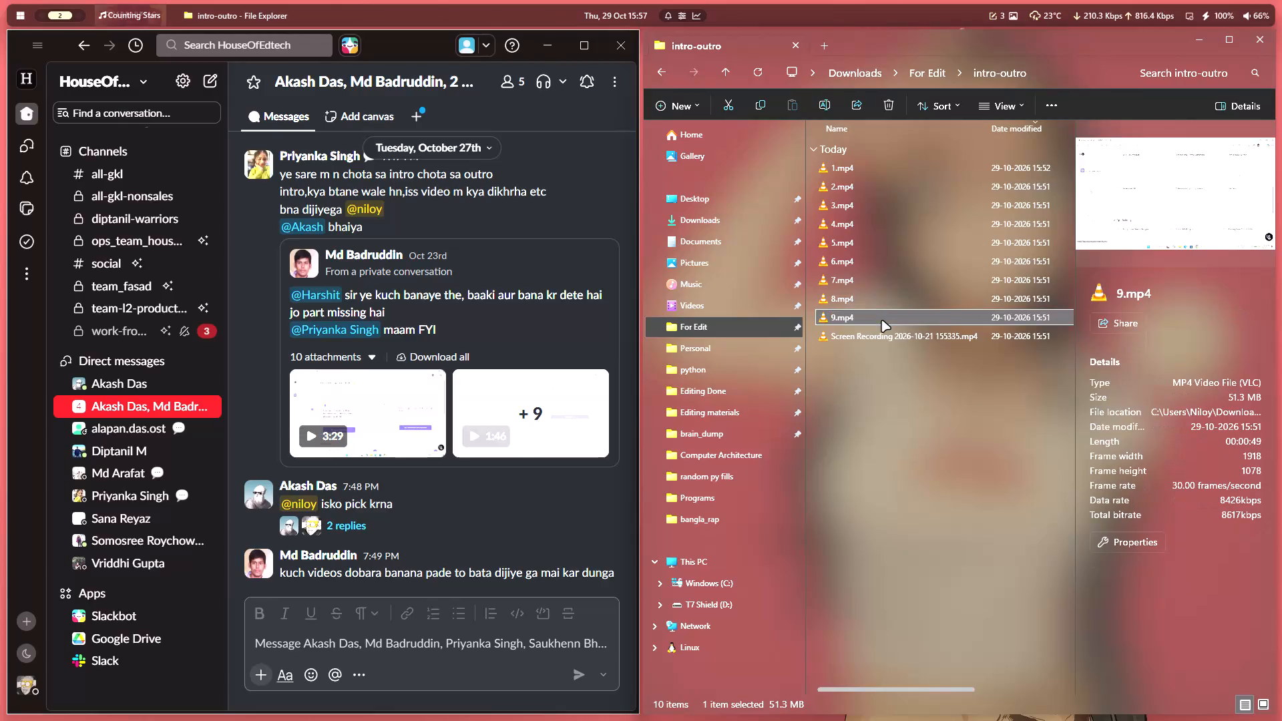
{"action": "left_click", "coordinate": [877, 336]}
{"action": "left_click", "coordinate": [877, 336]}
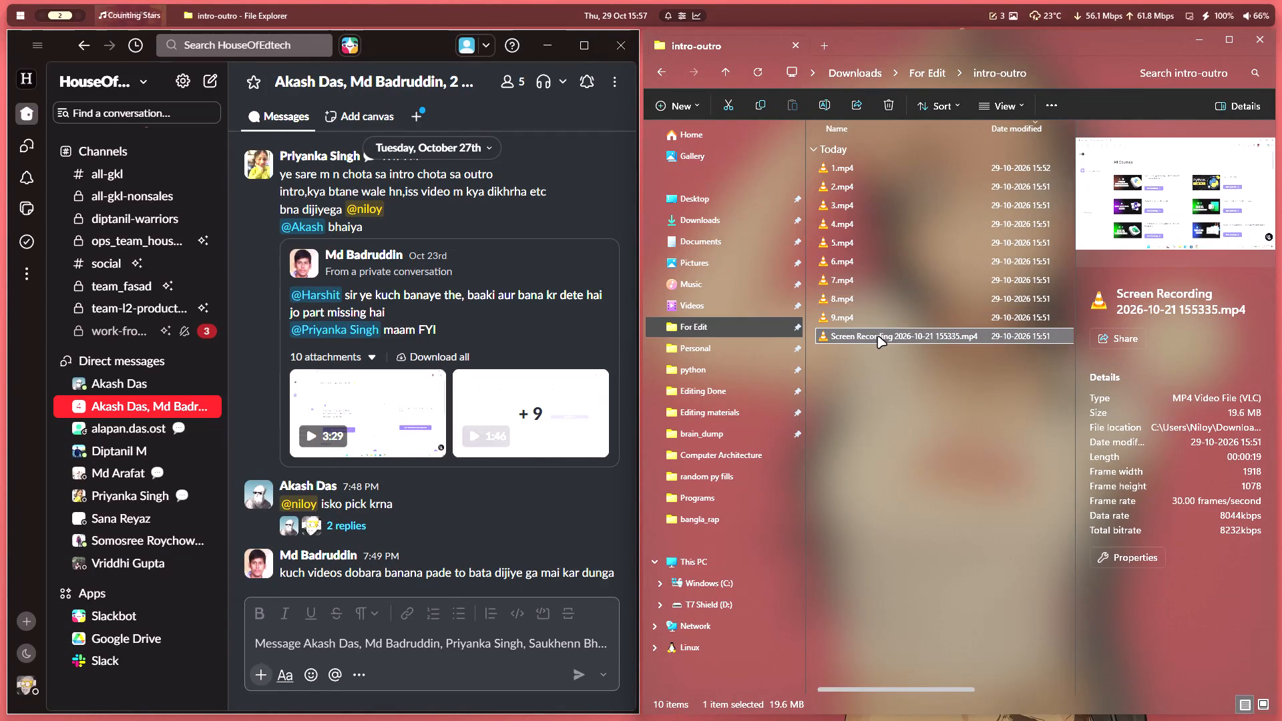
{"action": "type", "text": "10"}
{"action": "key", "text": "Return"}
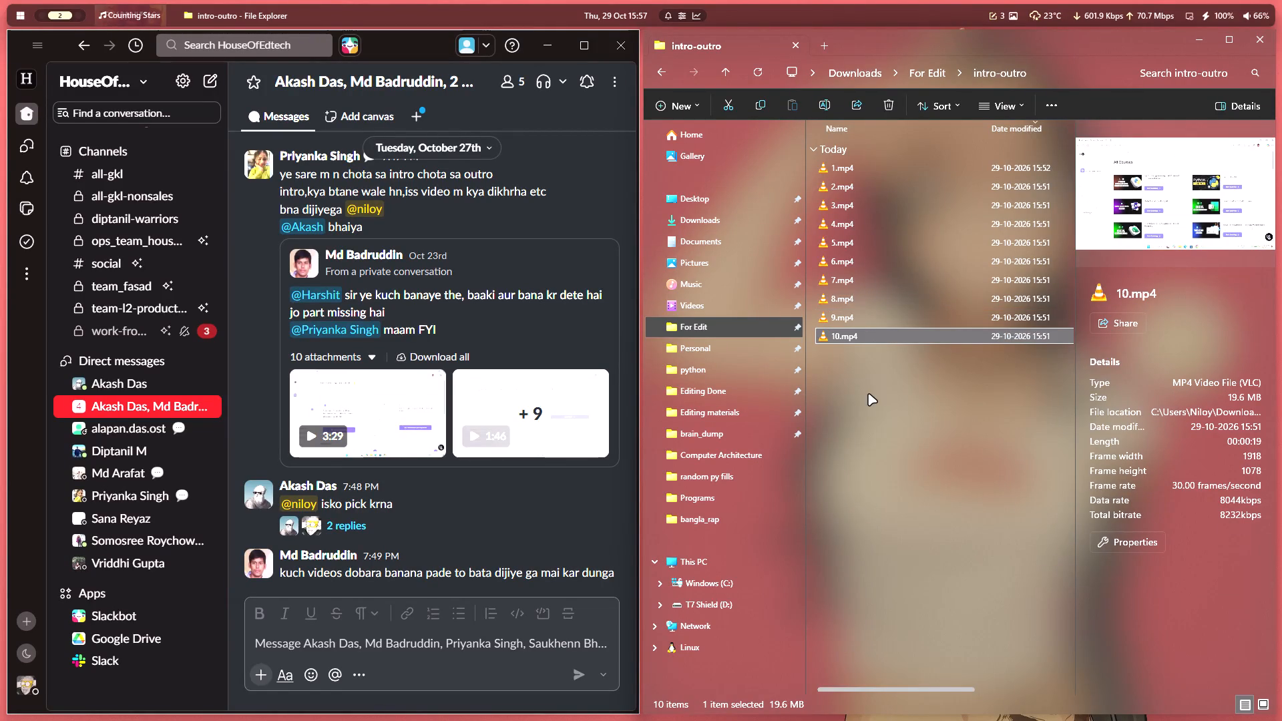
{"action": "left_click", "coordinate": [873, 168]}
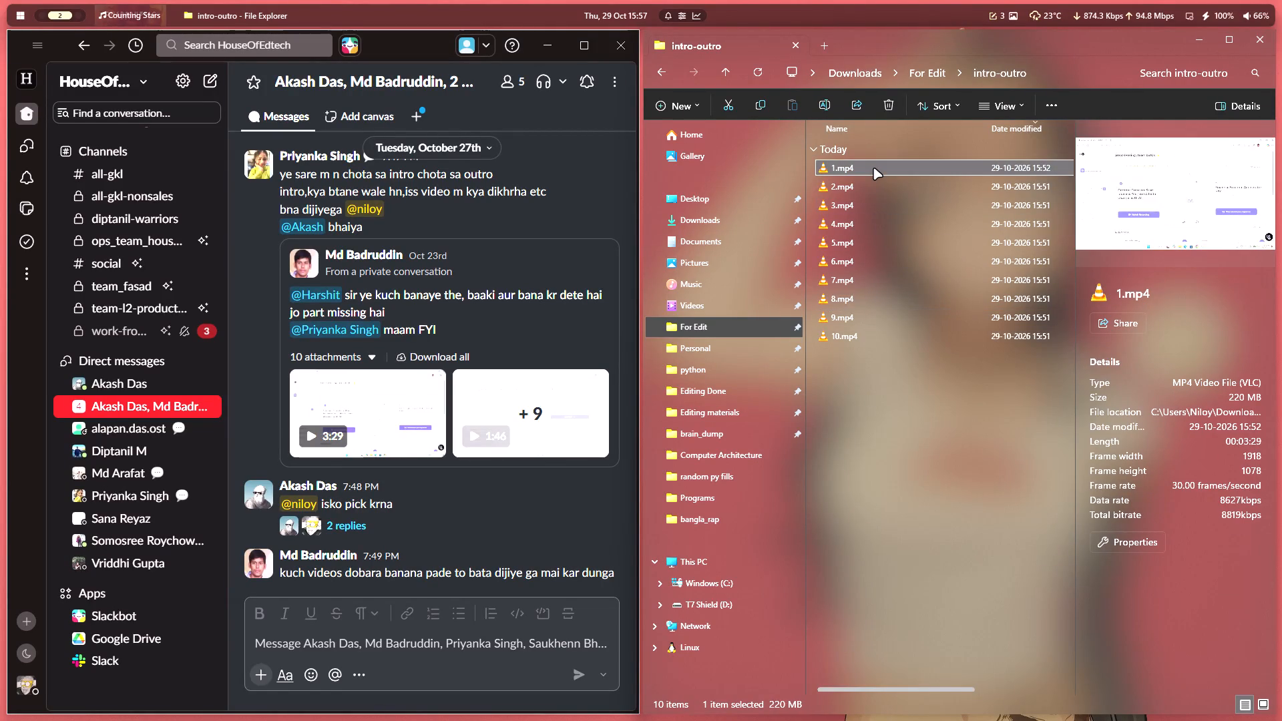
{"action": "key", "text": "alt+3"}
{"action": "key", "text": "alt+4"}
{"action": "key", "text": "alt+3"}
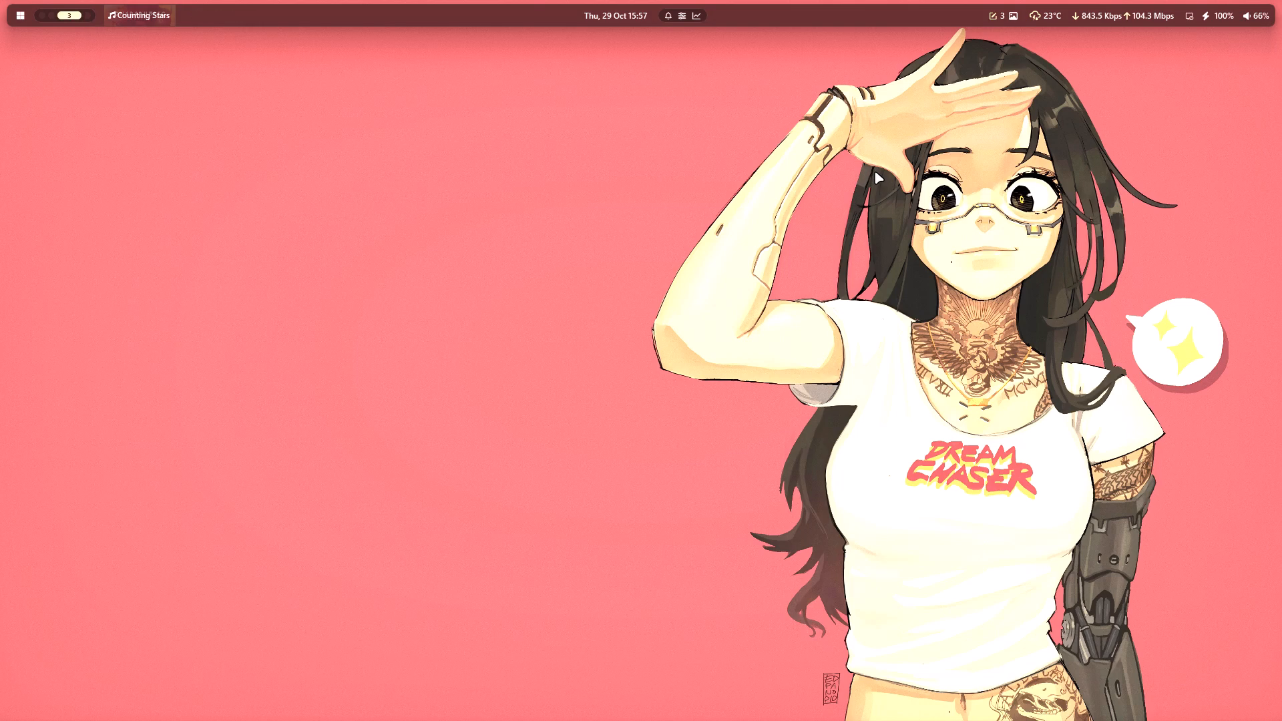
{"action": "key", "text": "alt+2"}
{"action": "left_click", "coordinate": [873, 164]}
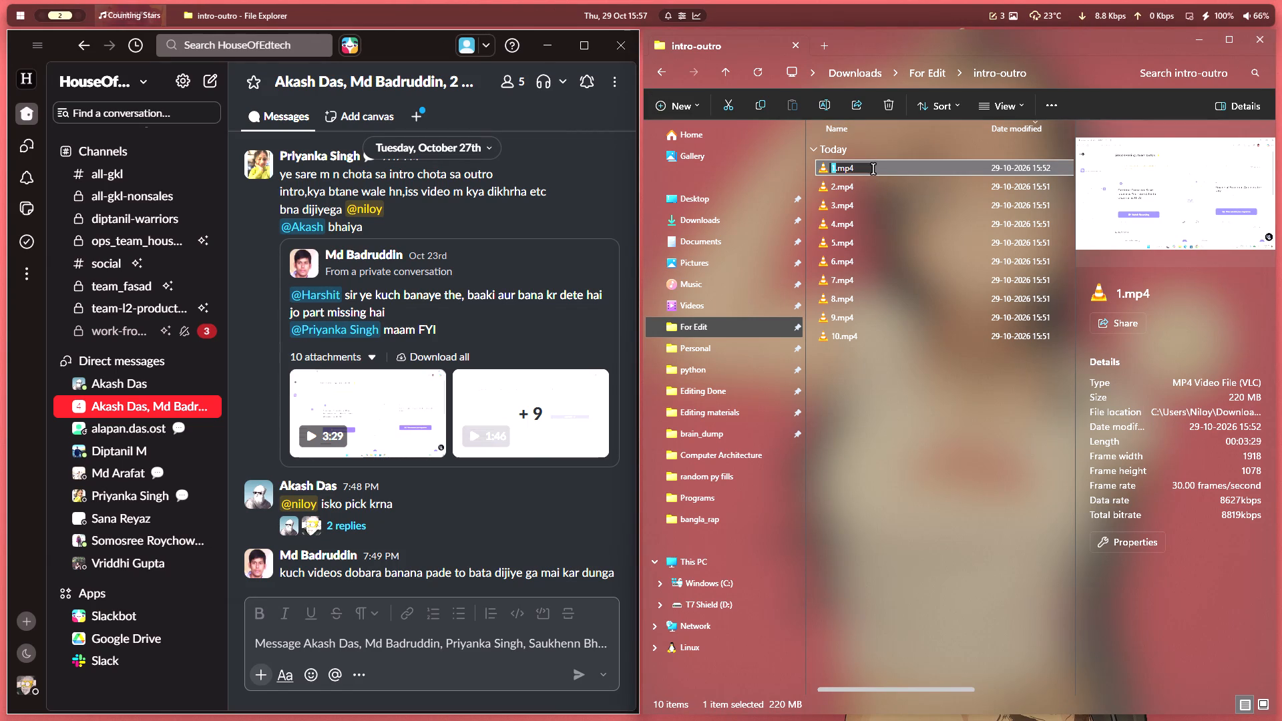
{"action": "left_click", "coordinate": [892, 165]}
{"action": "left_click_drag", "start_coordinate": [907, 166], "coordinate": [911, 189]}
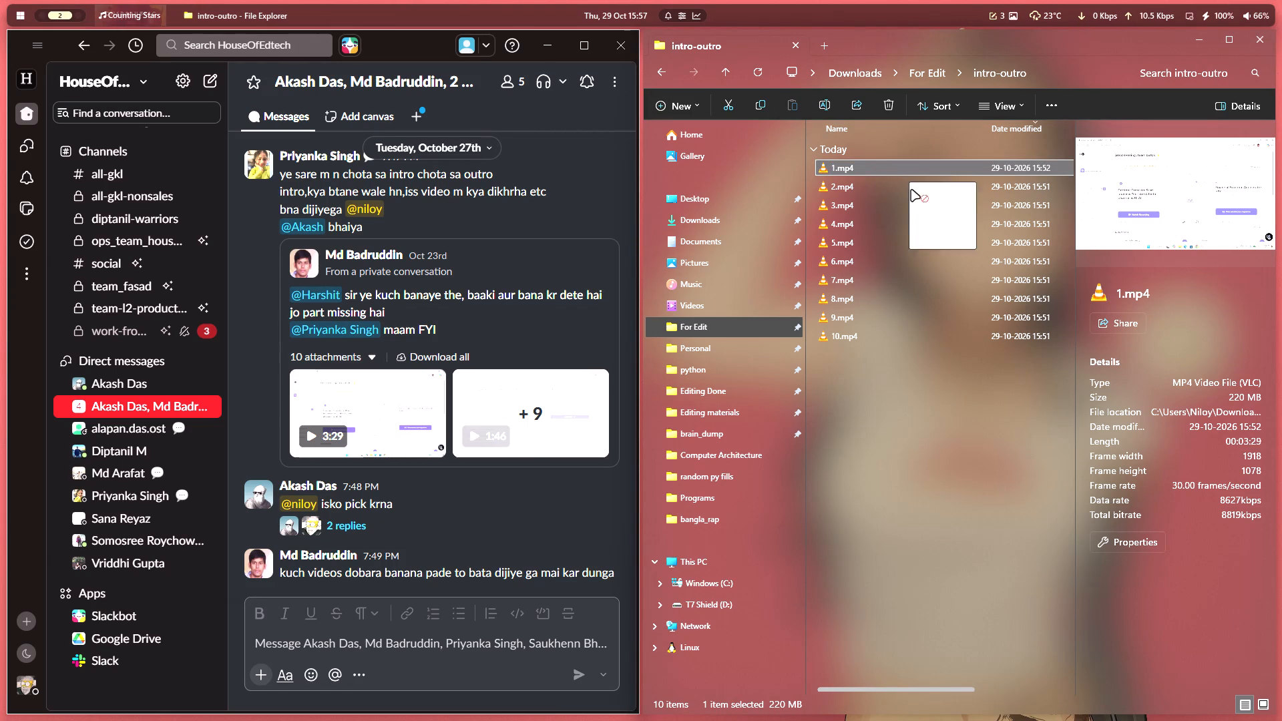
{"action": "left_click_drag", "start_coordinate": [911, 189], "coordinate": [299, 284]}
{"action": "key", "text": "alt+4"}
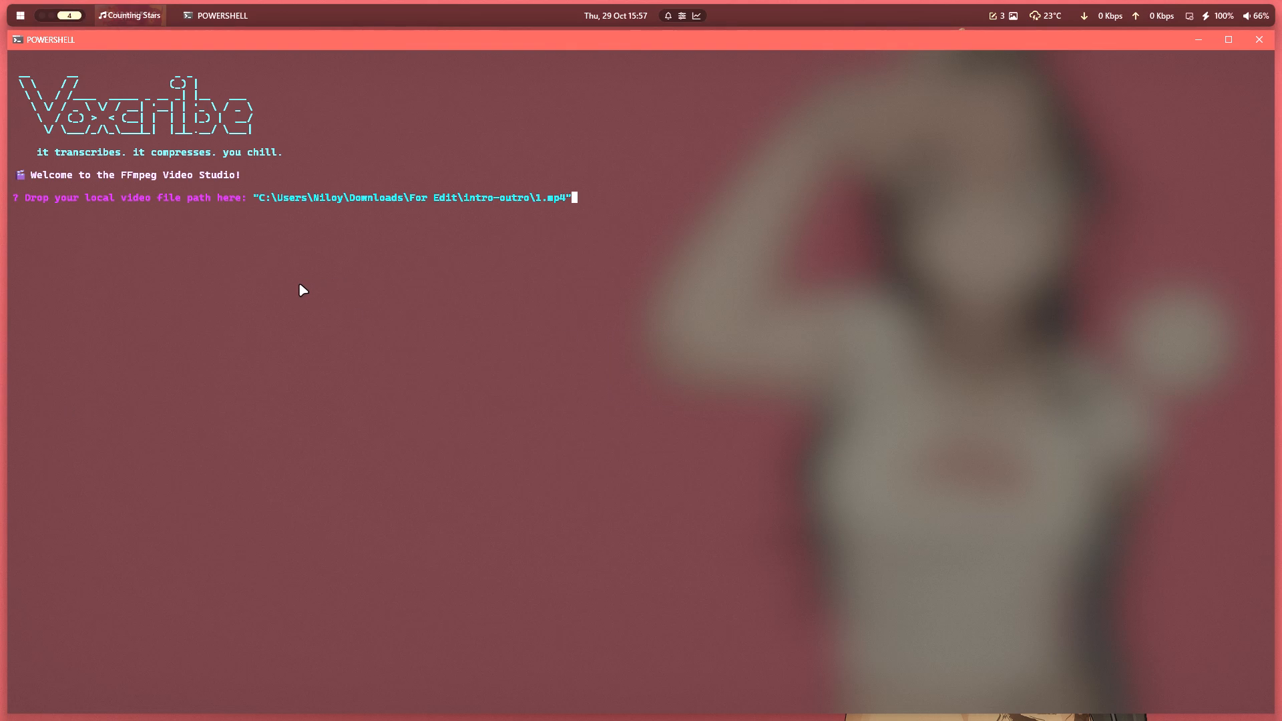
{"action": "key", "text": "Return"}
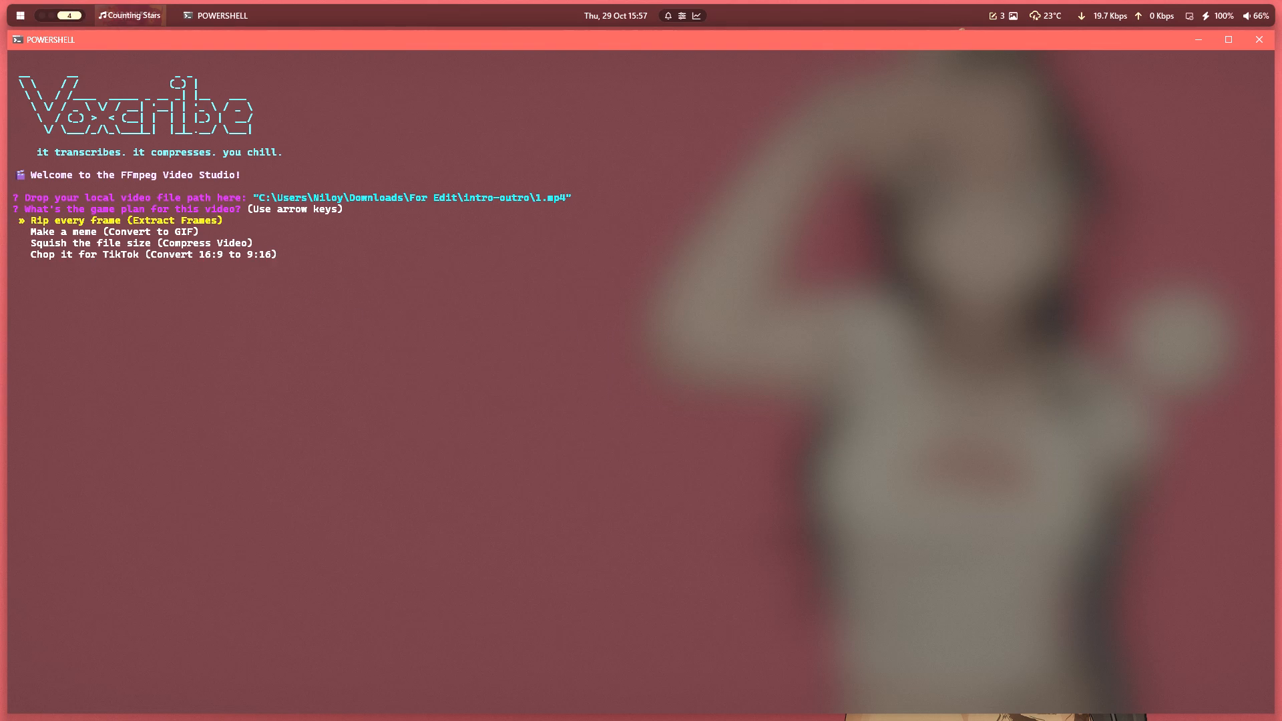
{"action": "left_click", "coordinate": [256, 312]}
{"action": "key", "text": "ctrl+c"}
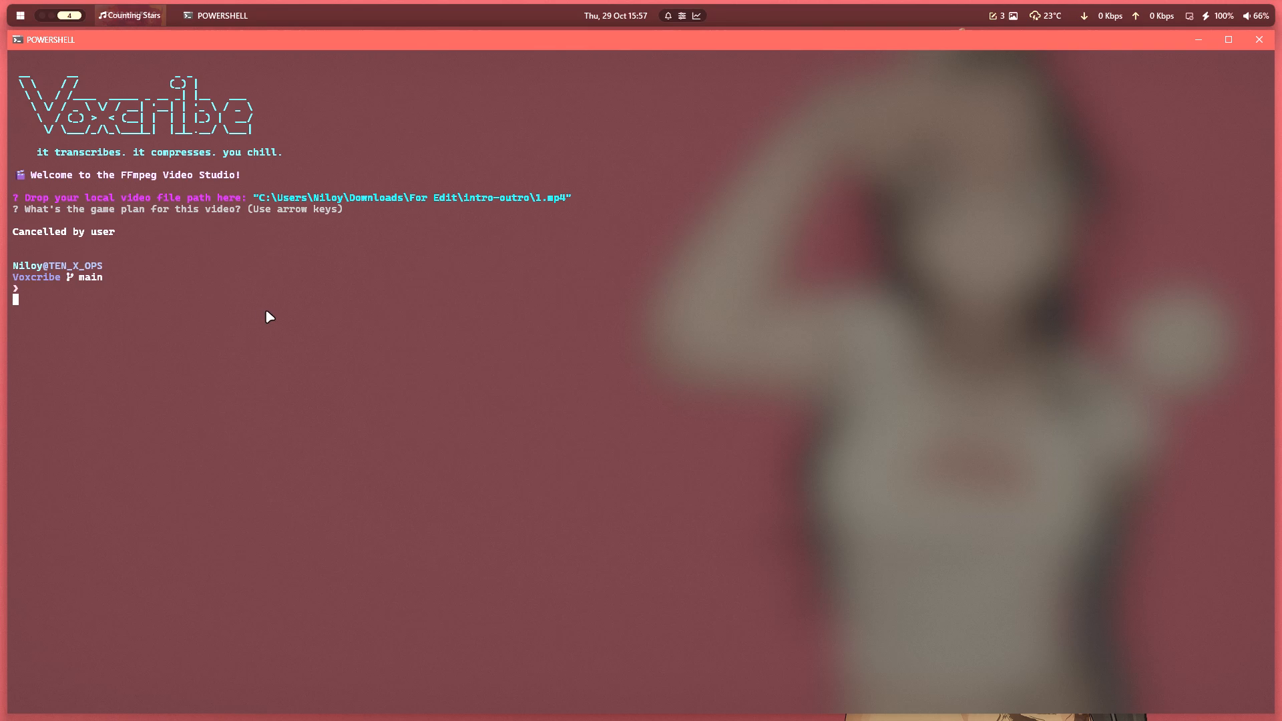
Rerun Voxcribe.py in AI Transcription & Downloader mode and give it 1.mp4 from the intro-outro folder as the source.
{"action": "key", "text": "Up"}
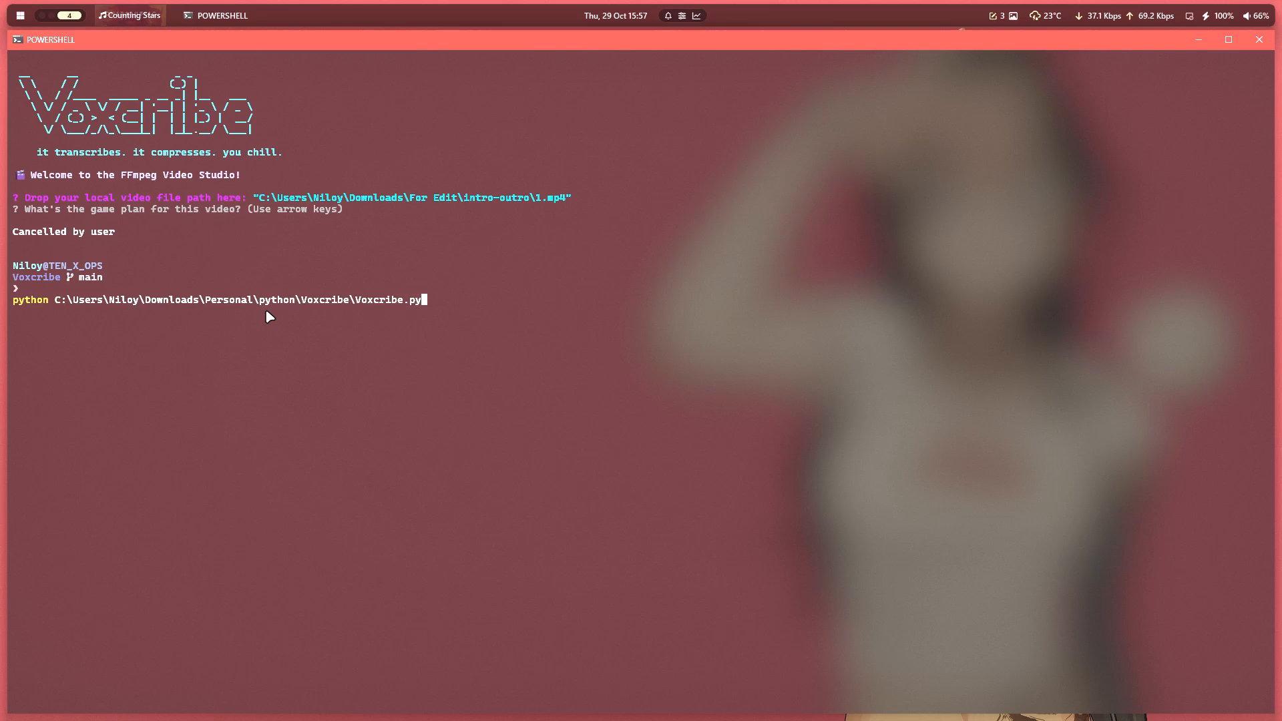
{"action": "key", "text": "Return"}
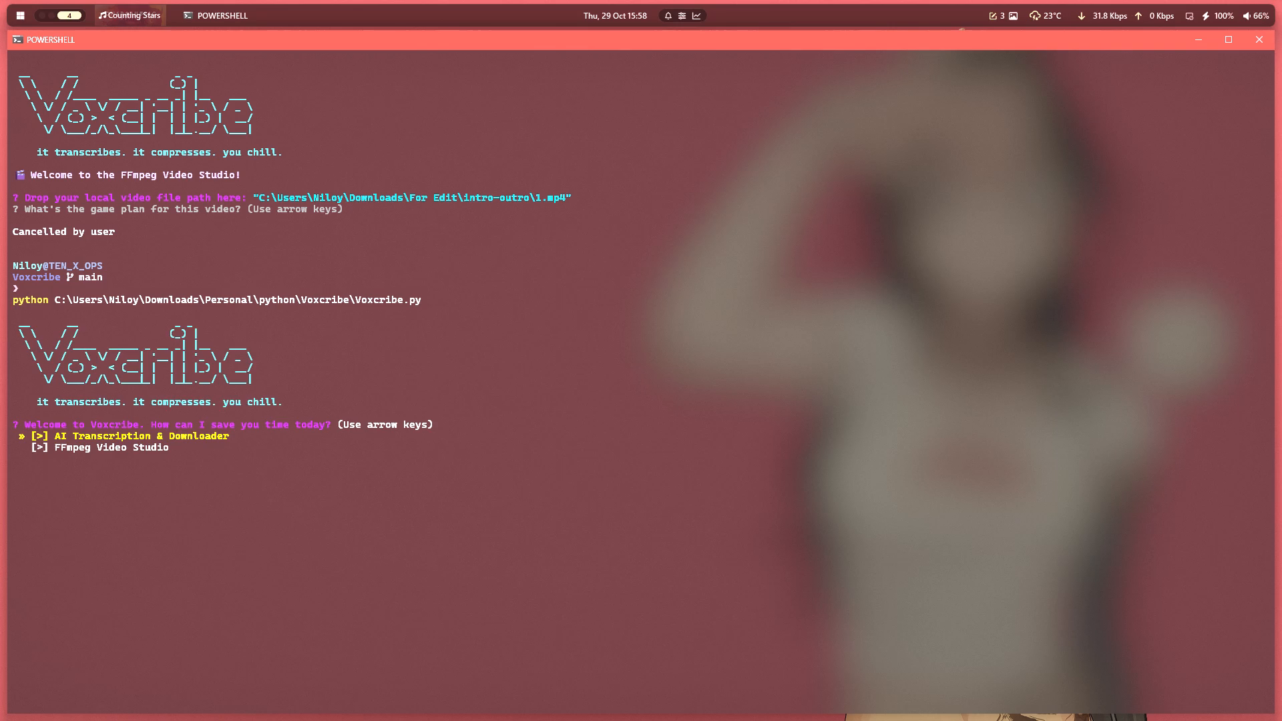
{"action": "key", "text": "Return"}
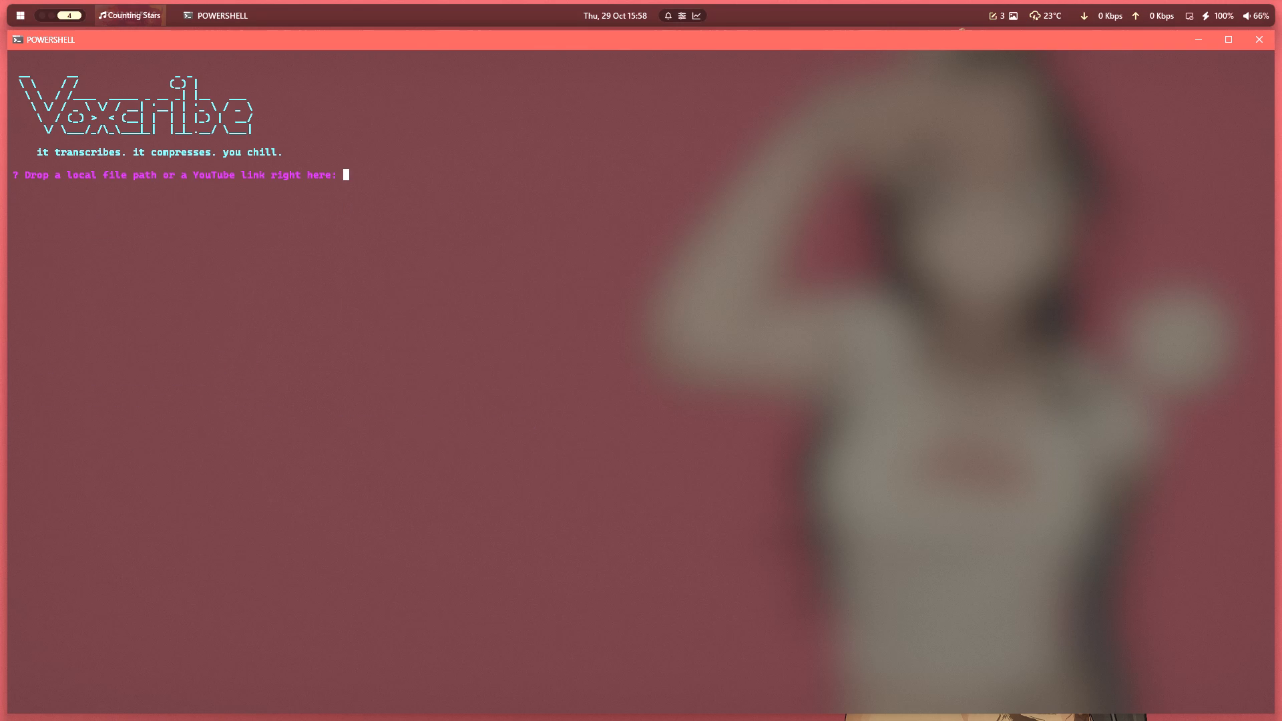
{"action": "key", "text": "alt+2"}
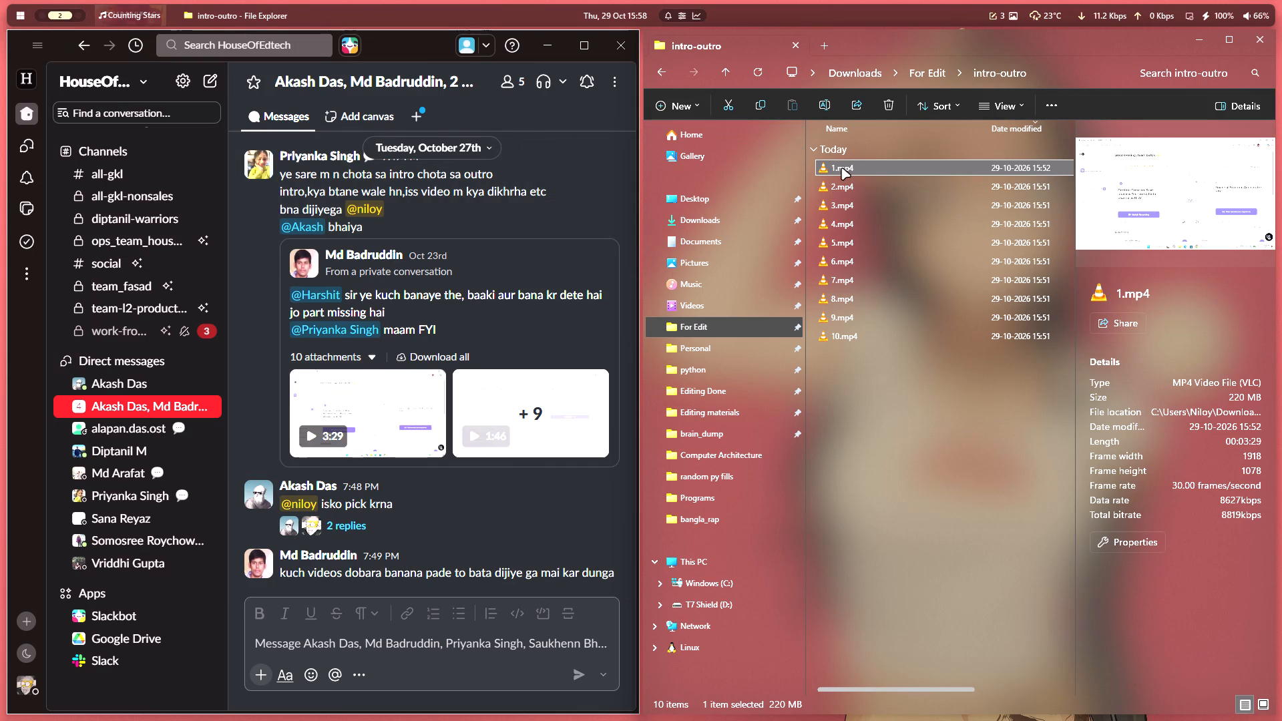
{"action": "left_click_drag", "start_coordinate": [884, 169], "coordinate": [584, 289]}
{"action": "key", "text": "alt+2"}
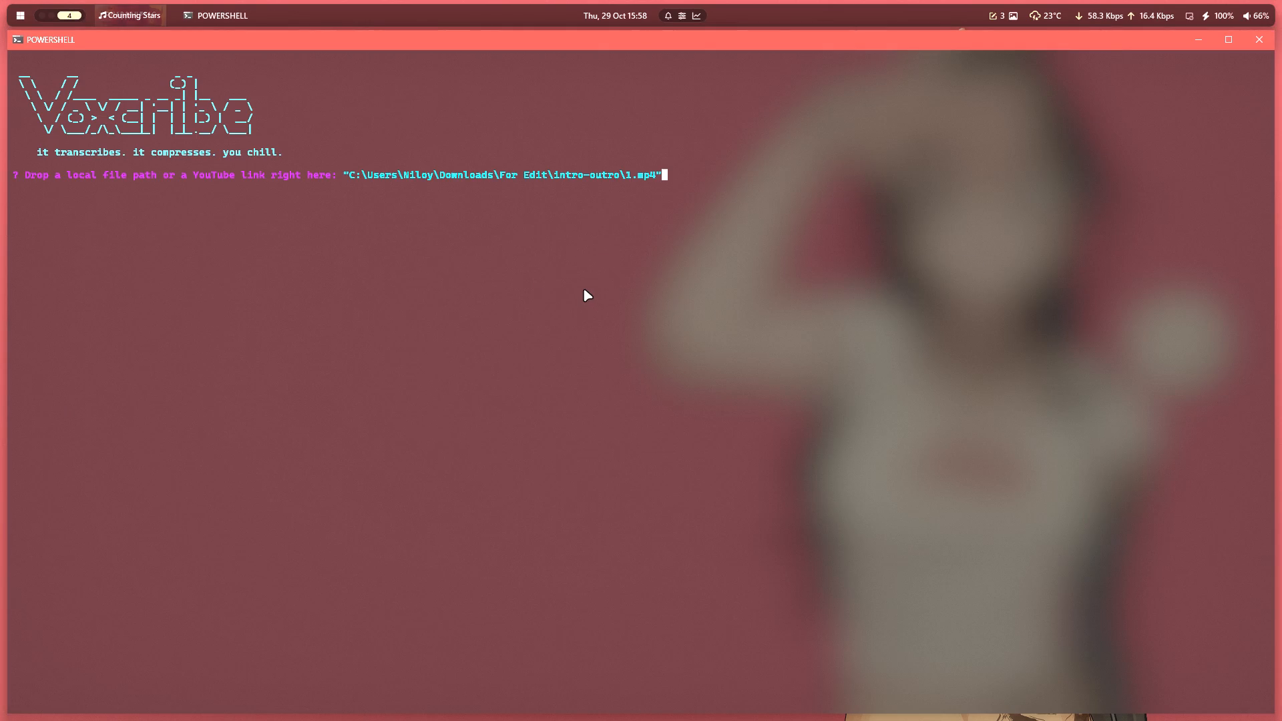
{"action": "key", "text": "Return"}
Transcribe the video to SRT and TXT with punchy subtitles of max 3-4 words per line, keeping the original language.
{"action": "key", "text": "Down"}
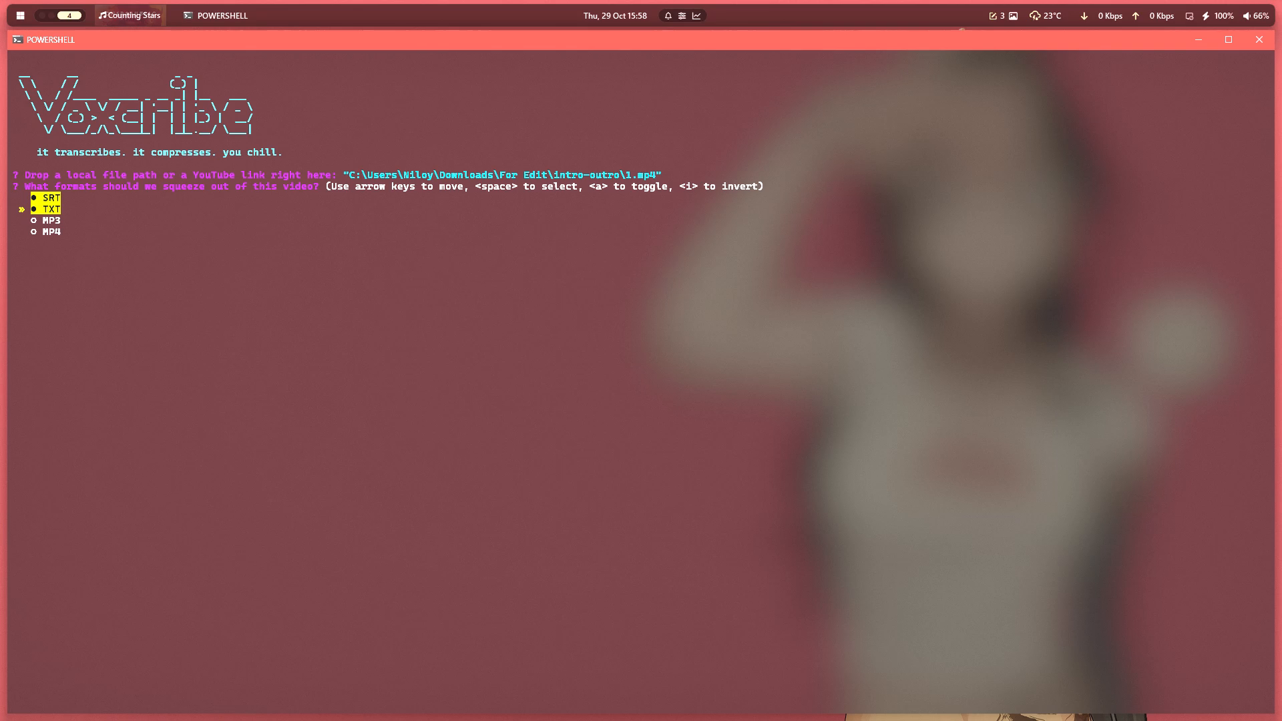
{"action": "key", "text": "Up"}
{"action": "key", "text": "Return"}
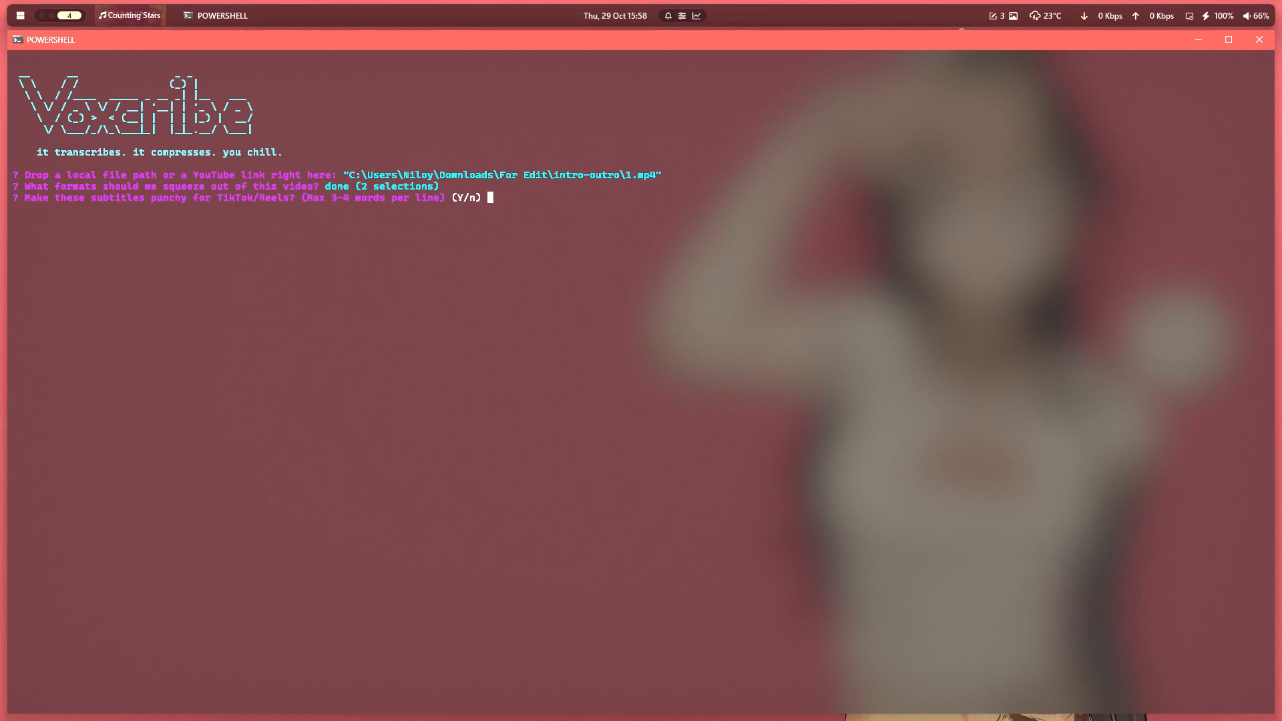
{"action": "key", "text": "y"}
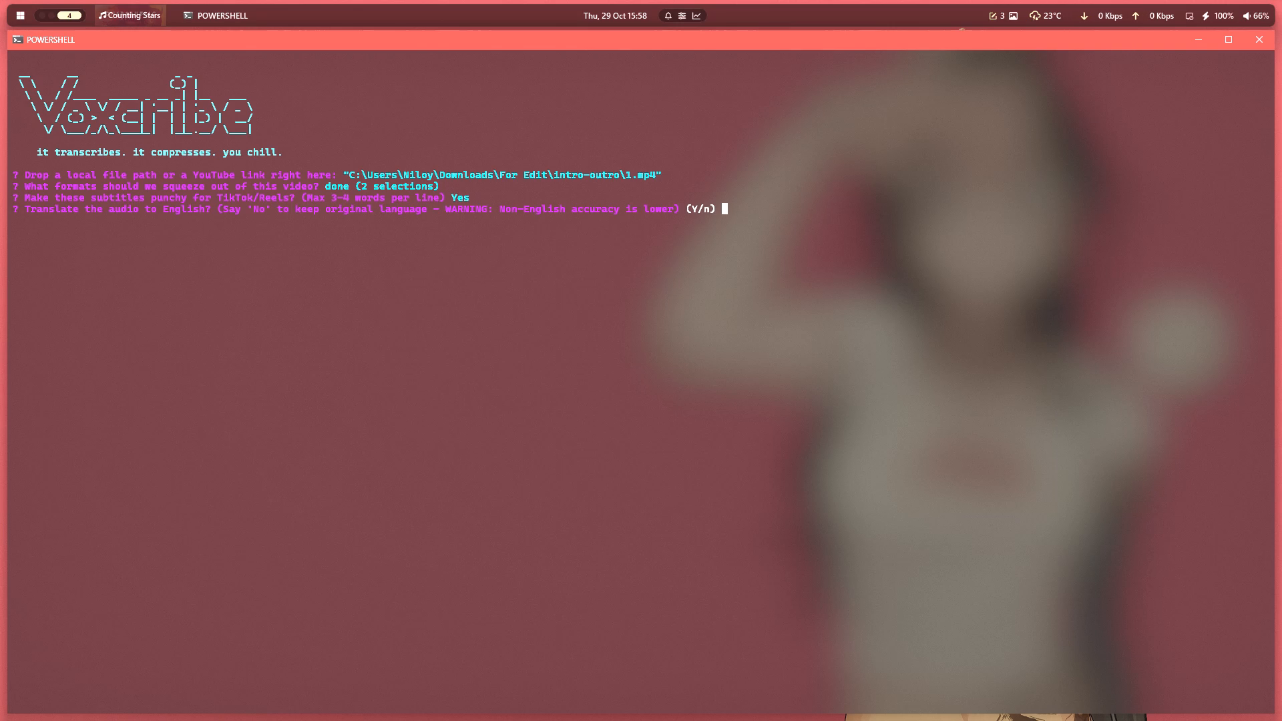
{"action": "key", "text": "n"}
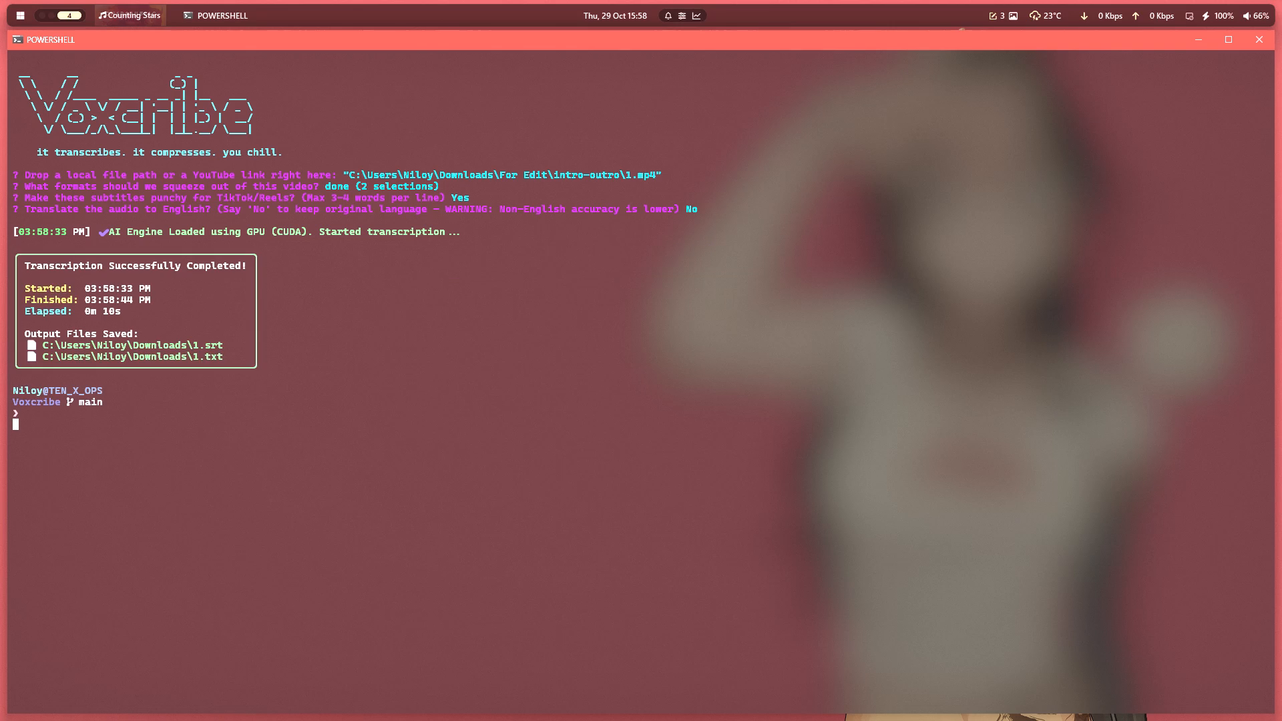
Switch to File Explorer and delete 1.srt from the Downloads folder.
{"action": "key", "text": "alt+2"}
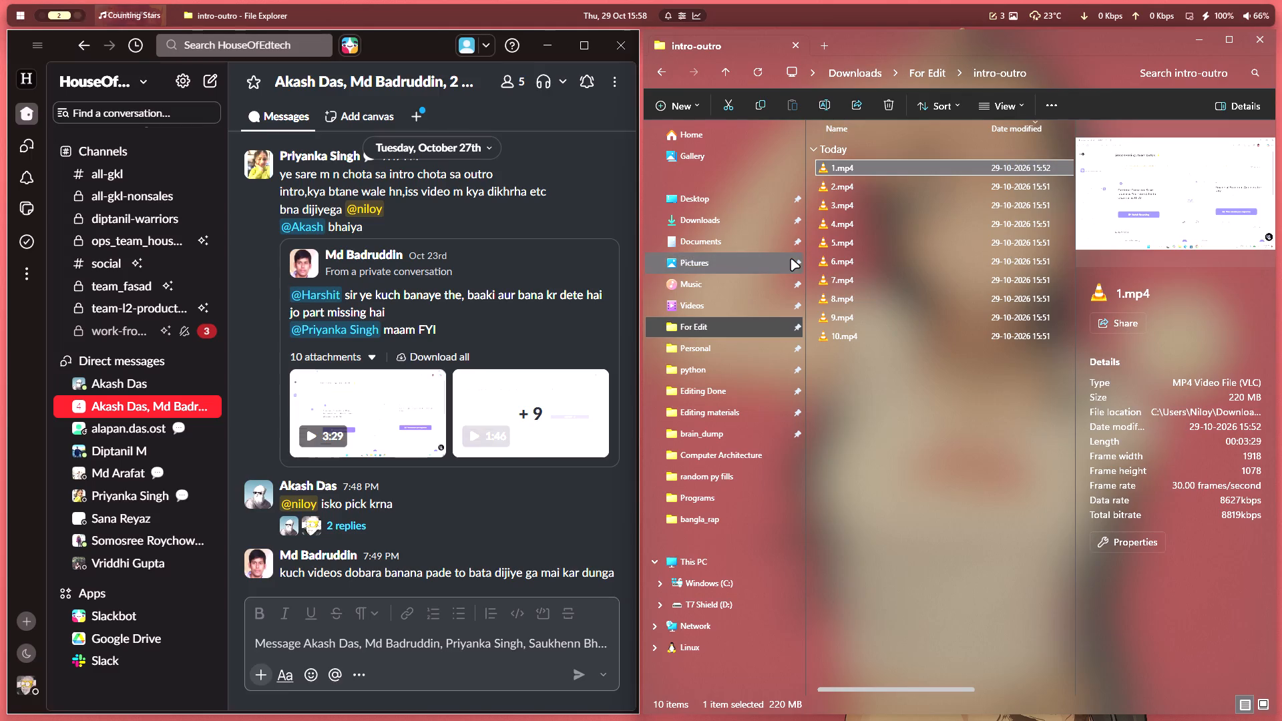
{"action": "left_click", "coordinate": [768, 222]}
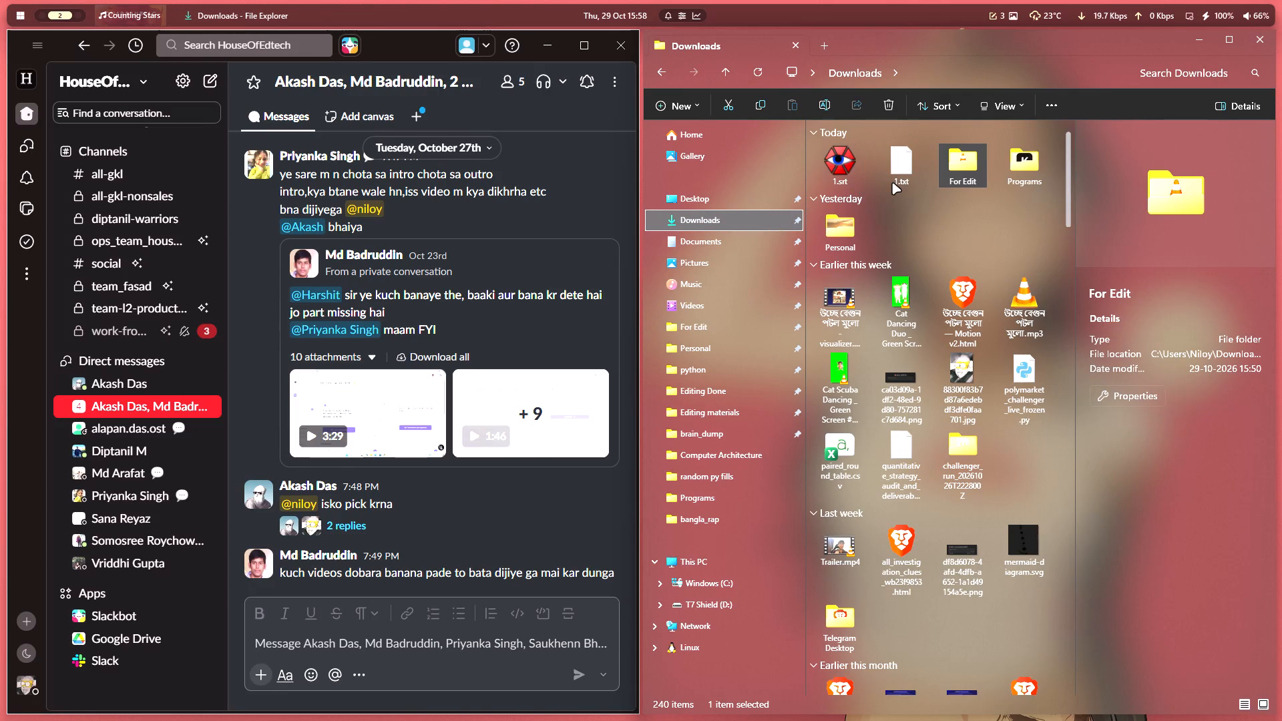
{"action": "left_click", "coordinate": [840, 162]}
{"action": "left_click", "coordinate": [884, 103]}
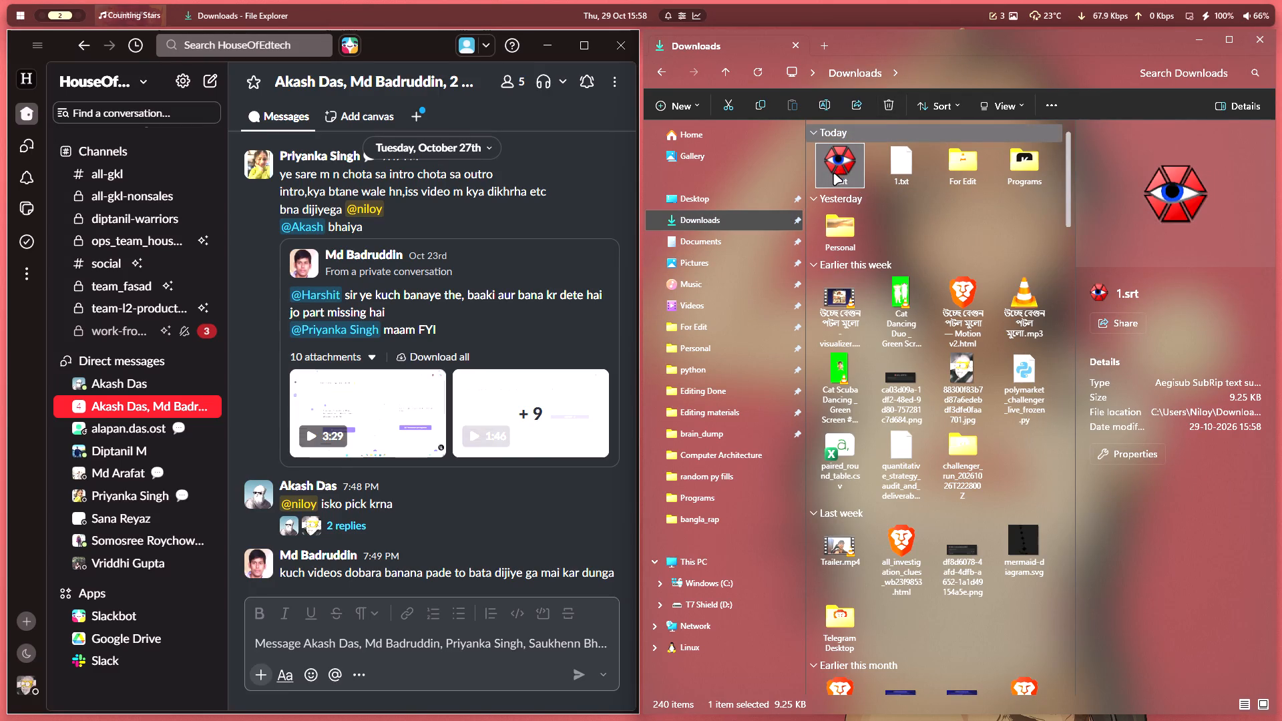
{"action": "left_click", "coordinate": [885, 110]}
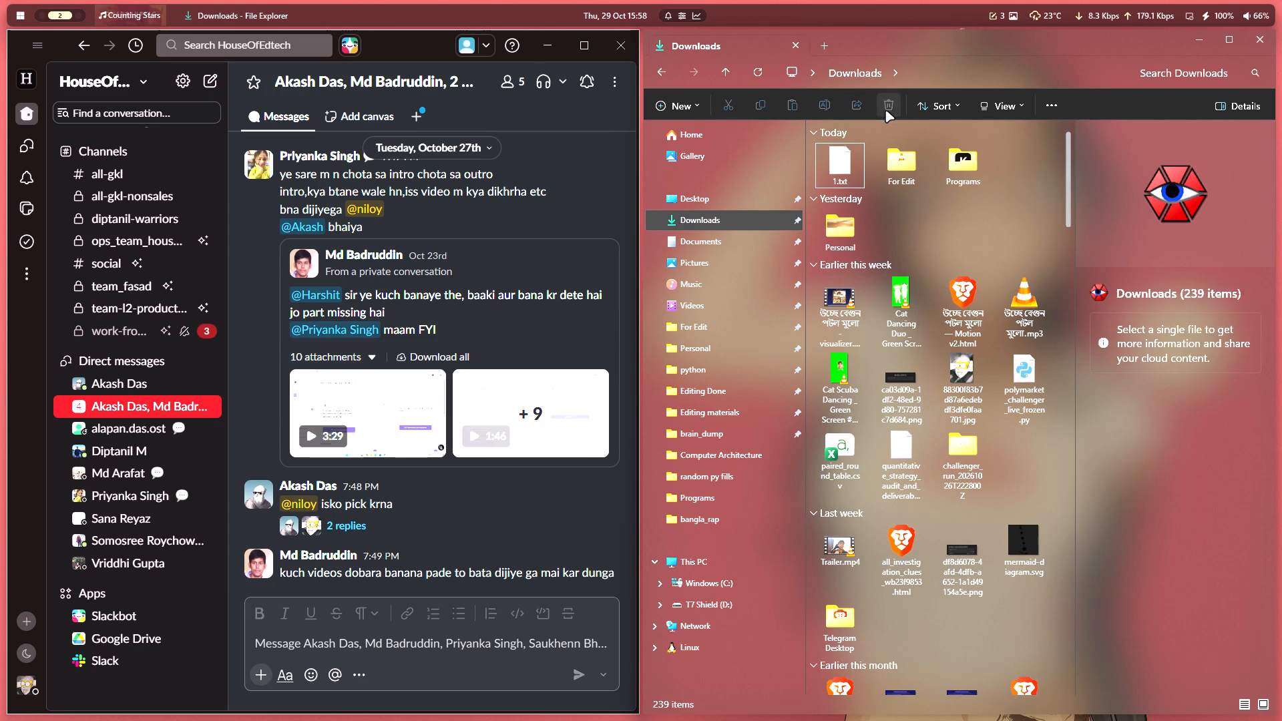
Open the transcript 1.txt from the Downloads folder in Notepad to read it.
{"action": "left_click", "coordinate": [847, 158]}
{"action": "double_click", "coordinate": [843, 173]}
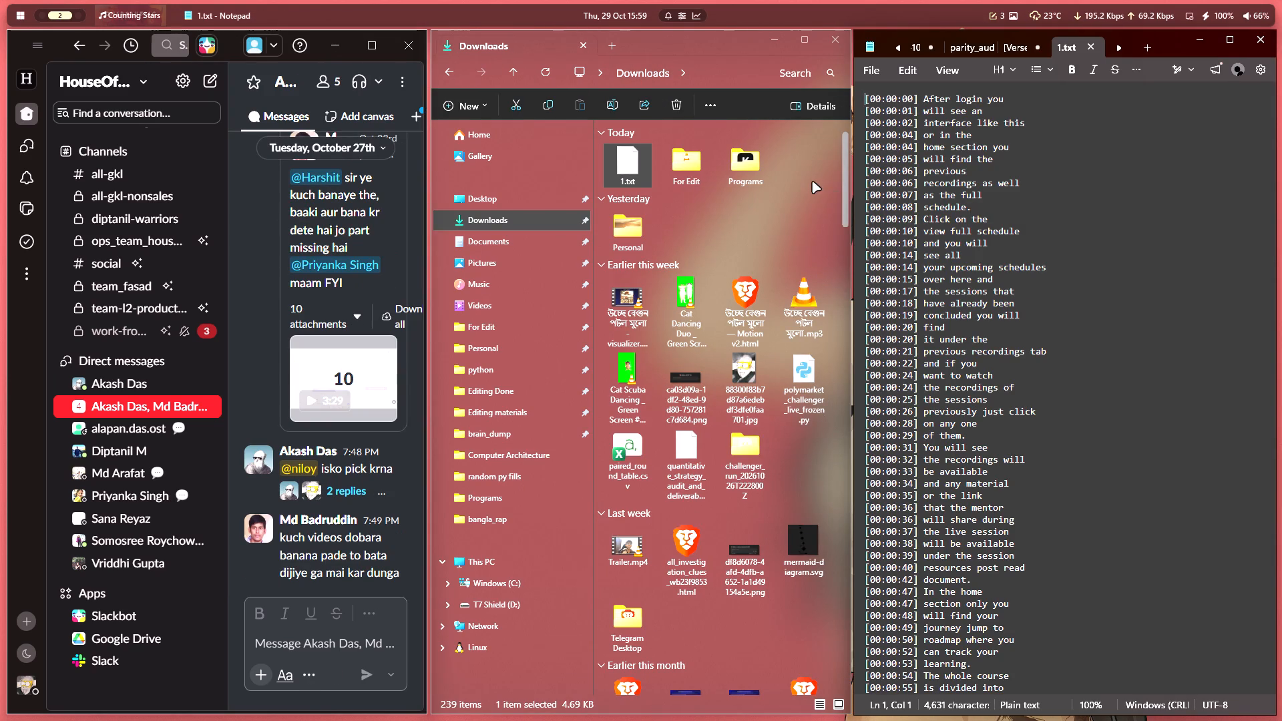
Read through the timestamped transcript in 1.txt to its end and close the Notepad window.
{"action": "scroll", "coordinate": [1106, 318], "scroll_direction": "down", "scroll_amount": 18}
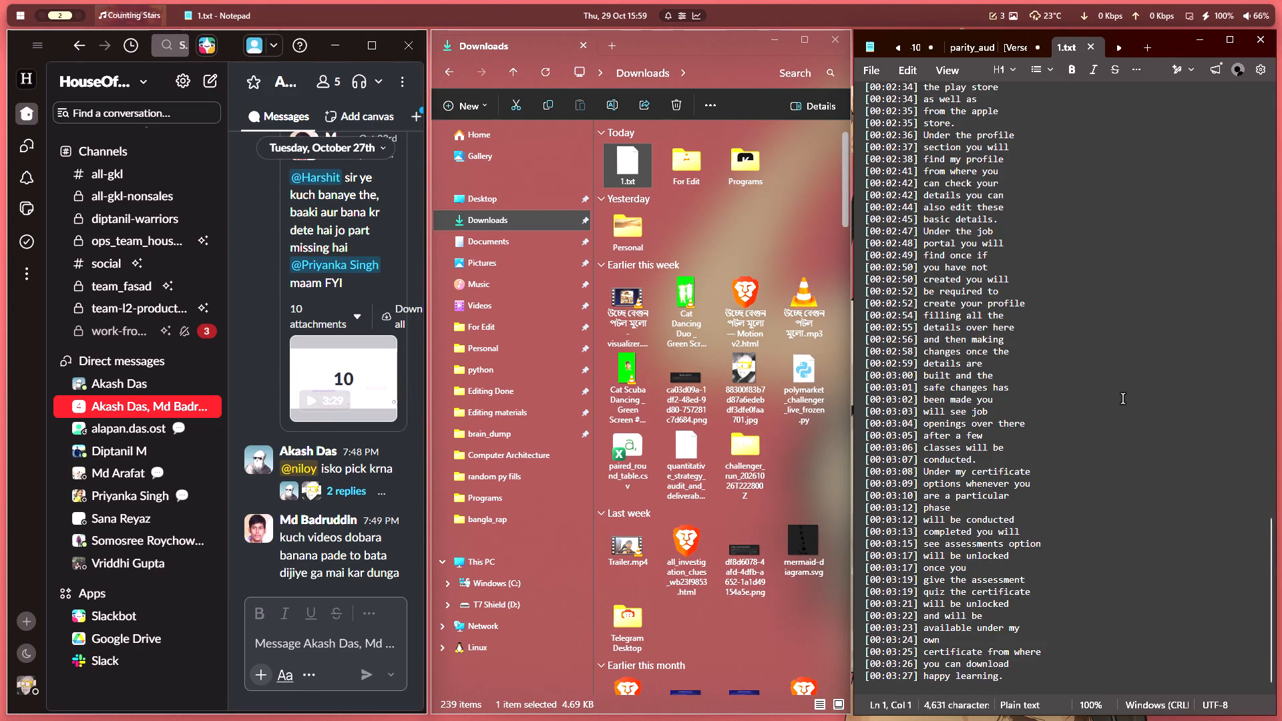
{"action": "scroll", "coordinate": [1123, 399], "scroll_direction": "up", "scroll_amount": 13}
{"action": "scroll", "coordinate": [1123, 399], "scroll_direction": "down", "scroll_amount": 12}
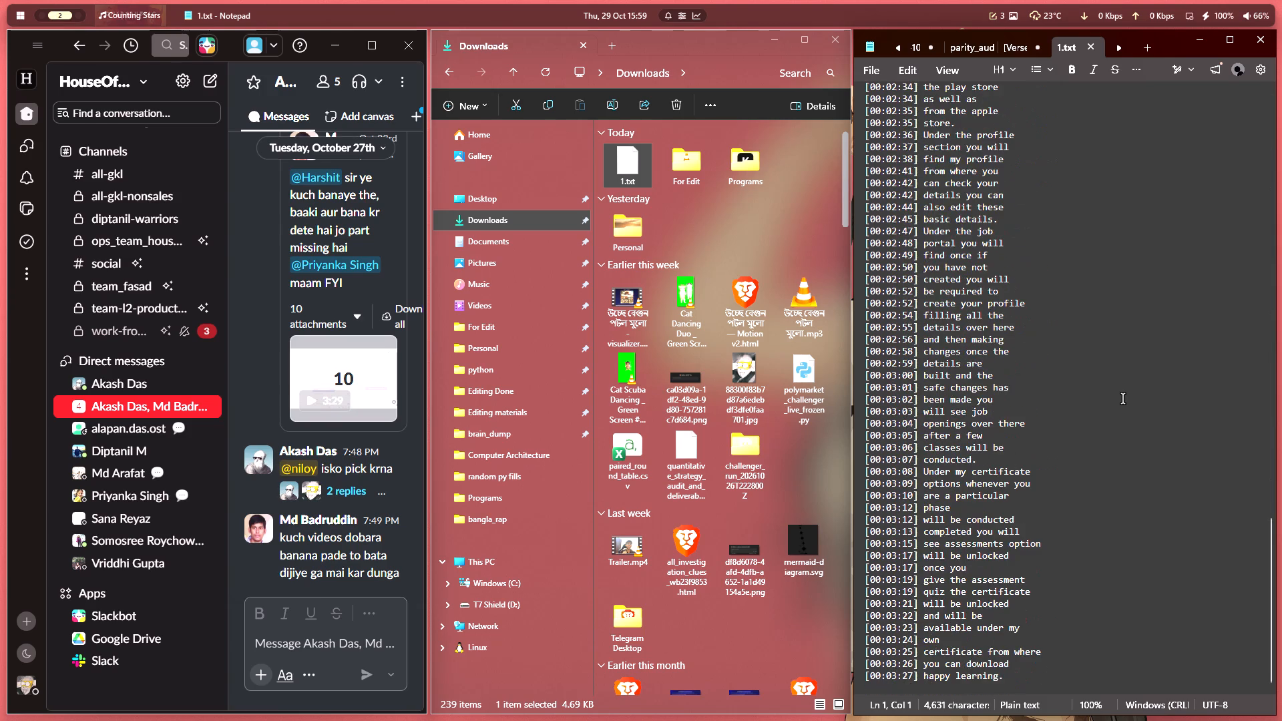
{"action": "scroll", "coordinate": [1123, 399], "scroll_direction": "up", "scroll_amount": 6}
{"action": "left_click", "coordinate": [1259, 46]}
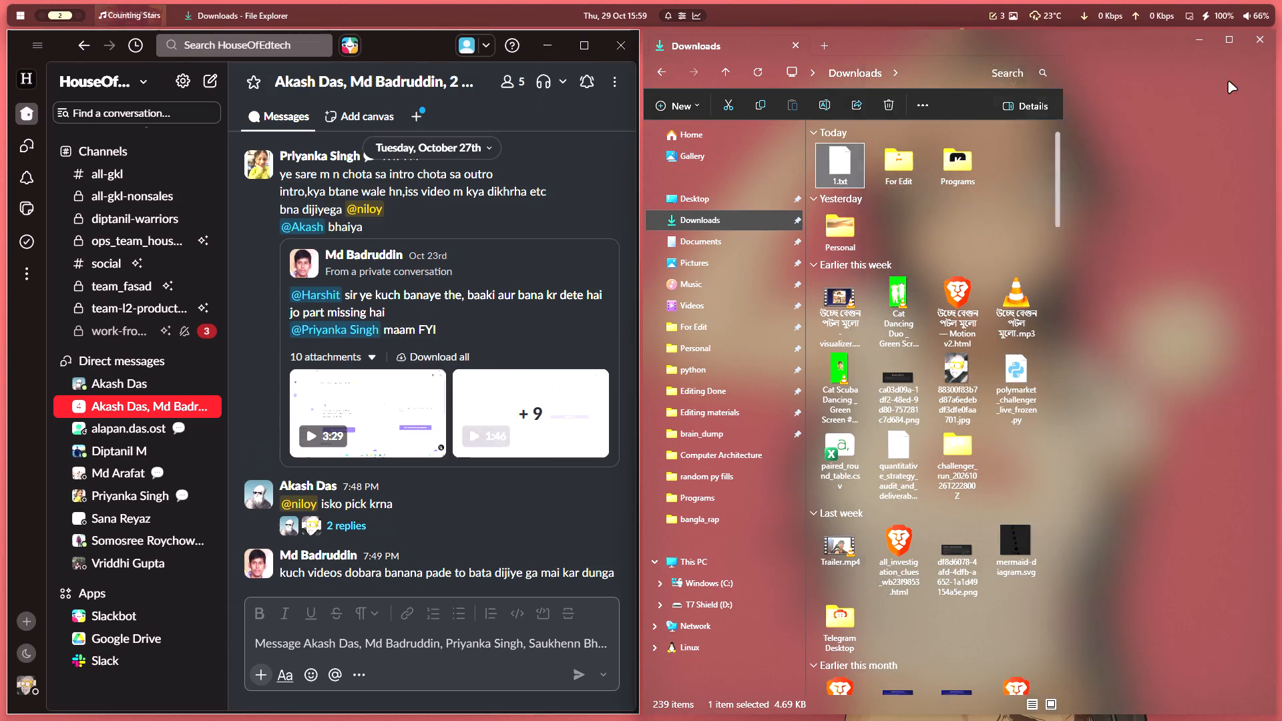
{"action": "key", "text": "alt+3"}
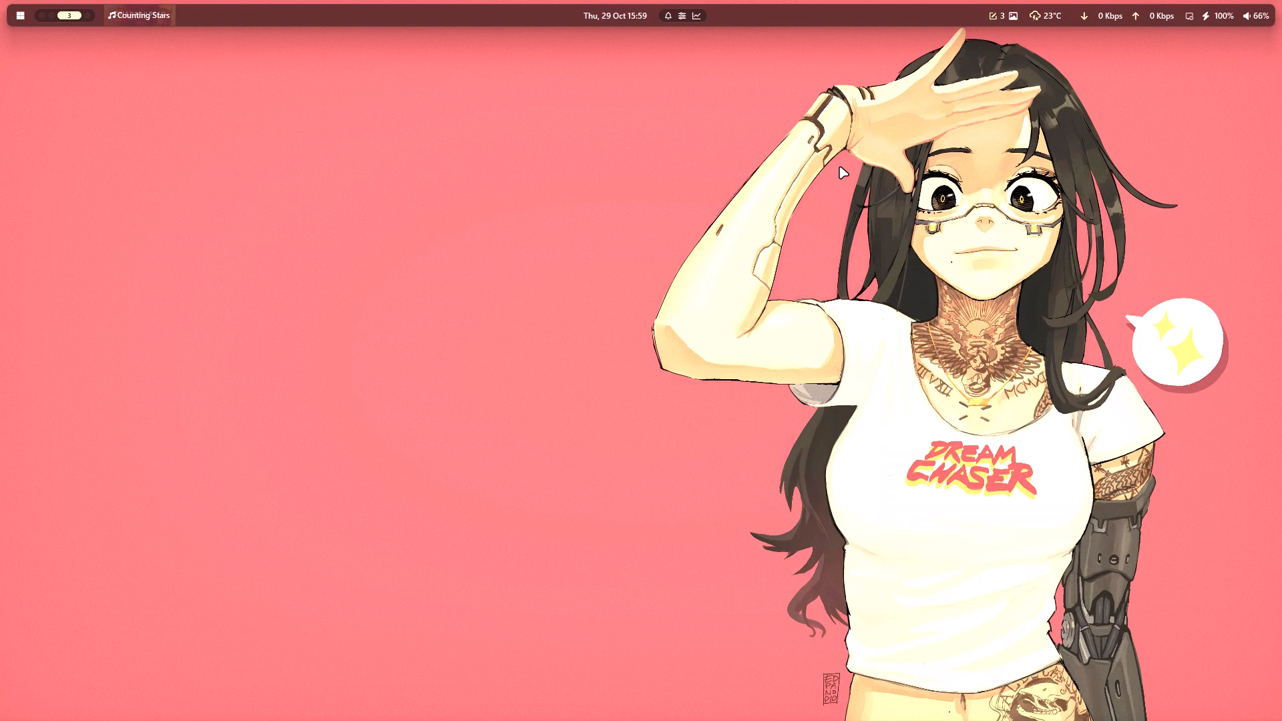
{"action": "key", "text": "alt+4"}
{"action": "key", "text": "alt+3"}
{"action": "key", "text": "alt+super+space"}
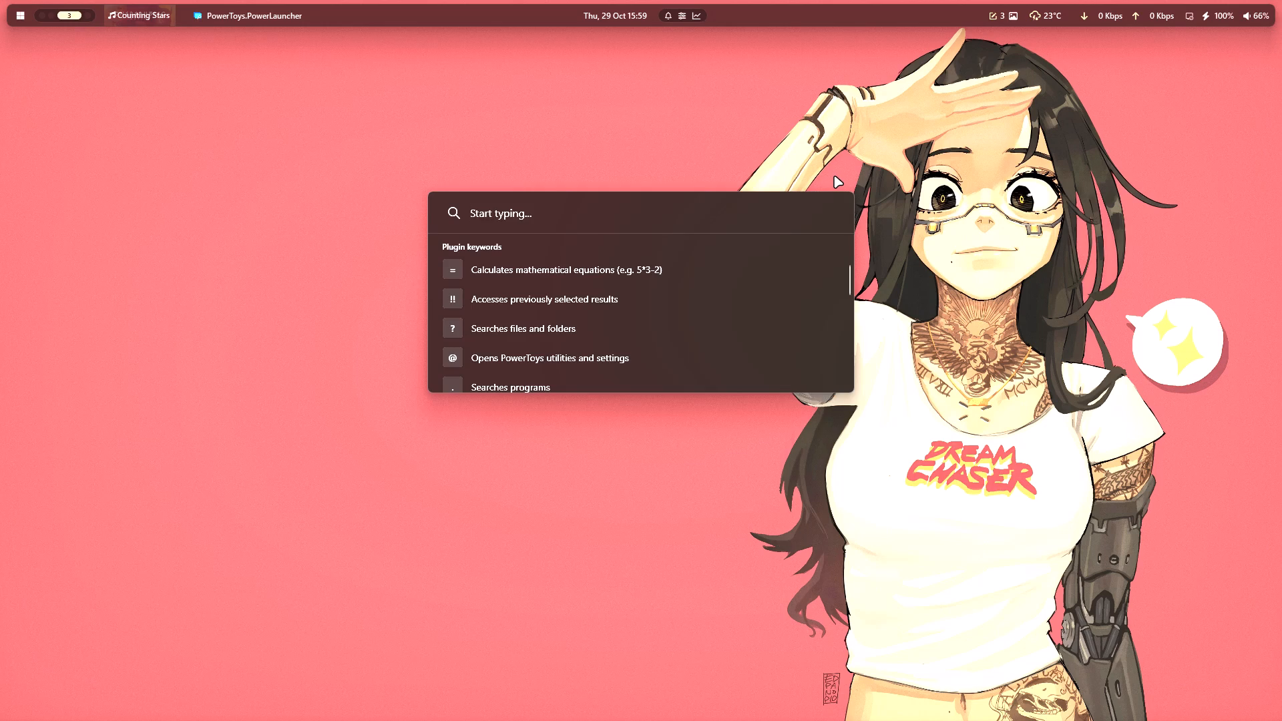
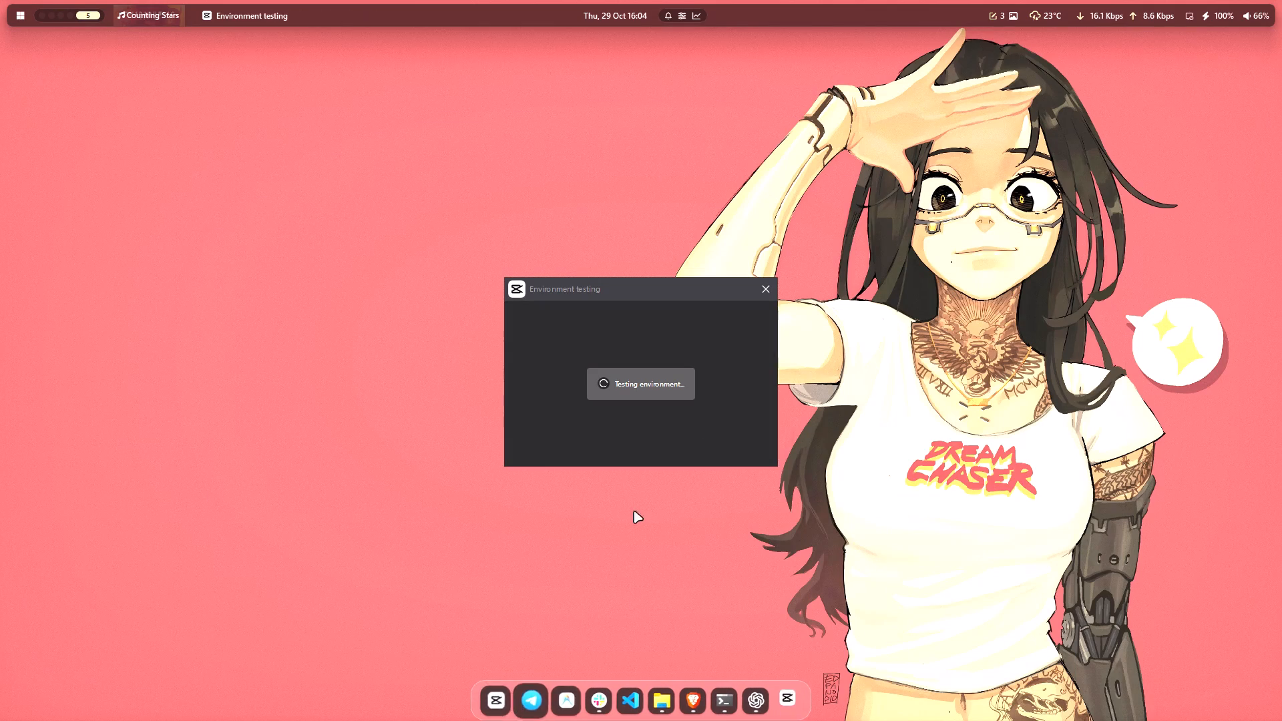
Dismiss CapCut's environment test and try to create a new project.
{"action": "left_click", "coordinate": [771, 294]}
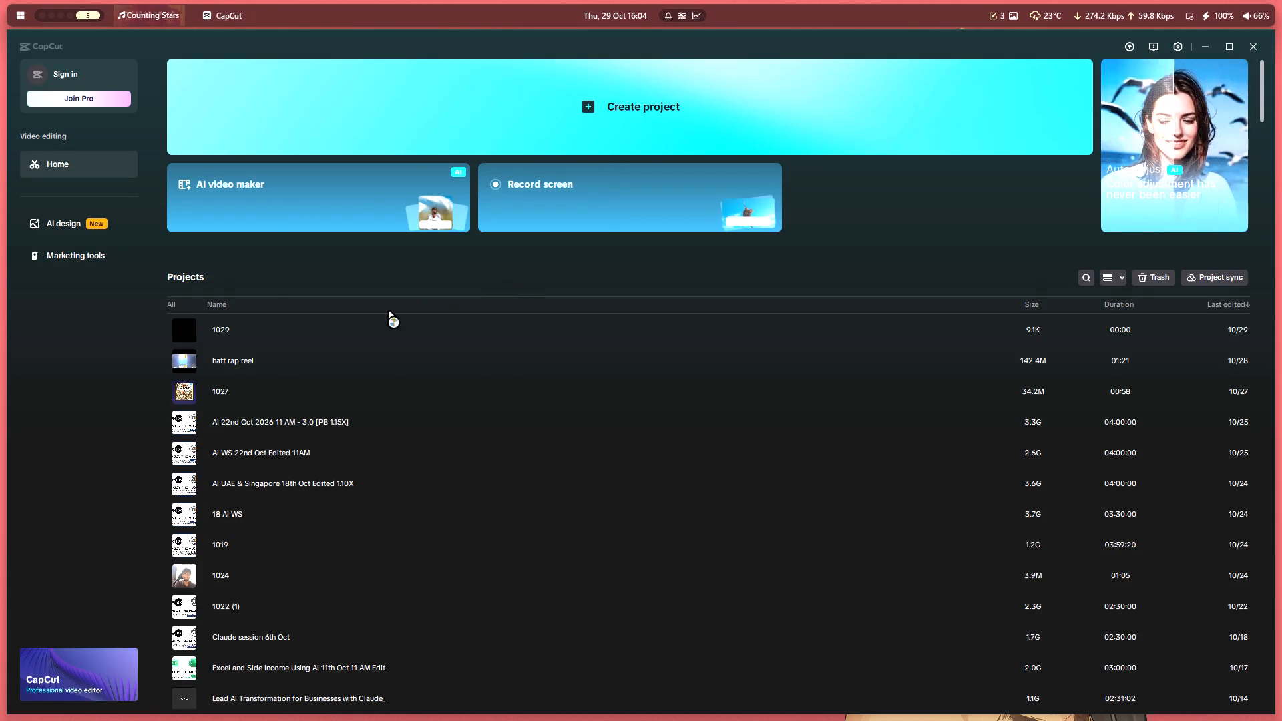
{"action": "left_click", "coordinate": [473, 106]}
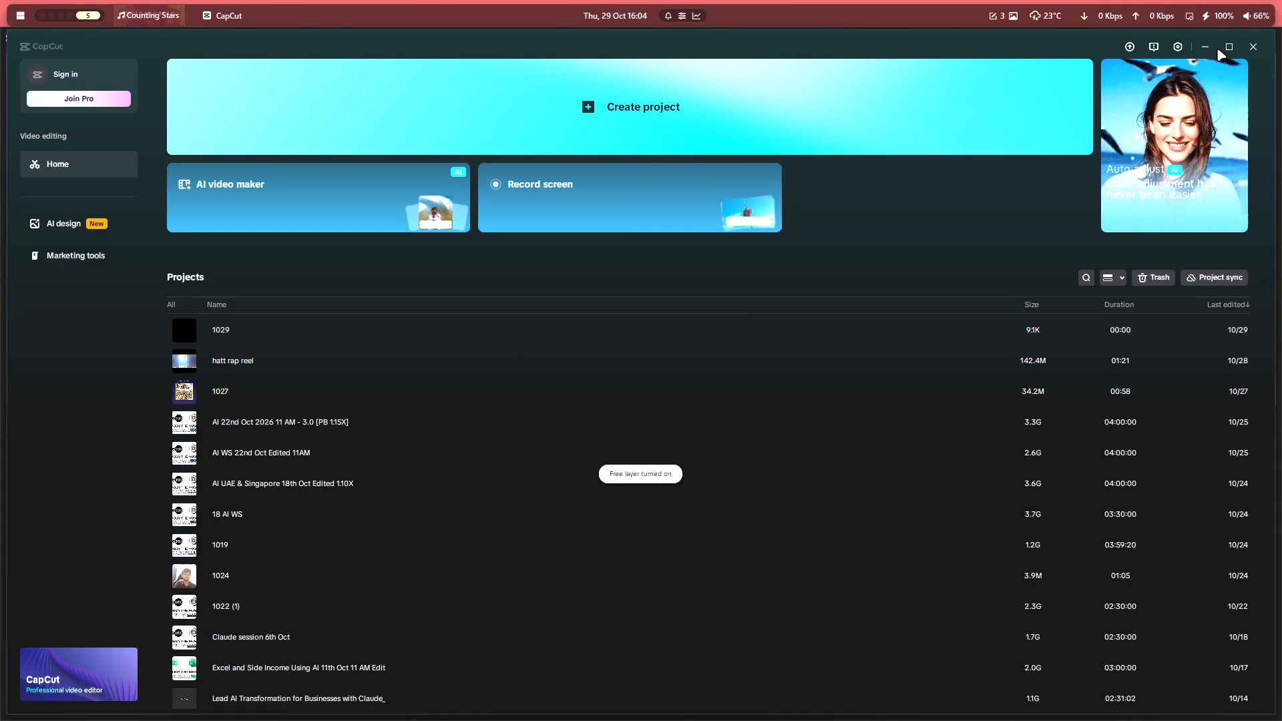
Restart CapCut by closing its home window, launching it again and dismissing the environment test.
{"action": "left_click", "coordinate": [1253, 49]}
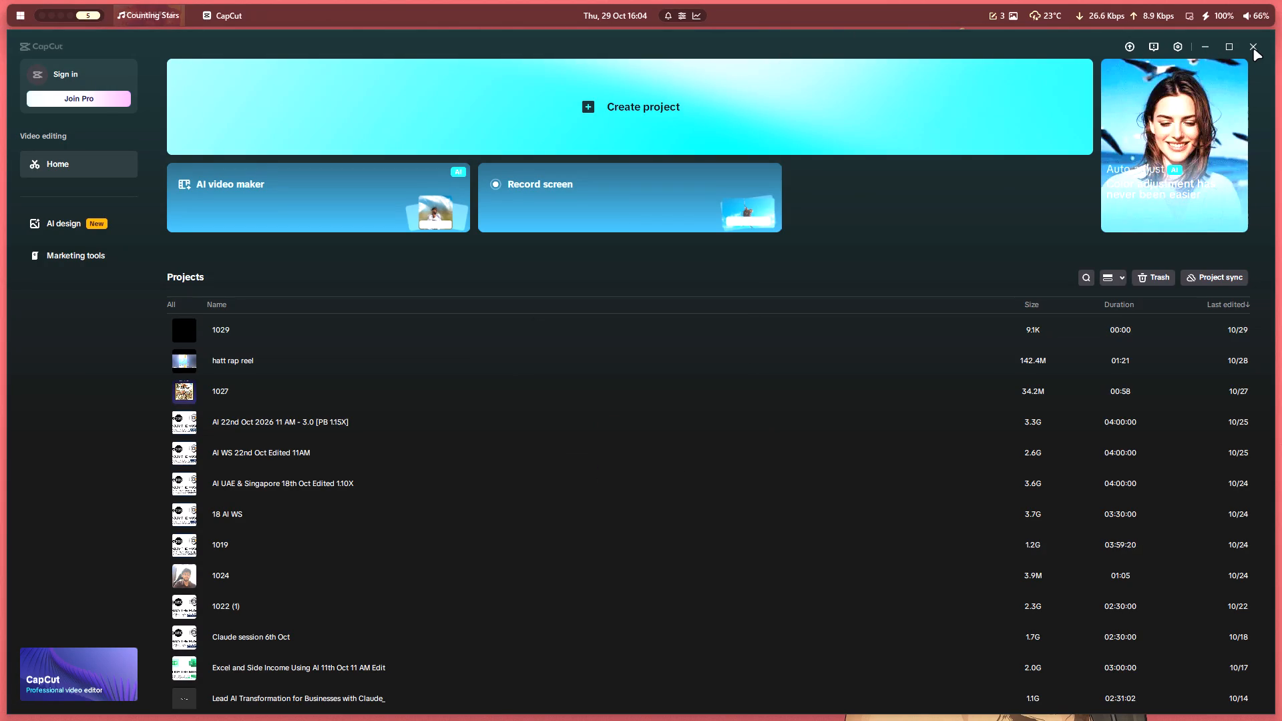
{"action": "left_click", "coordinate": [1253, 49]}
{"action": "key", "text": "alt+shift+q"}
{"action": "left_click", "coordinate": [505, 698]}
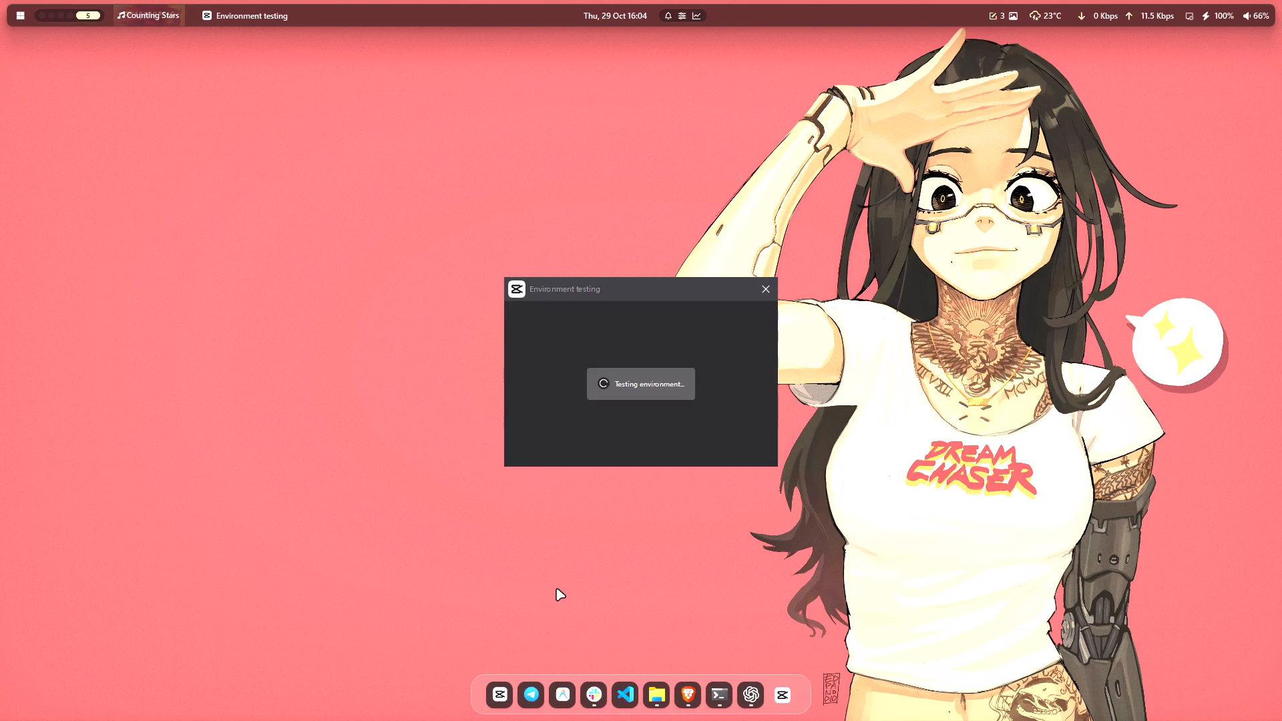
{"action": "left_click", "coordinate": [759, 285]}
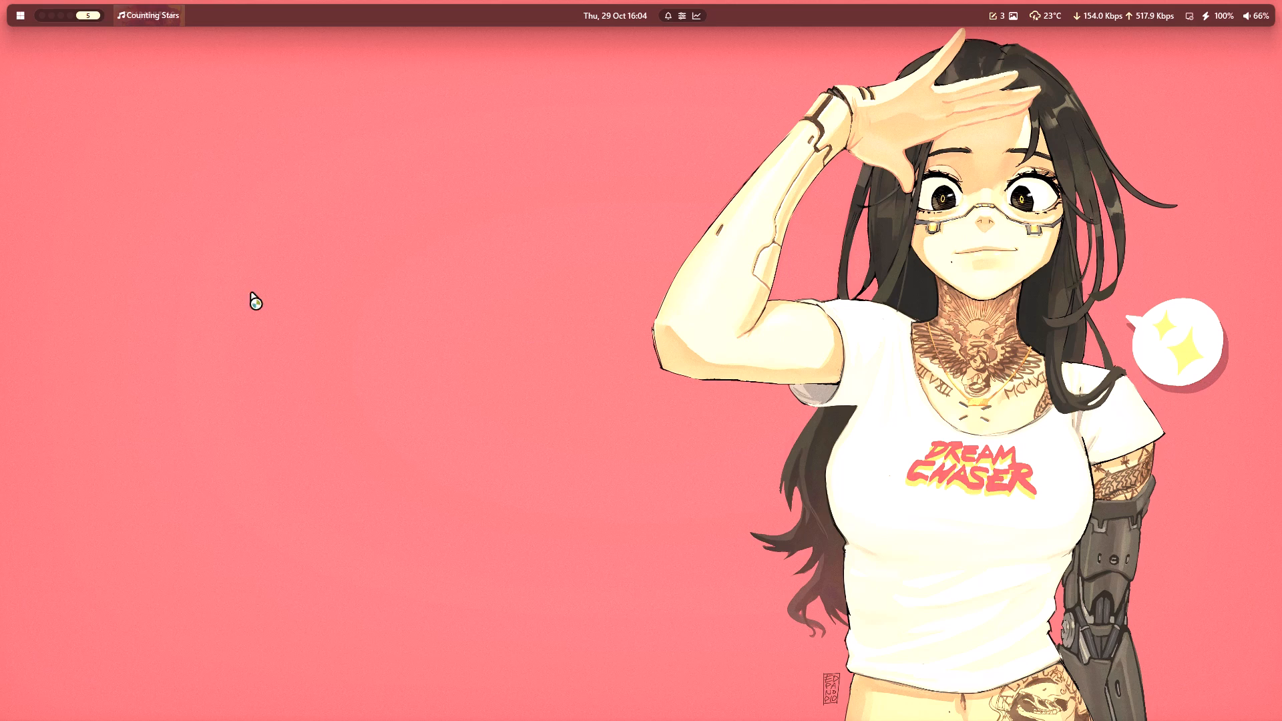
{"action": "left_click", "coordinate": [628, 113]}
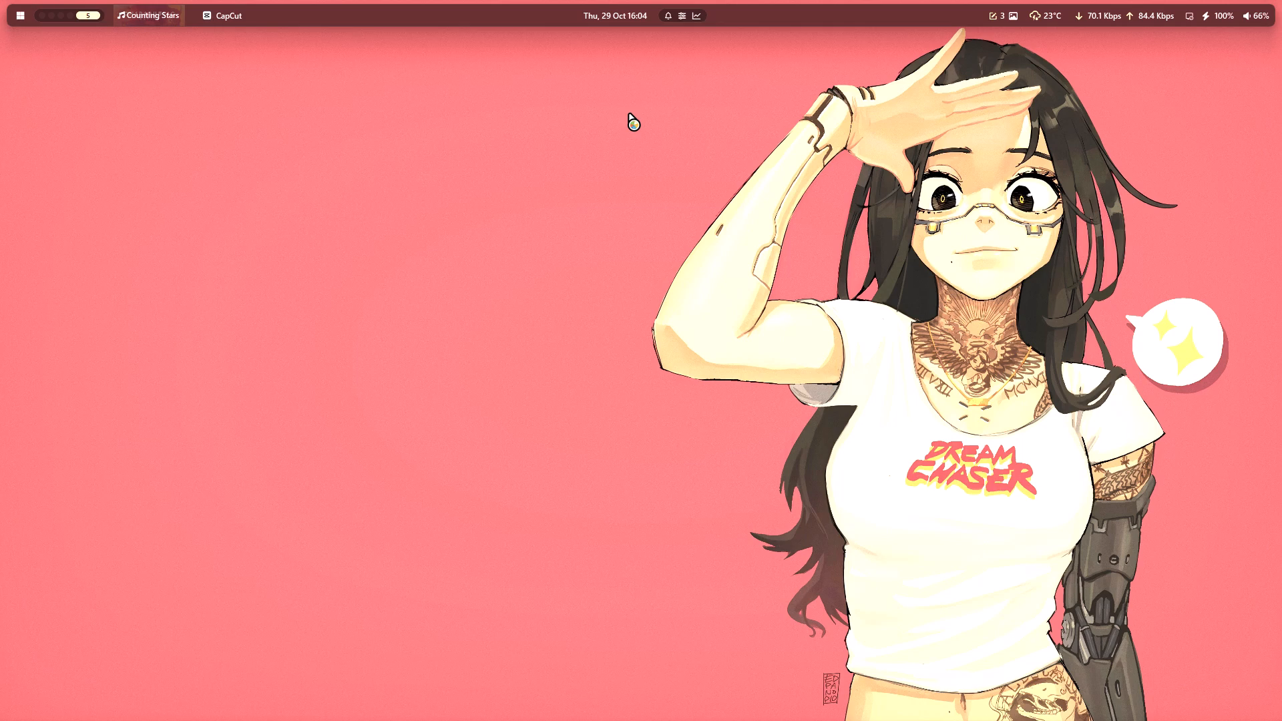
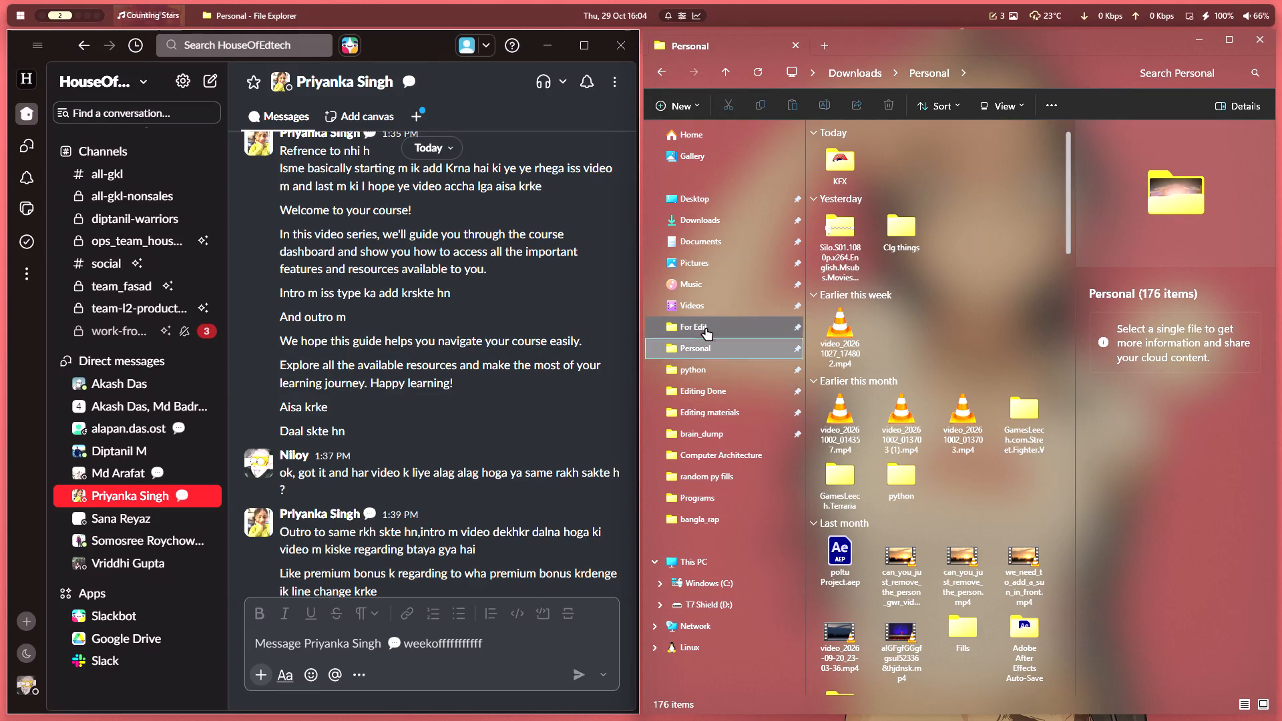
Import the ten recordings, 1.mp4 to 10.mp4, from the intro-outro folder into the CapCut project's media.
{"action": "double_click", "coordinate": [846, 174]}
{"action": "left_click_drag", "start_coordinate": [829, 375], "coordinate": [858, 200]}
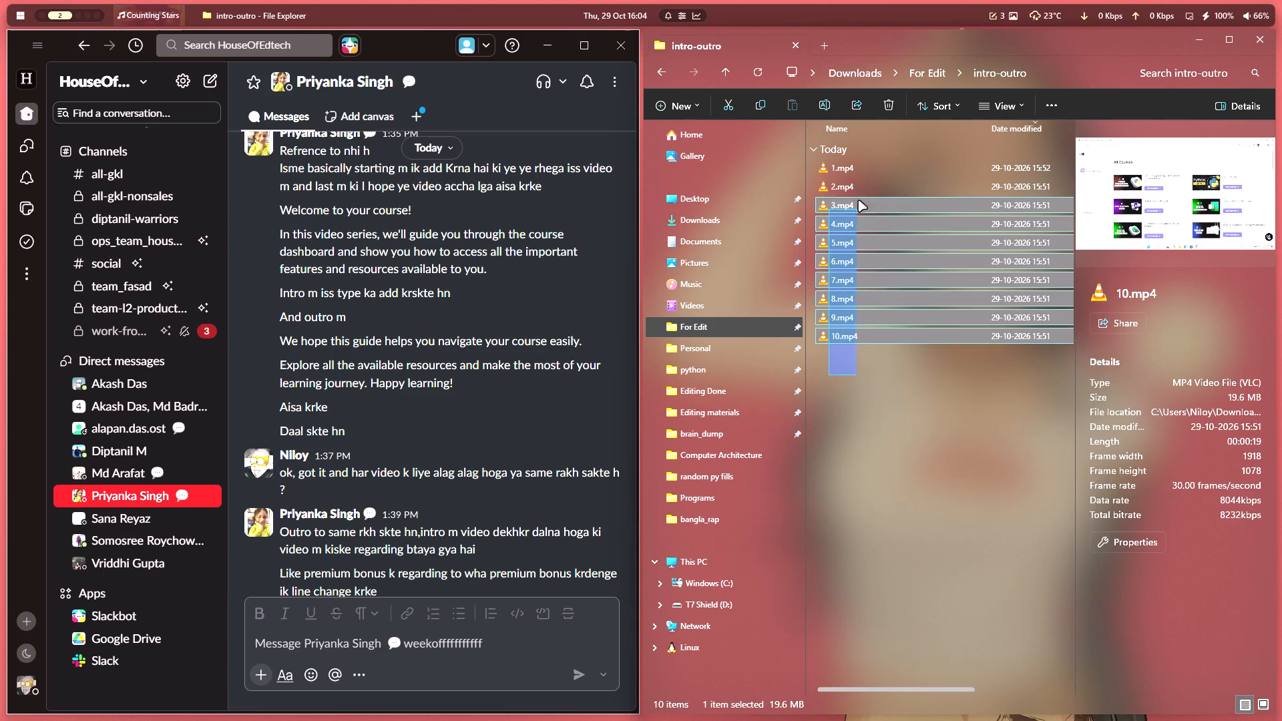
{"action": "left_click_drag", "start_coordinate": [858, 200], "coordinate": [869, 161]}
{"action": "left_click_drag", "start_coordinate": [890, 169], "coordinate": [428, 289]}
{"action": "key", "text": "alt+3"}
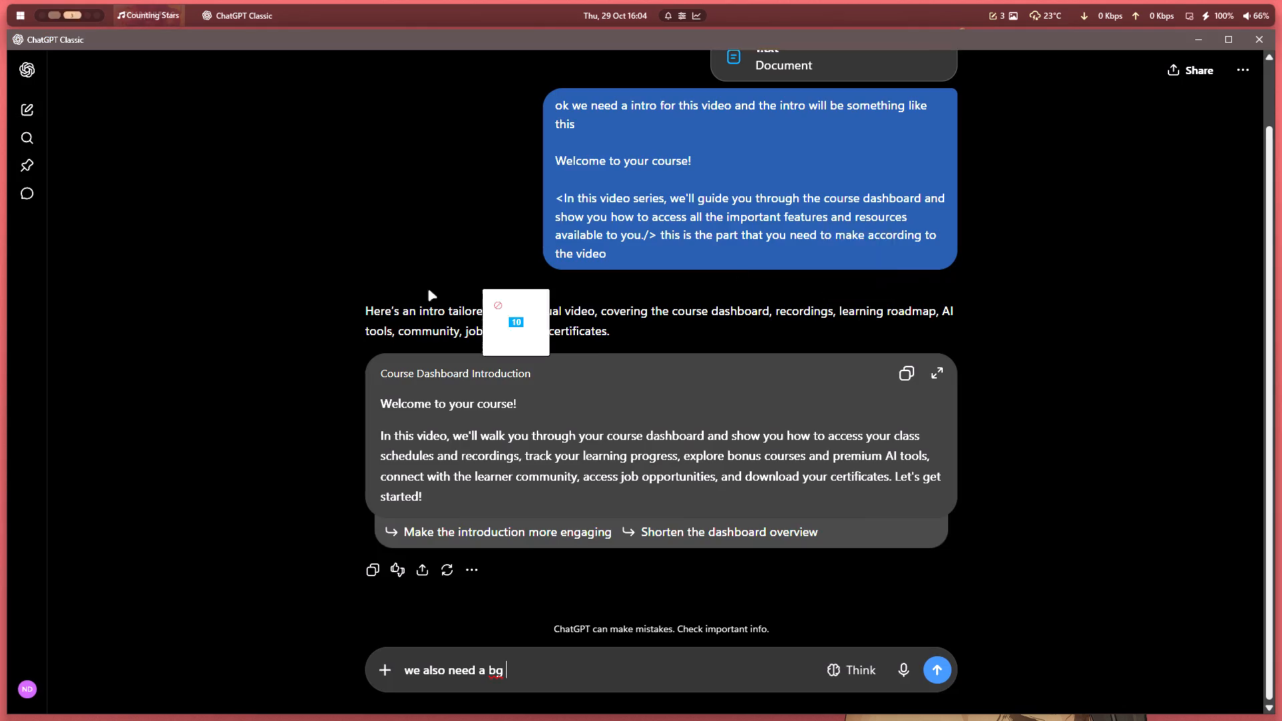
{"action": "left_click_drag", "start_coordinate": [428, 289], "coordinate": [316, 274]}
{"action": "key", "text": "alt+3"}
{"action": "key", "text": "alt+4"}
{"action": "key", "text": "alt+5"}
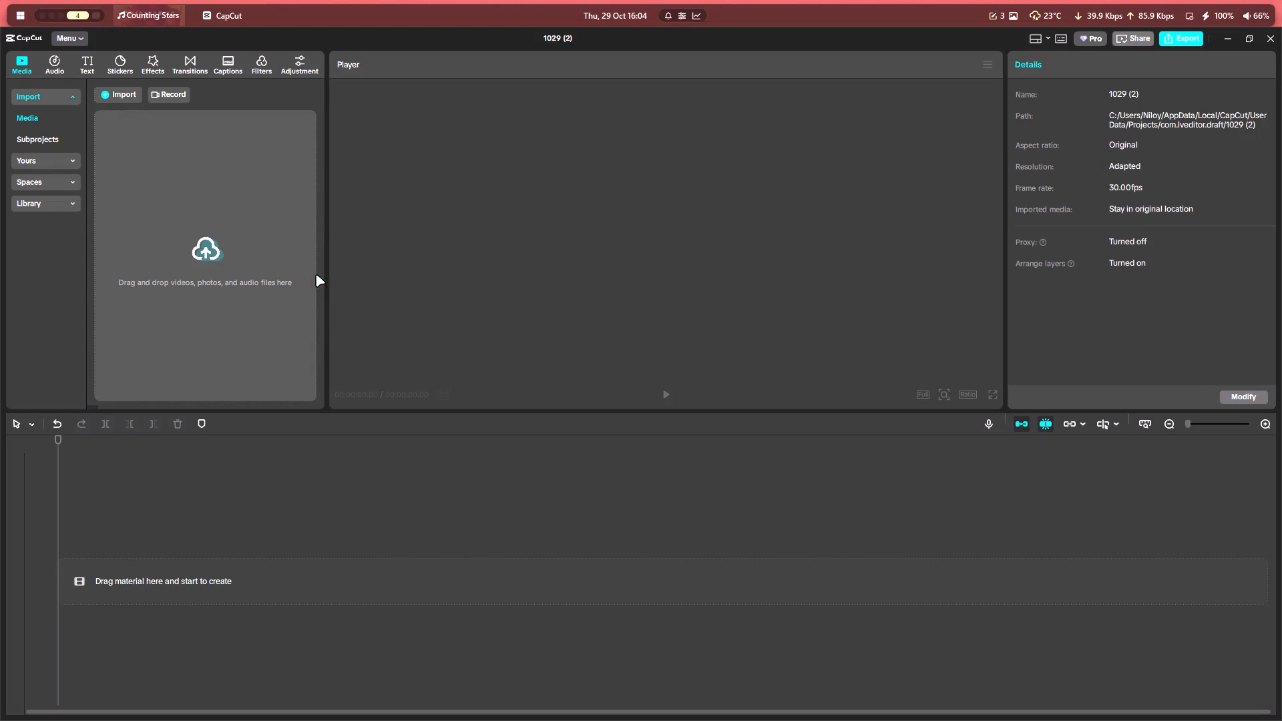
{"action": "left_click_drag", "start_coordinate": [316, 274], "coordinate": [260, 274]}
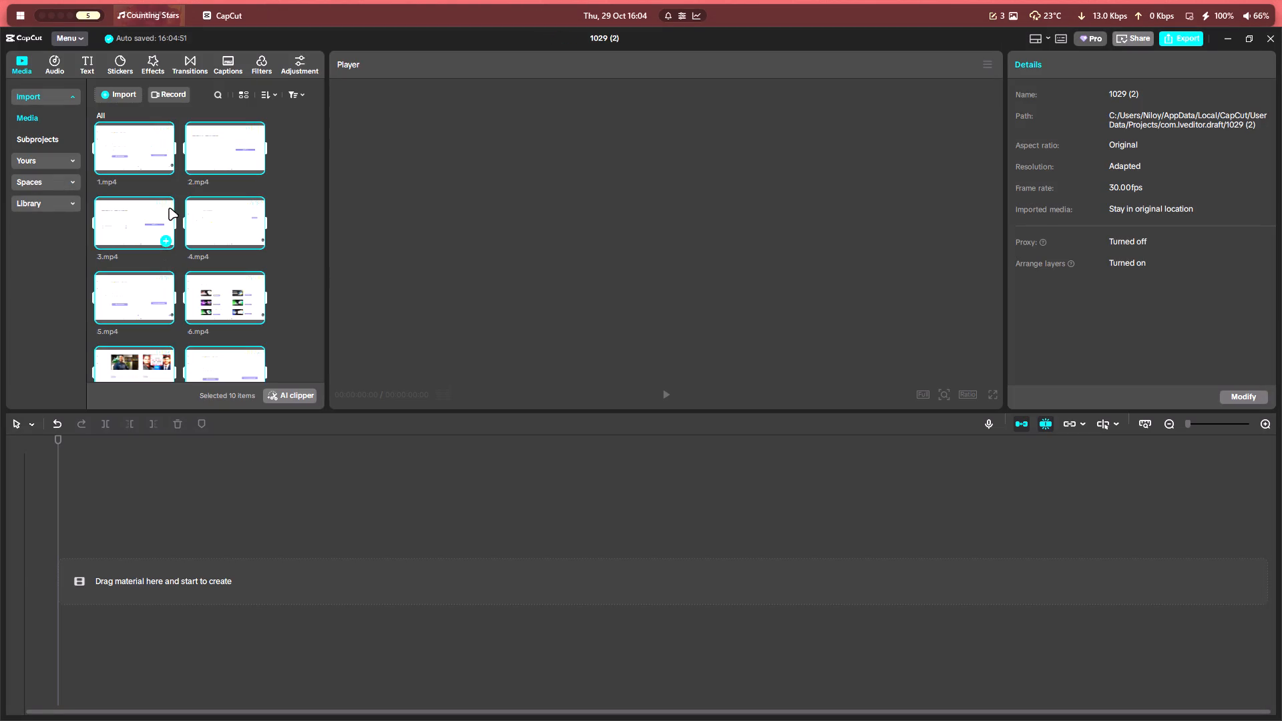
{"action": "left_click", "coordinate": [320, 241]}
Place only the 1.mp4 recording at the start of the empty timeline.
{"action": "left_click_drag", "start_coordinate": [144, 161], "coordinate": [160, 560]}
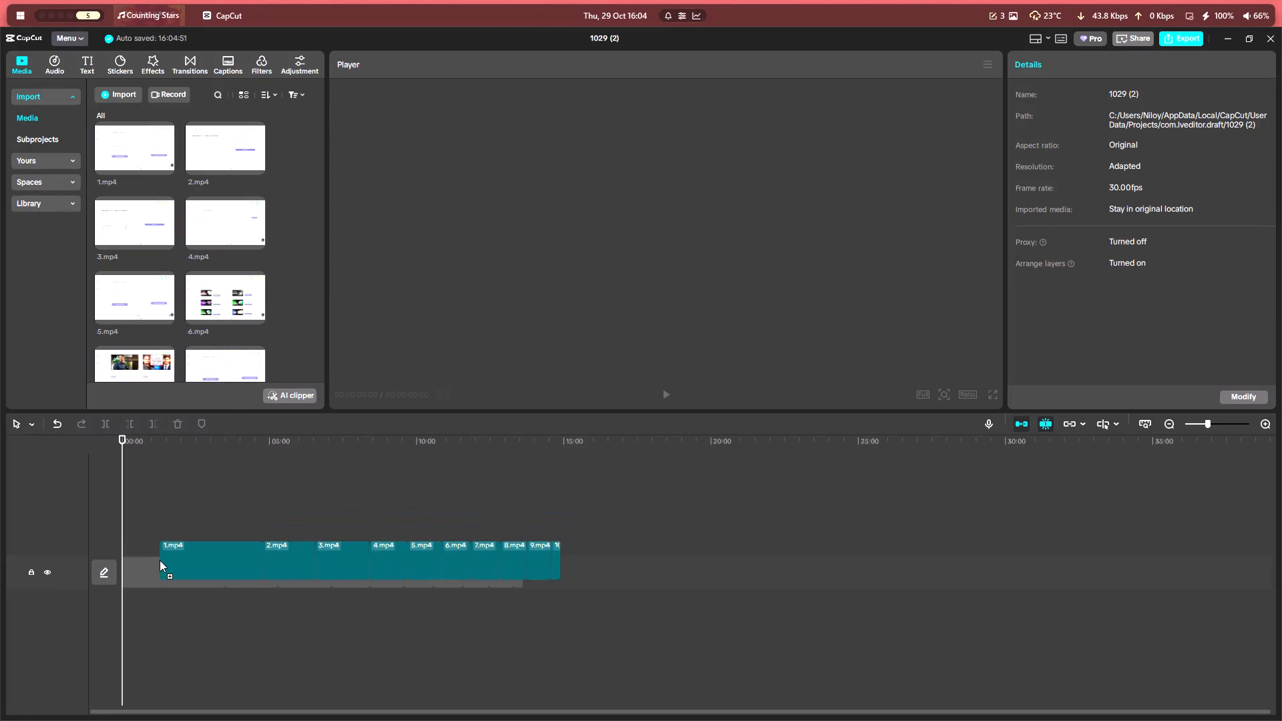
{"action": "left_click_drag", "start_coordinate": [160, 560], "coordinate": [144, 292]}
{"action": "left_click_drag", "start_coordinate": [136, 145], "coordinate": [141, 535]}
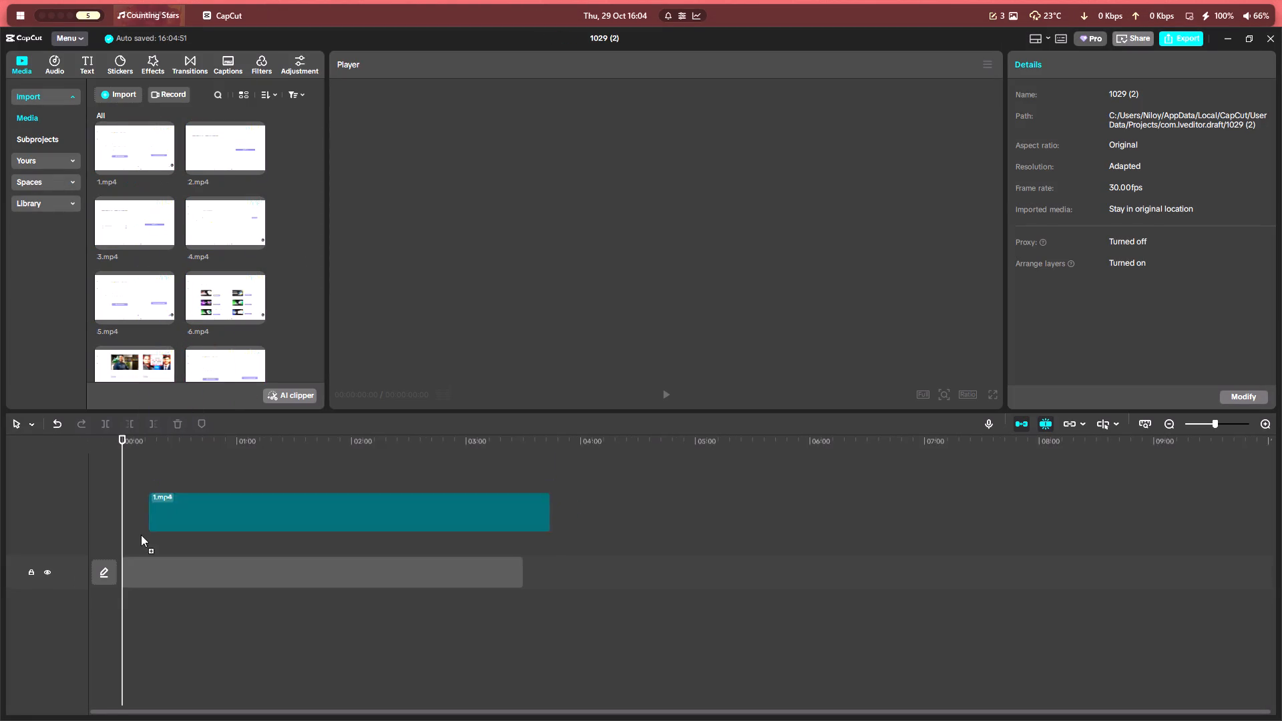
{"action": "left_click_drag", "start_coordinate": [141, 535], "coordinate": [138, 540]}
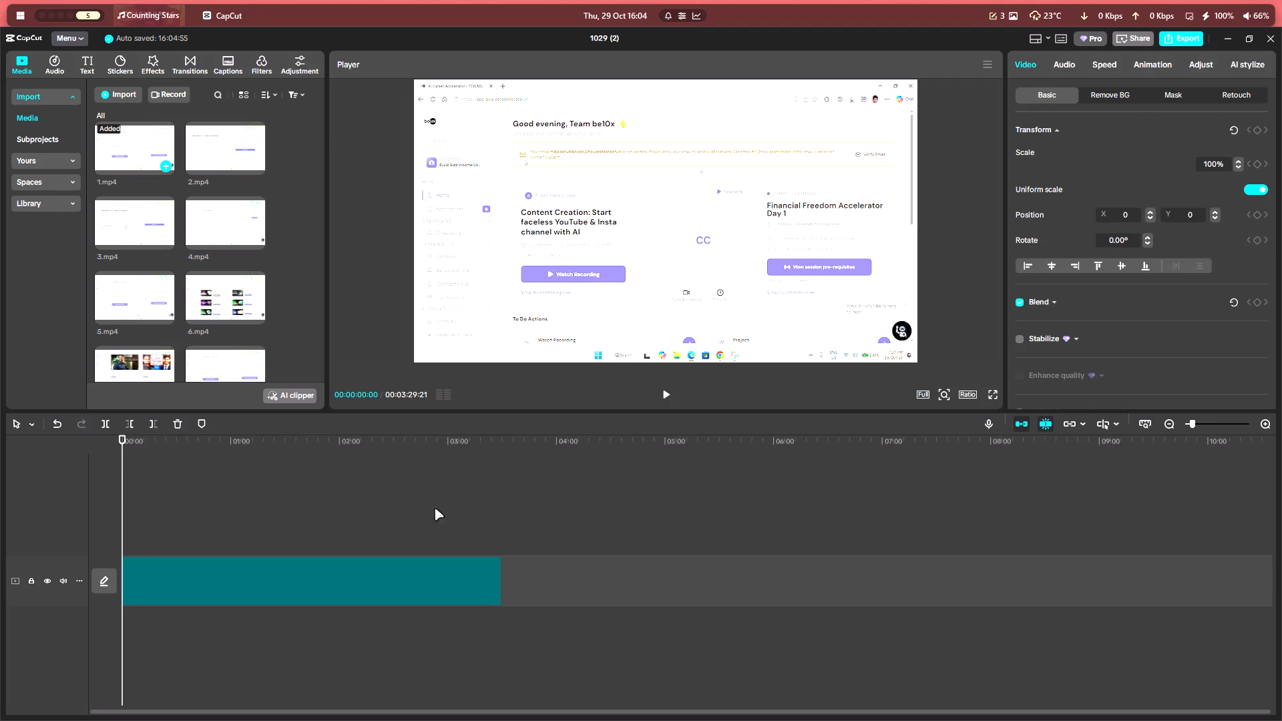
{"action": "key", "text": "shift+super+s"}
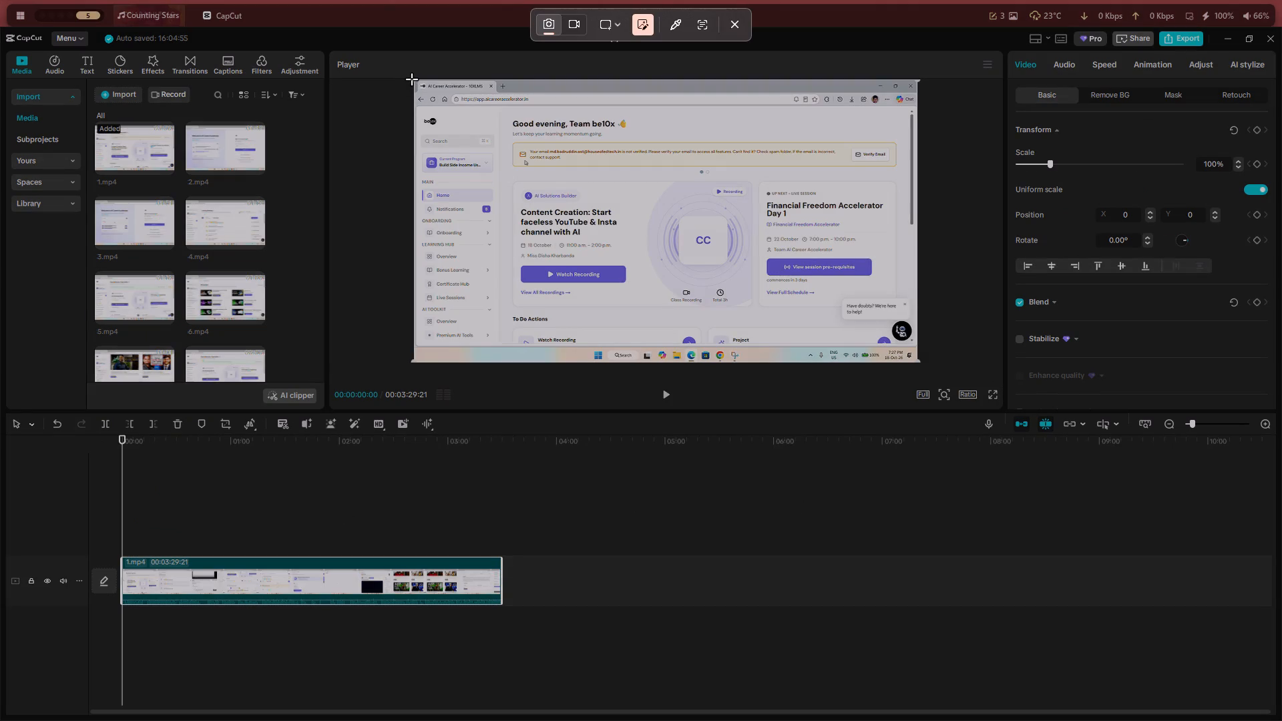
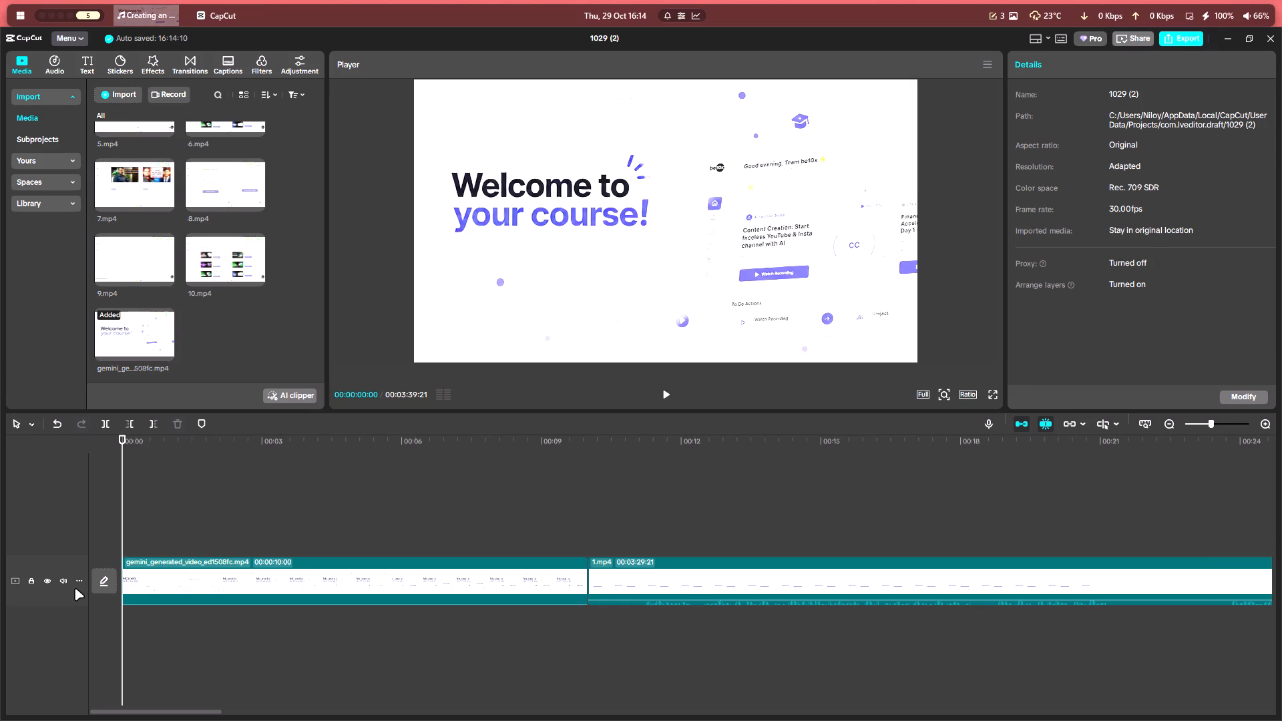
{"action": "left_click", "coordinate": [267, 528]}
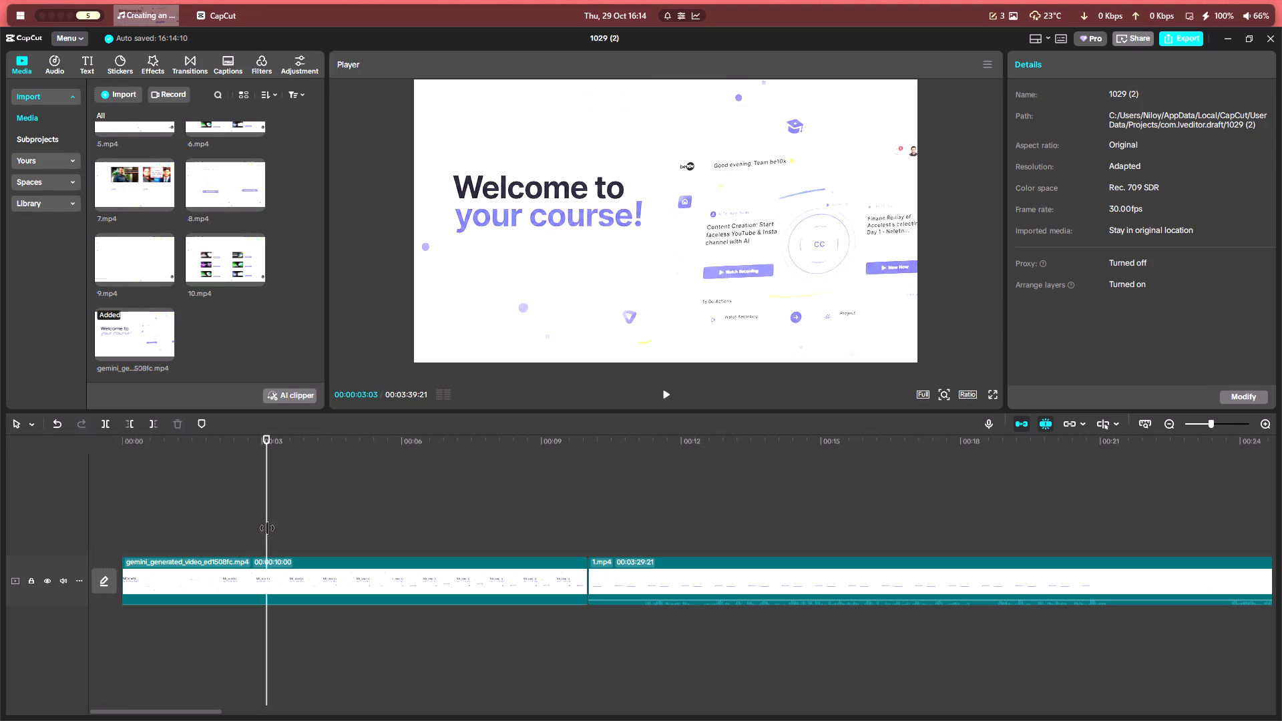
{"action": "left_click", "coordinate": [282, 571]}
{"action": "left_click", "coordinate": [1068, 69]}
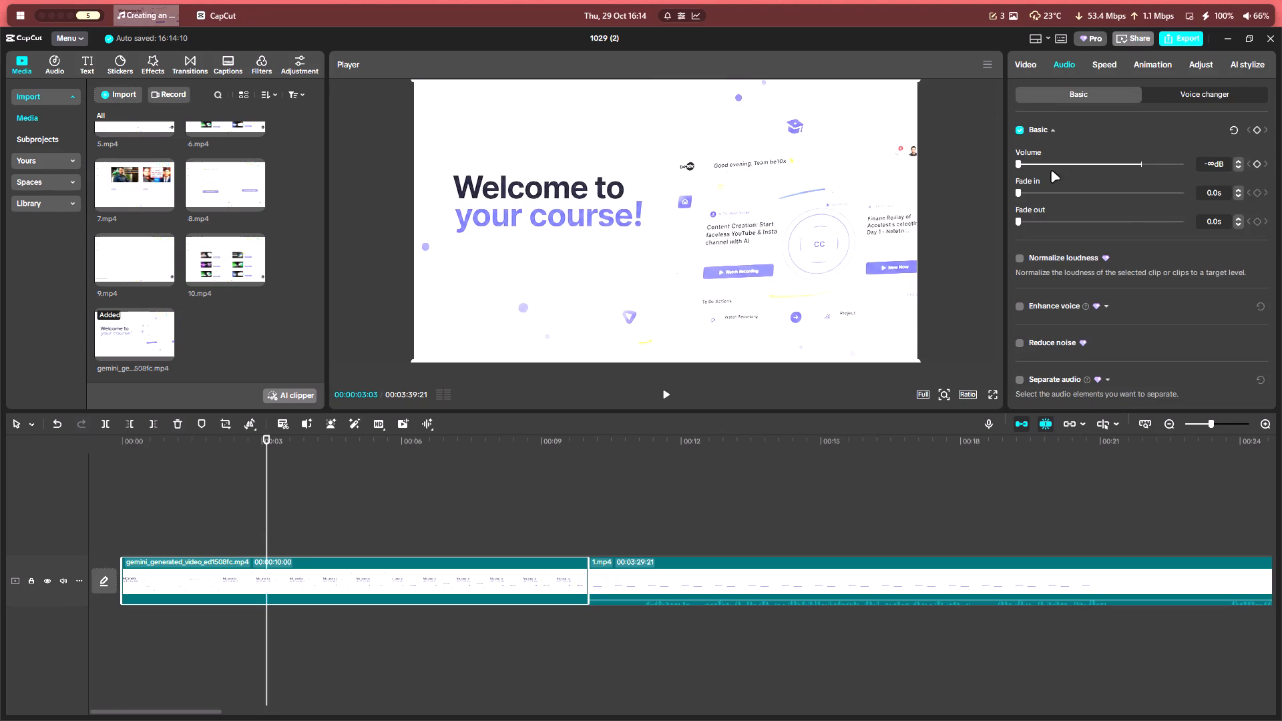
{"action": "left_click", "coordinate": [1060, 165]}
{"action": "left_click_drag", "start_coordinate": [1060, 165], "coordinate": [990, 174]}
{"action": "left_click_drag", "start_coordinate": [990, 174], "coordinate": [988, 174]}
{"action": "left_click", "coordinate": [330, 517]}
{"action": "left_click_drag", "start_coordinate": [330, 517], "coordinate": [83, 545]}
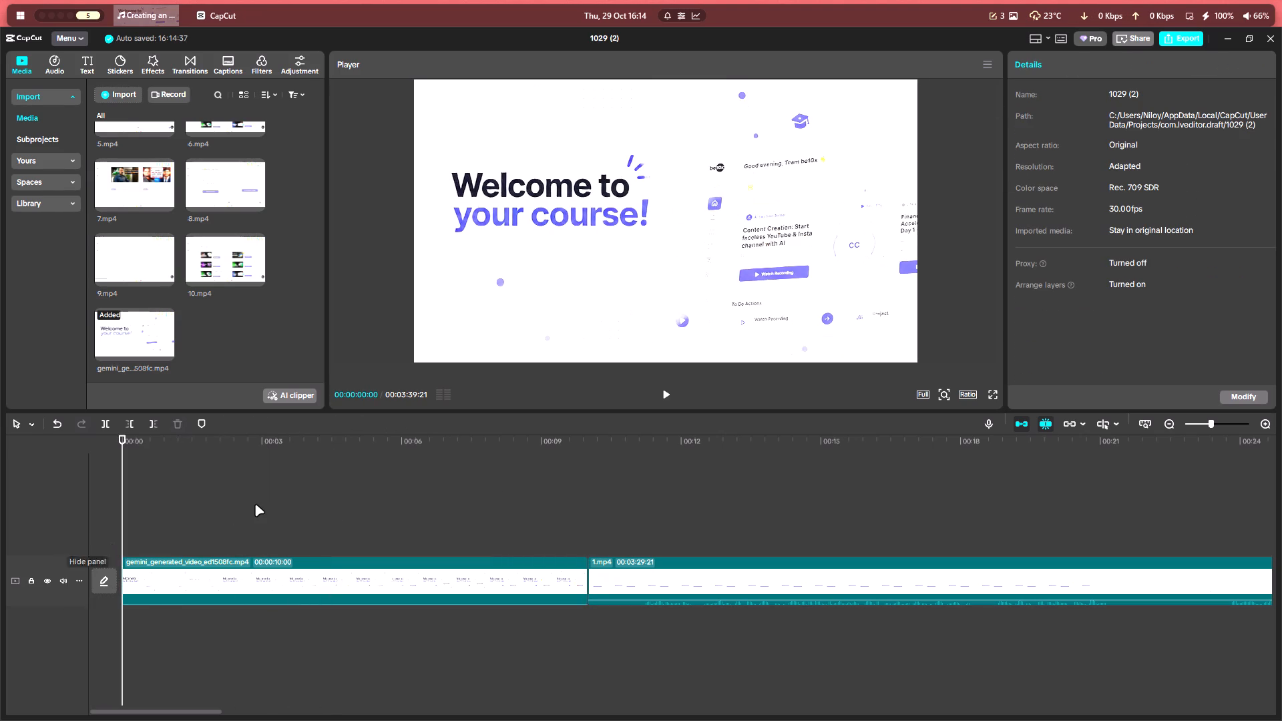
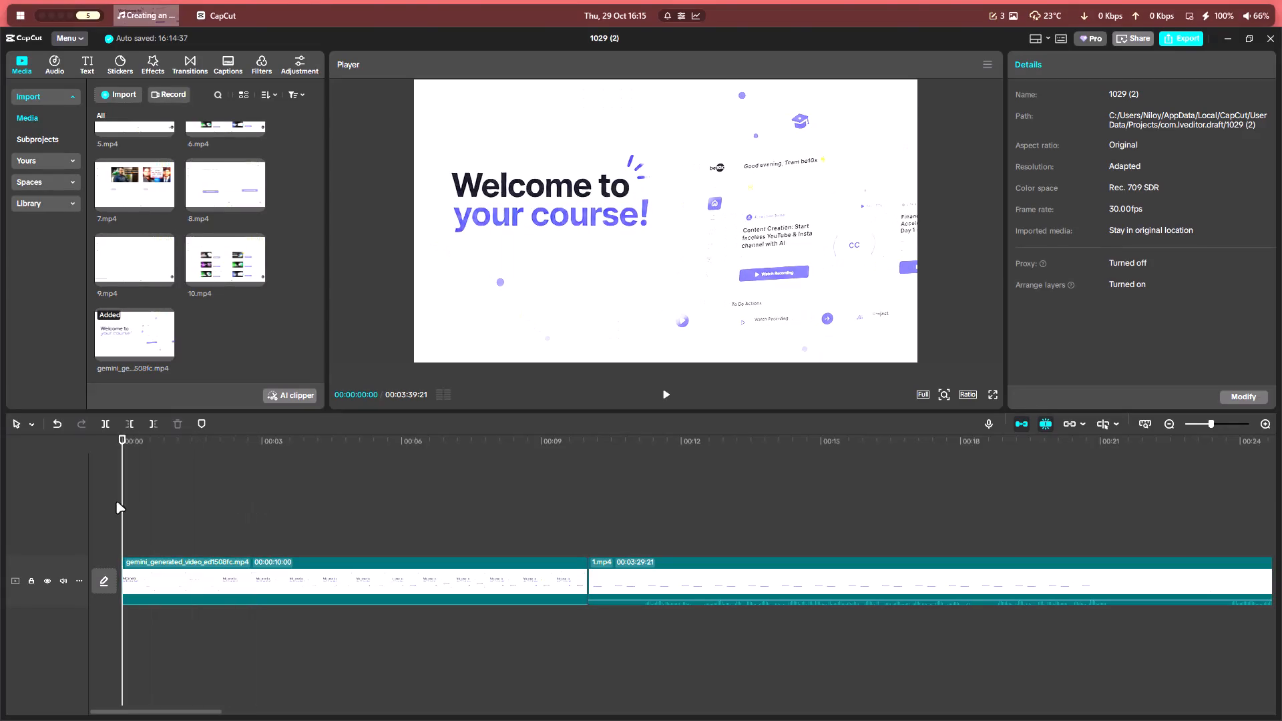
{"action": "key", "text": "space"}
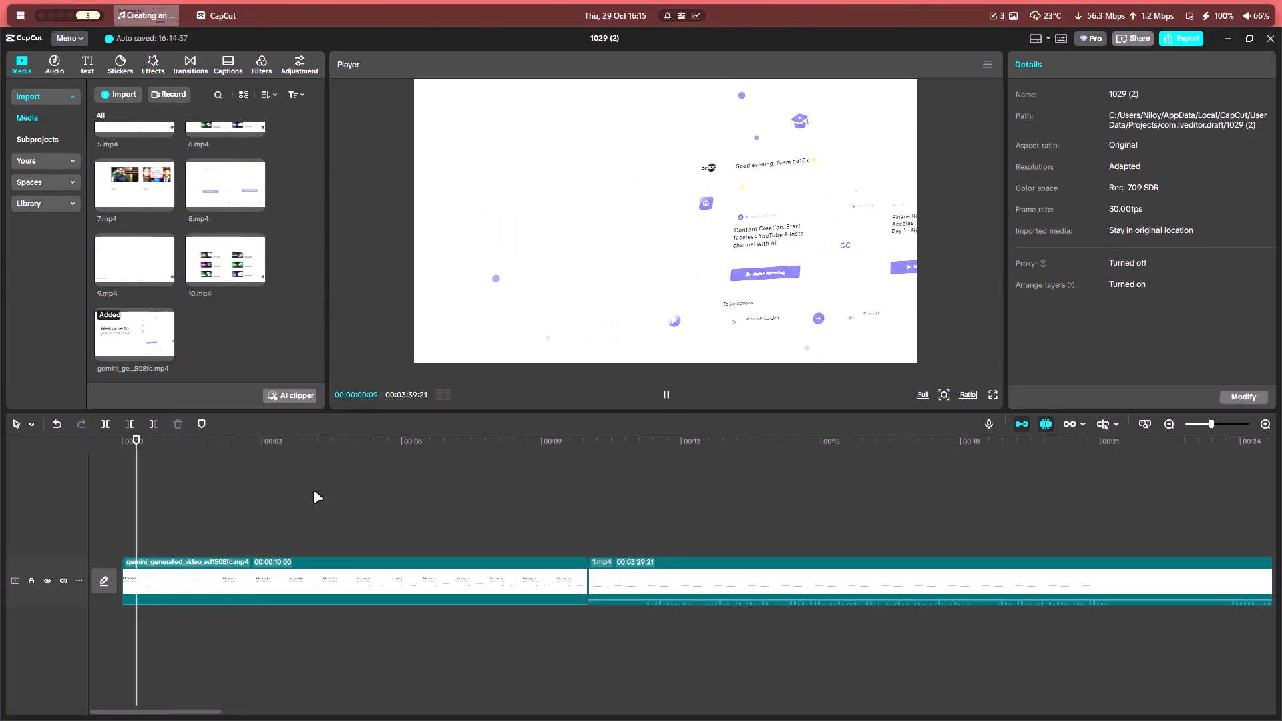
{"action": "key", "text": "space"}
{"action": "key", "text": "space"}
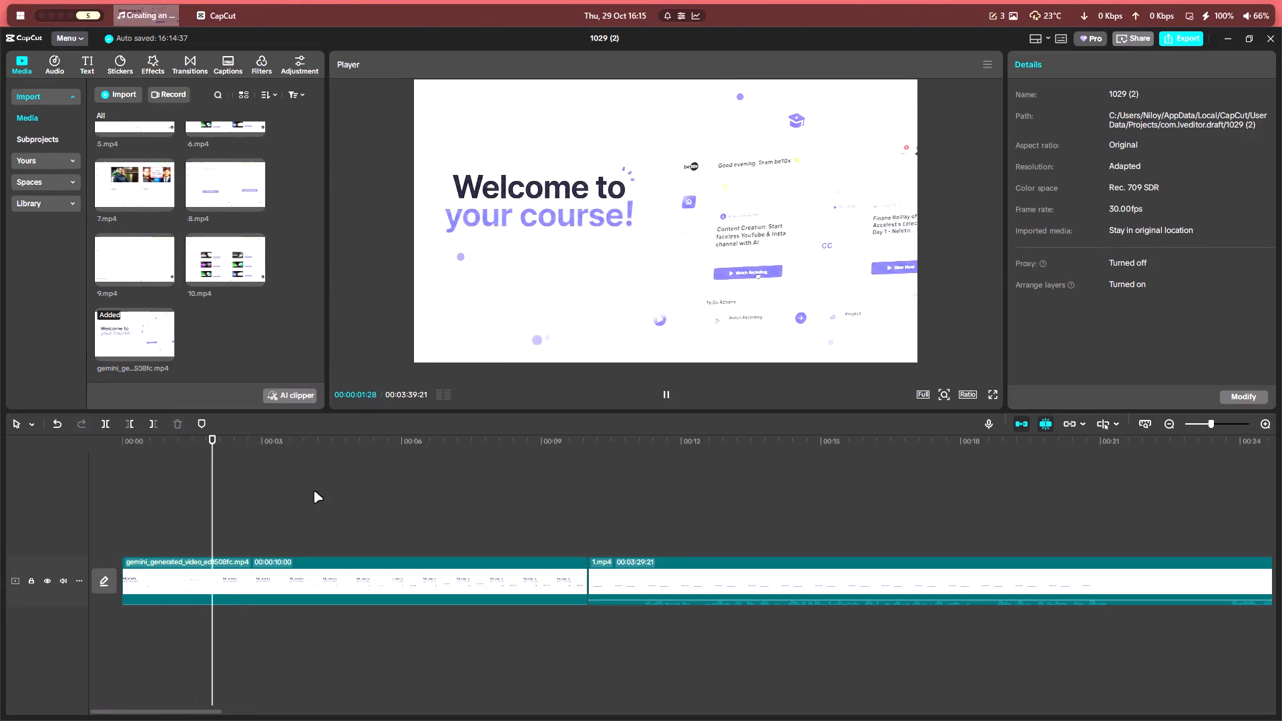
{"action": "key", "text": "space"}
{"action": "key", "text": "space"}
{"action": "key", "text": "space"}
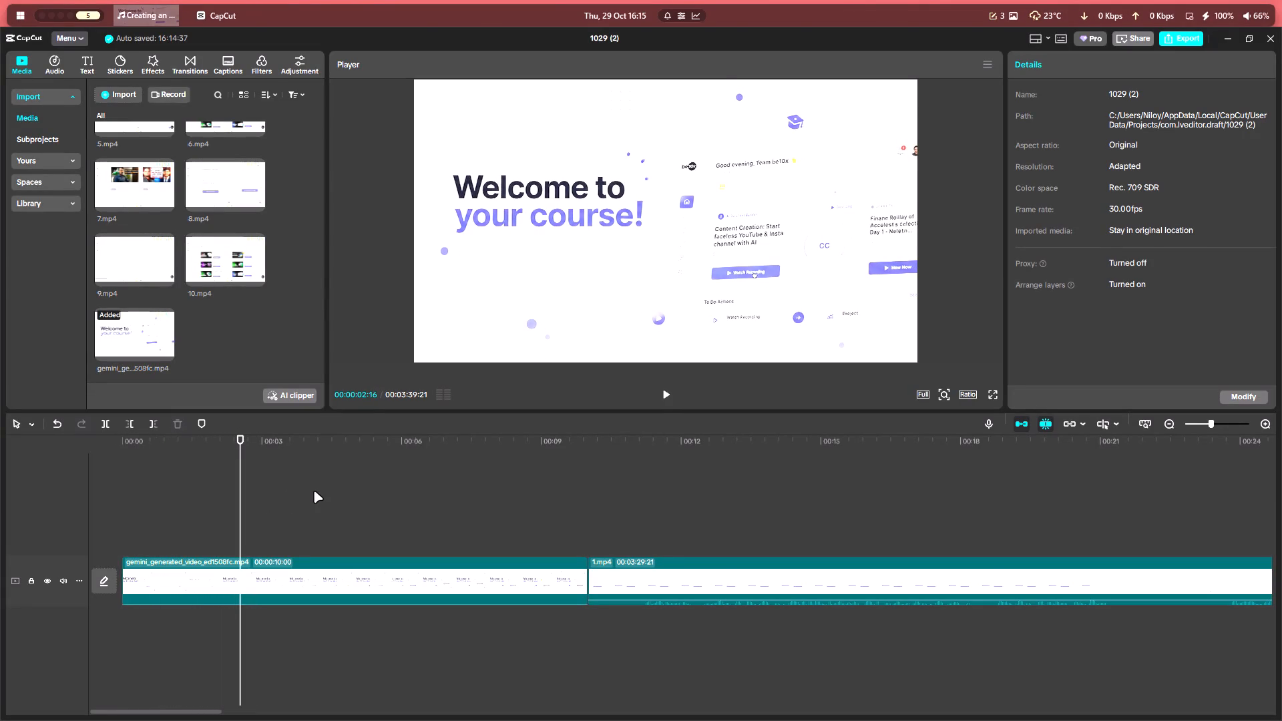
{"action": "key", "text": "space"}
{"action": "key", "text": "space"}
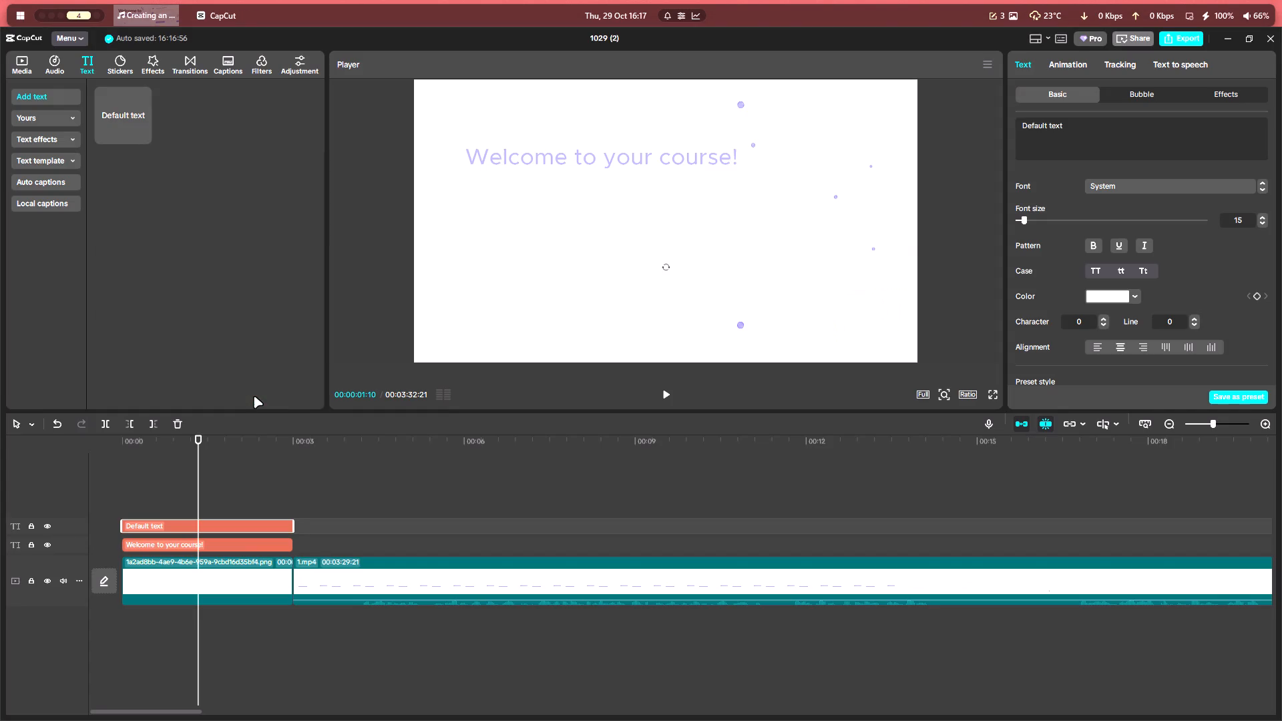
{"action": "left_click_drag", "start_coordinate": [1094, 129], "coordinate": [924, 128]}
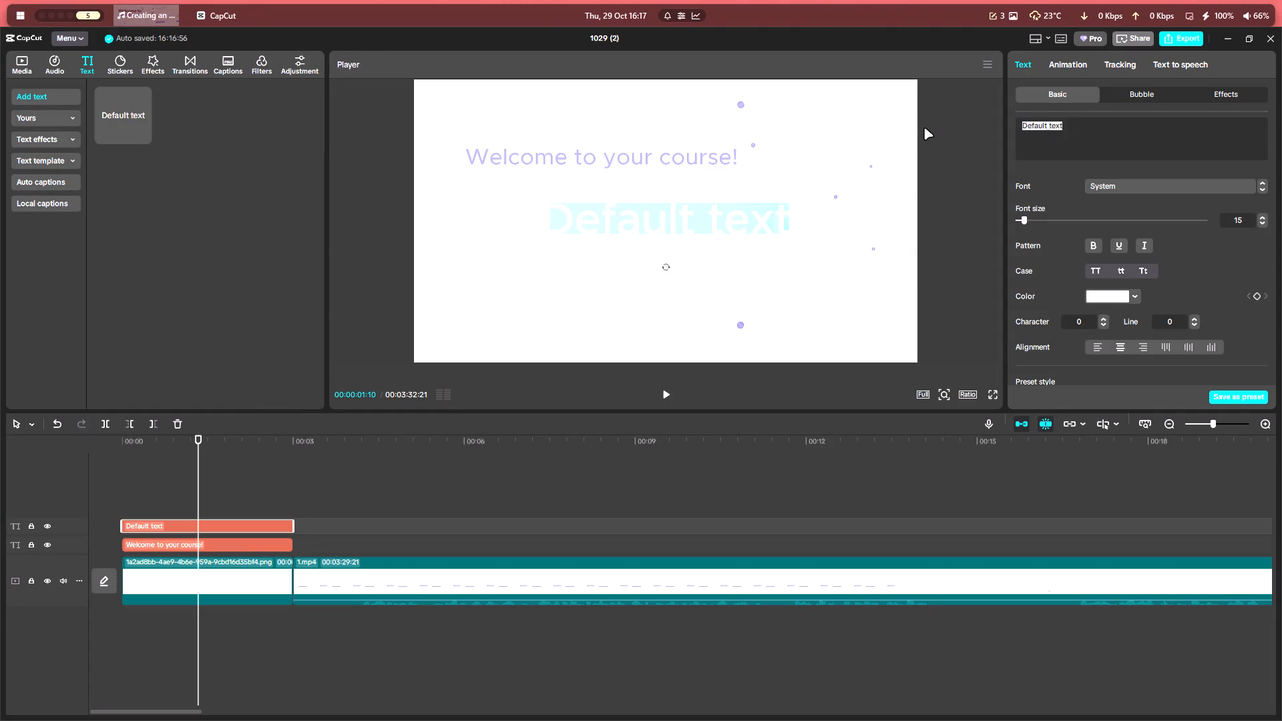
{"action": "left_click_drag", "start_coordinate": [924, 128], "coordinate": [923, 128]}
{"action": "key", "text": "ctrl+v"}
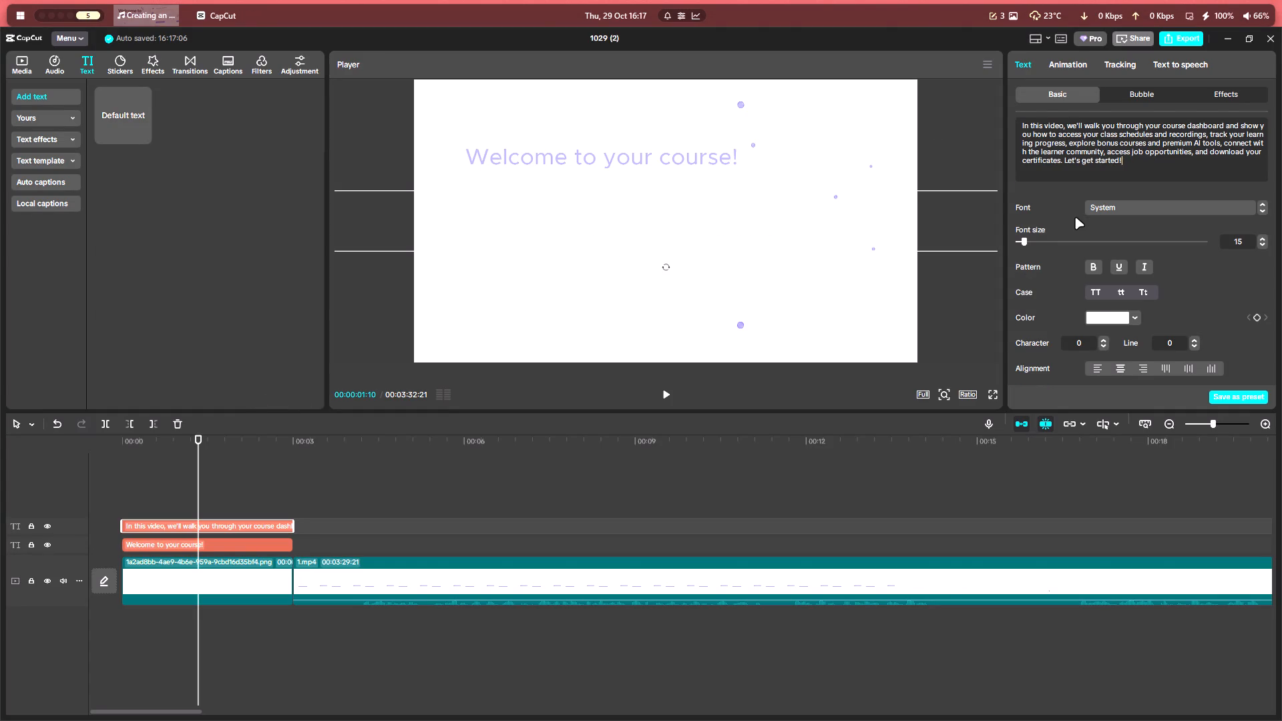
Repeatedly shift the paragraph's text box sideways and narrow its wrap width to about 1.7 times the frame width, so it wraps into several lines.
{"action": "scroll", "coordinate": [823, 213], "scroll_direction": "down", "scroll_amount": 2, "text": "ctrl"}
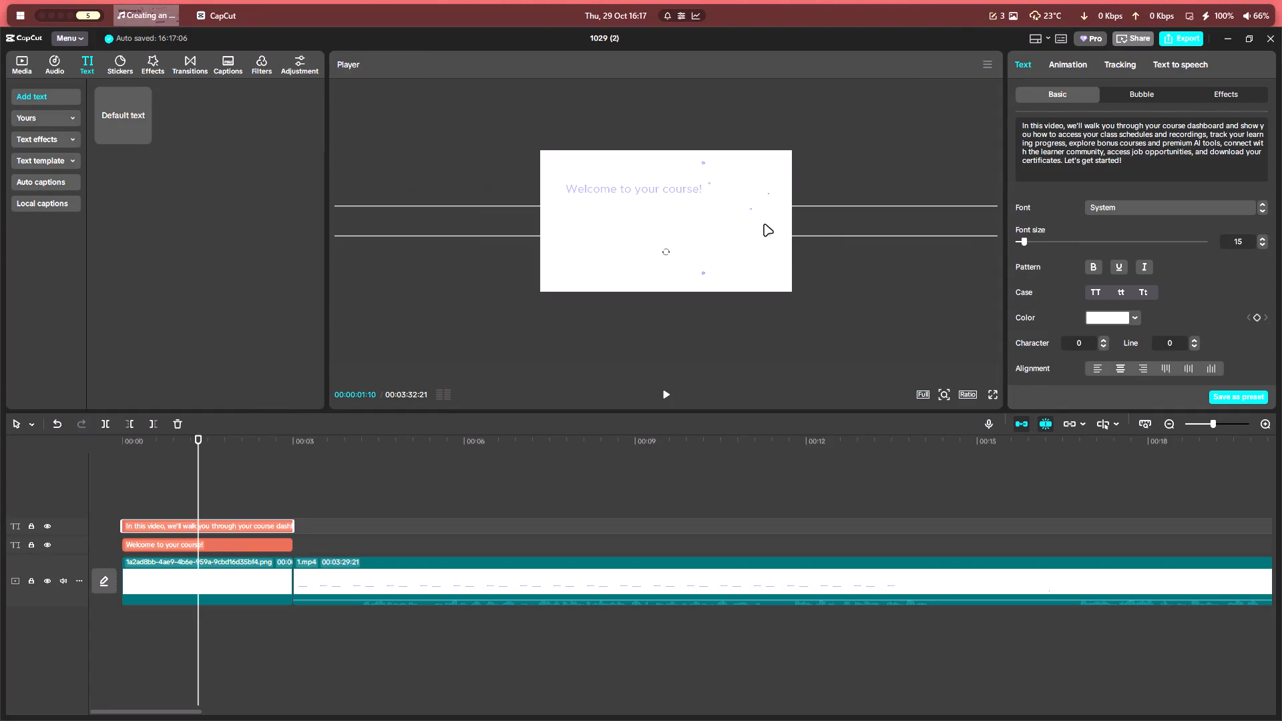
{"action": "scroll", "coordinate": [764, 224], "scroll_direction": "down", "scroll_amount": 6, "text": "ctrl"}
{"action": "left_click_drag", "start_coordinate": [889, 224], "coordinate": [362, 281]}
{"action": "left_click_drag", "start_coordinate": [724, 273], "coordinate": [283, 276]}
{"action": "left_click_drag", "start_coordinate": [884, 277], "coordinate": [294, 269]}
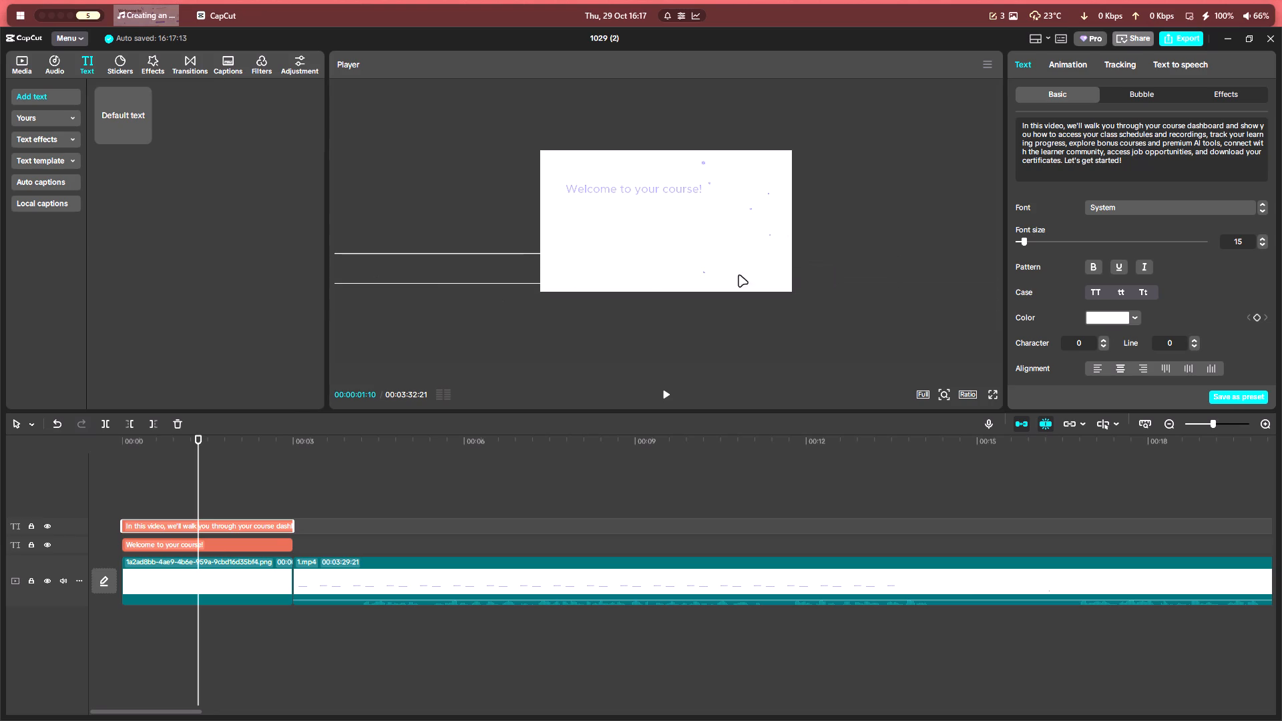
{"action": "left_click_drag", "start_coordinate": [776, 266], "coordinate": [768, 266]}
{"action": "left_click", "coordinate": [734, 268]}
{"action": "left_click_drag", "start_coordinate": [775, 266], "coordinate": [406, 270]}
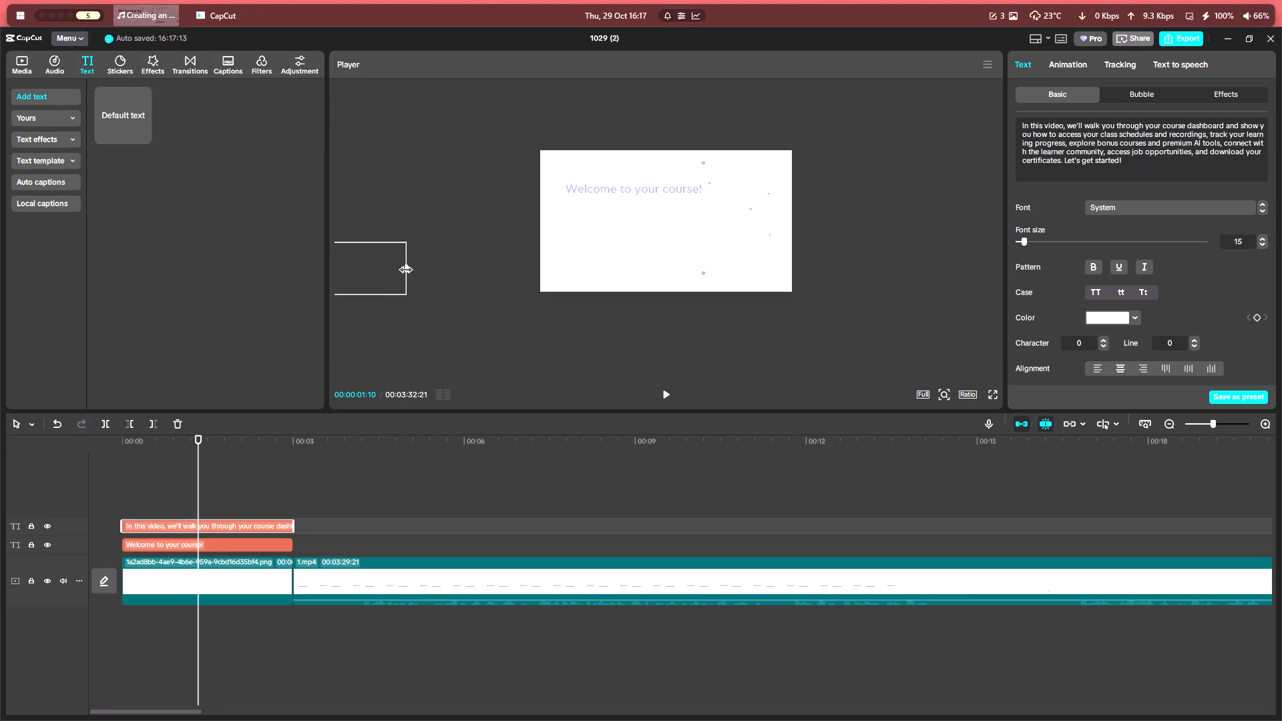
{"action": "left_click_drag", "start_coordinate": [406, 270], "coordinate": [397, 269]}
{"action": "left_click_drag", "start_coordinate": [365, 269], "coordinate": [732, 238]}
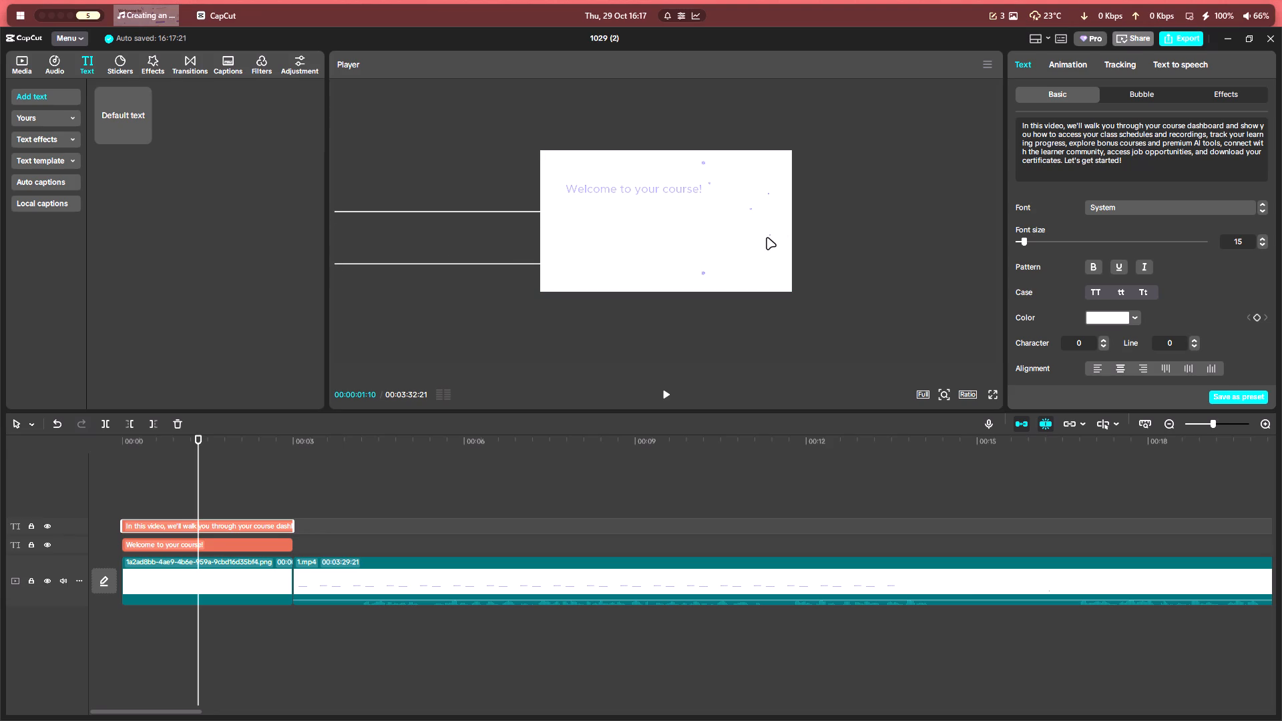
{"action": "left_click_drag", "start_coordinate": [764, 237], "coordinate": [403, 240]}
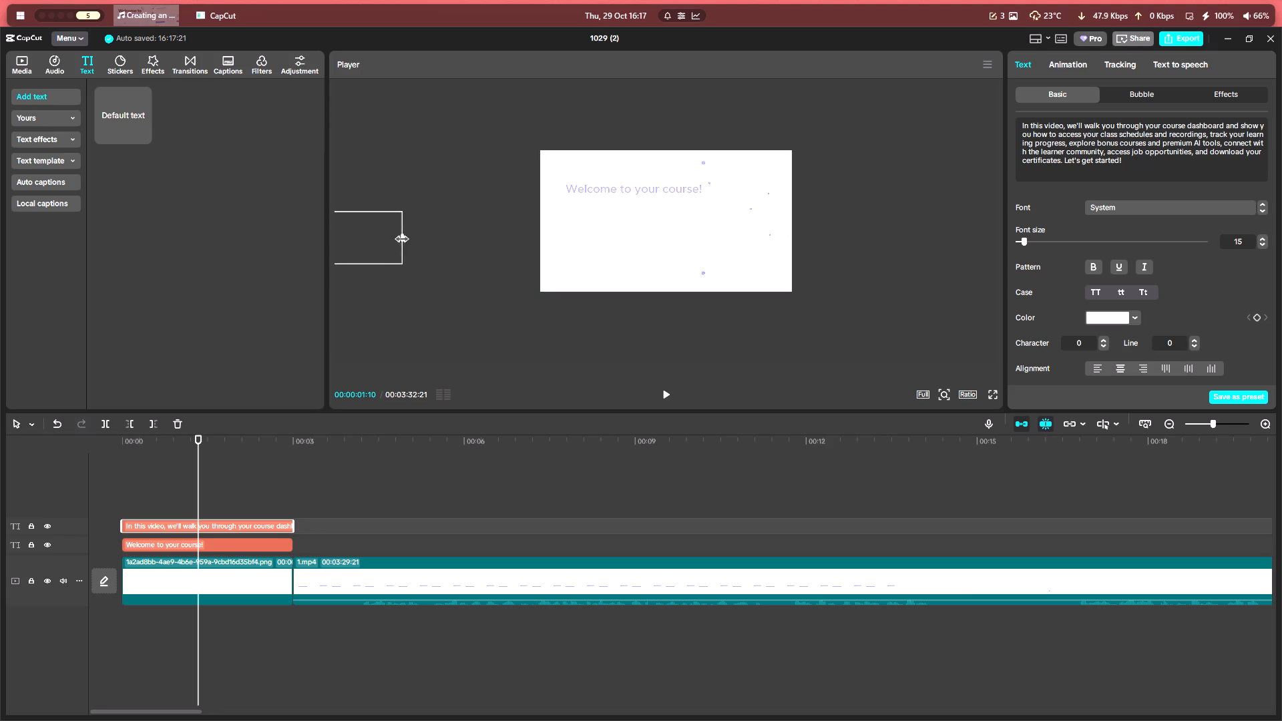
{"action": "left_click_drag", "start_coordinate": [403, 240], "coordinate": [387, 241]}
{"action": "left_click_drag", "start_coordinate": [365, 244], "coordinate": [773, 242]}
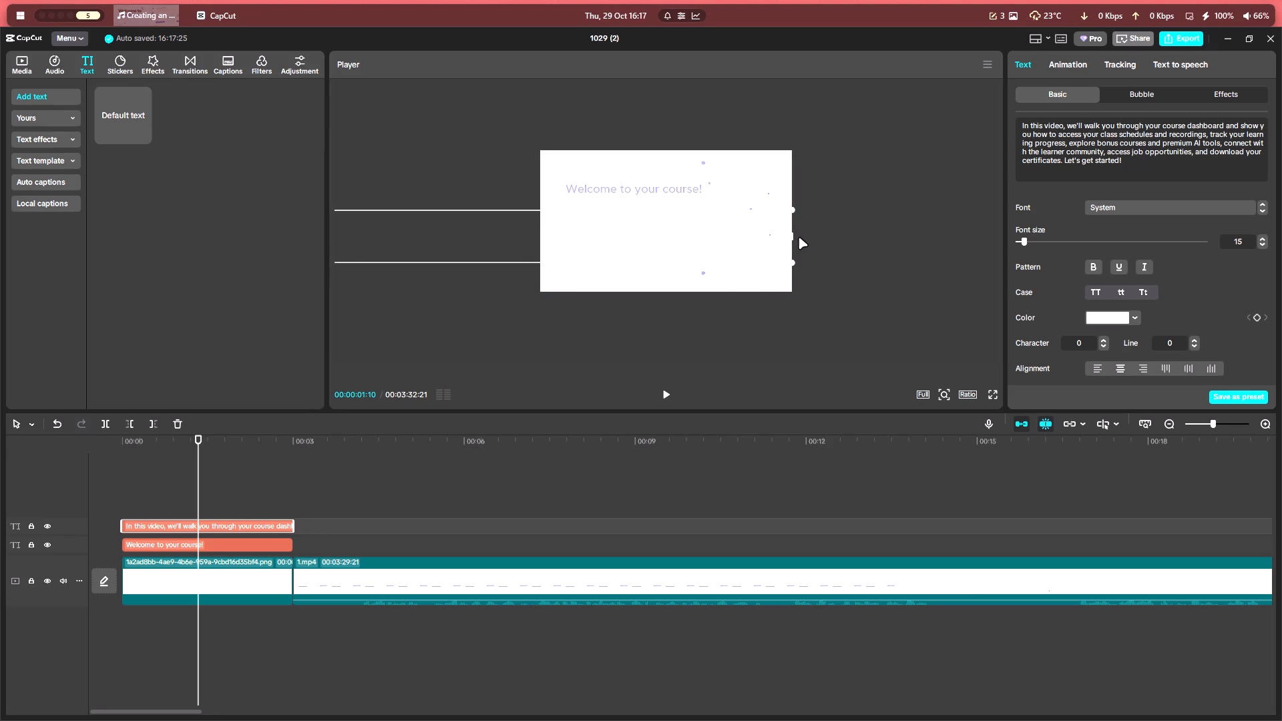
{"action": "left_click_drag", "start_coordinate": [749, 241], "coordinate": [883, 240]}
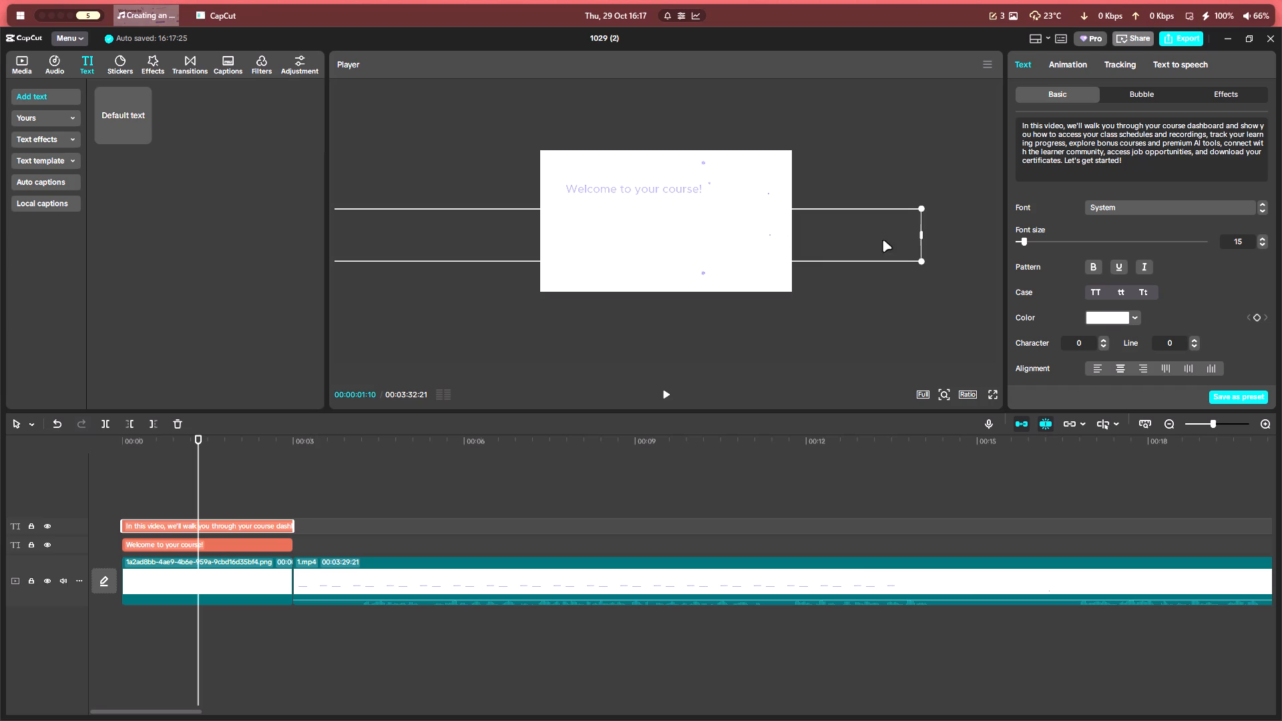
{"action": "left_click_drag", "start_coordinate": [883, 240], "coordinate": [891, 240]}
{"action": "left_click_drag", "start_coordinate": [933, 236], "coordinate": [785, 245]}
{"action": "left_click_drag", "start_coordinate": [785, 245], "coordinate": [409, 245]}
{"action": "left_click_drag", "start_coordinate": [386, 240], "coordinate": [952, 217]}
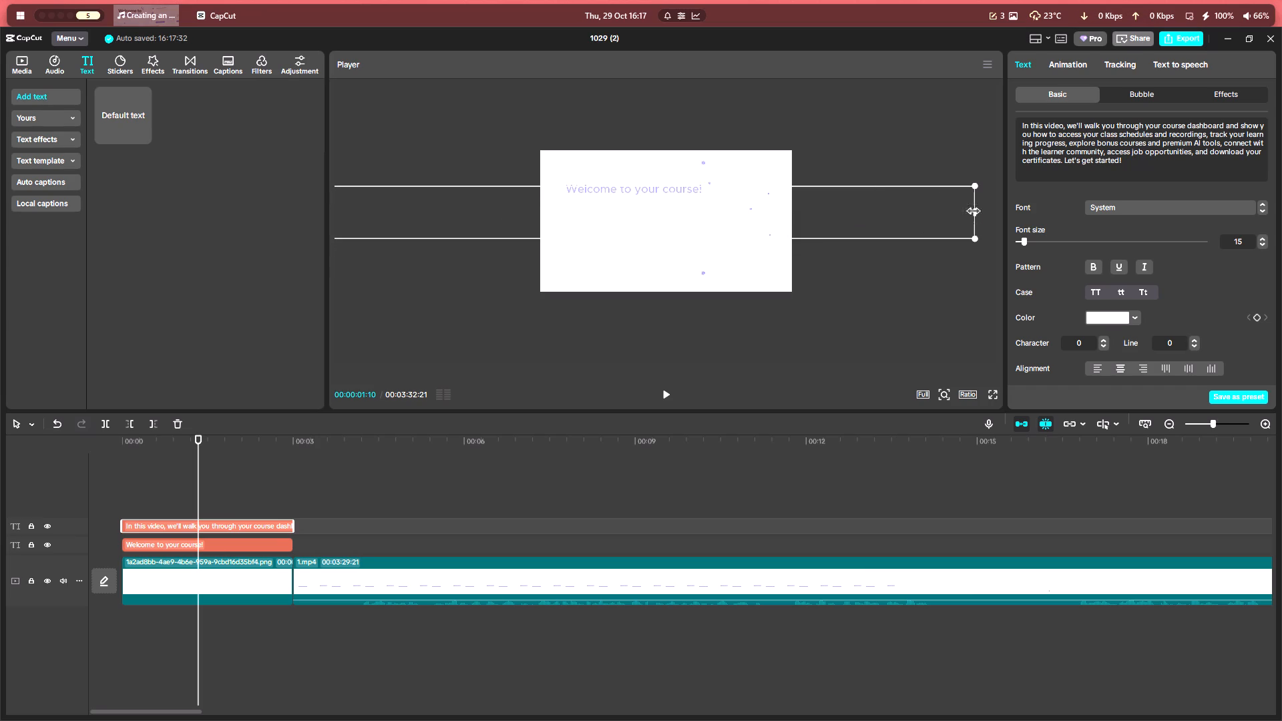
{"action": "left_click_drag", "start_coordinate": [974, 212], "coordinate": [860, 221]}
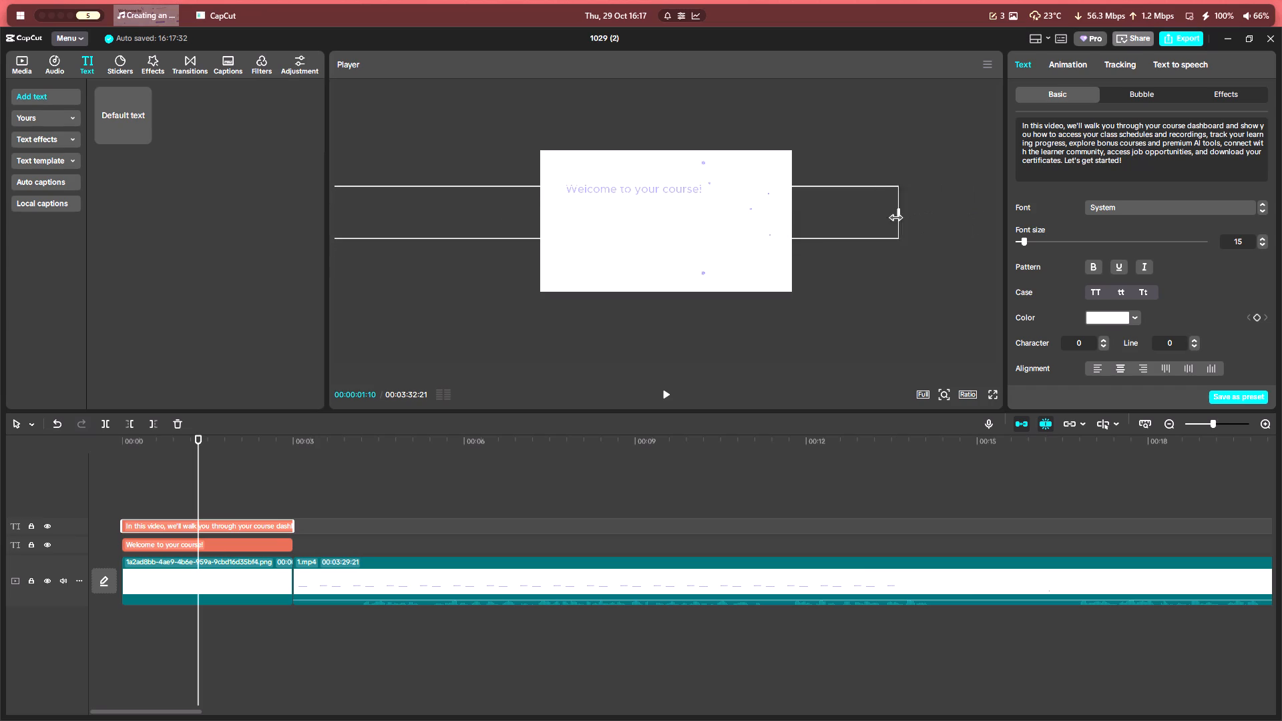
{"action": "left_click_drag", "start_coordinate": [860, 221], "coordinate": [362, 214]}
{"action": "left_click_drag", "start_coordinate": [351, 216], "coordinate": [916, 228]}
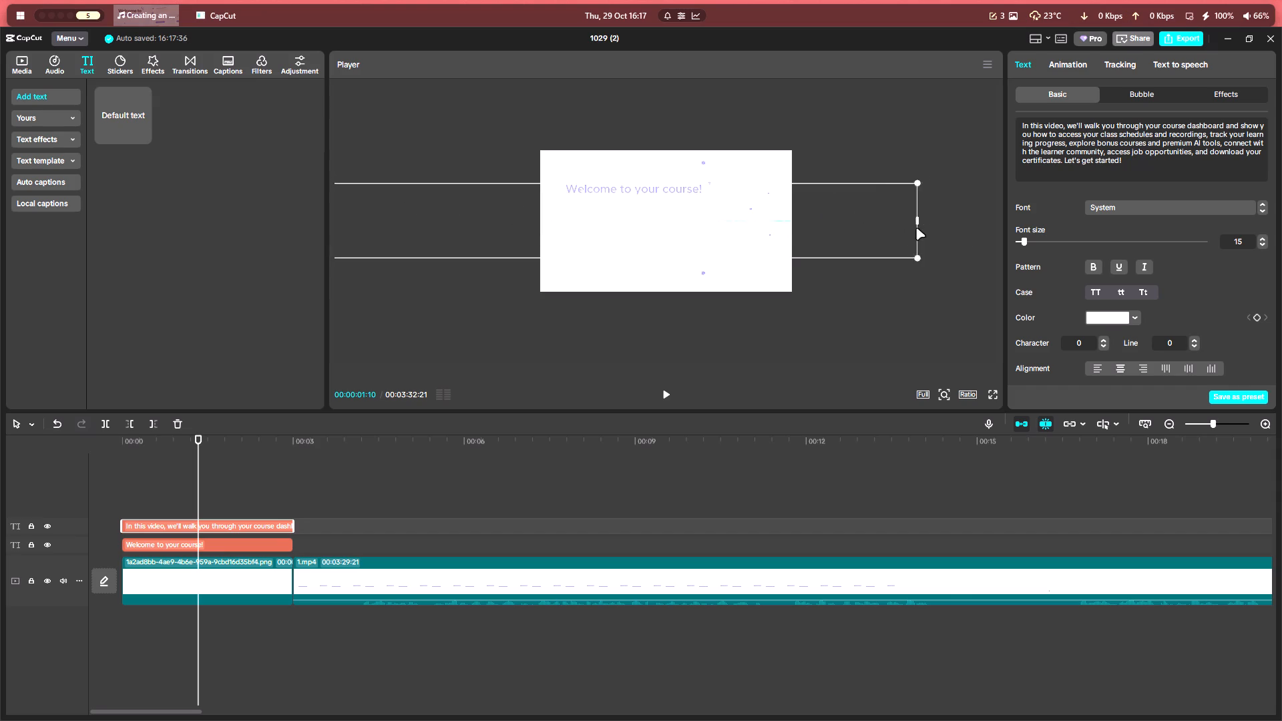
{"action": "left_click_drag", "start_coordinate": [916, 228], "coordinate": [964, 228]}
{"action": "left_click_drag", "start_coordinate": [976, 220], "coordinate": [362, 217]}
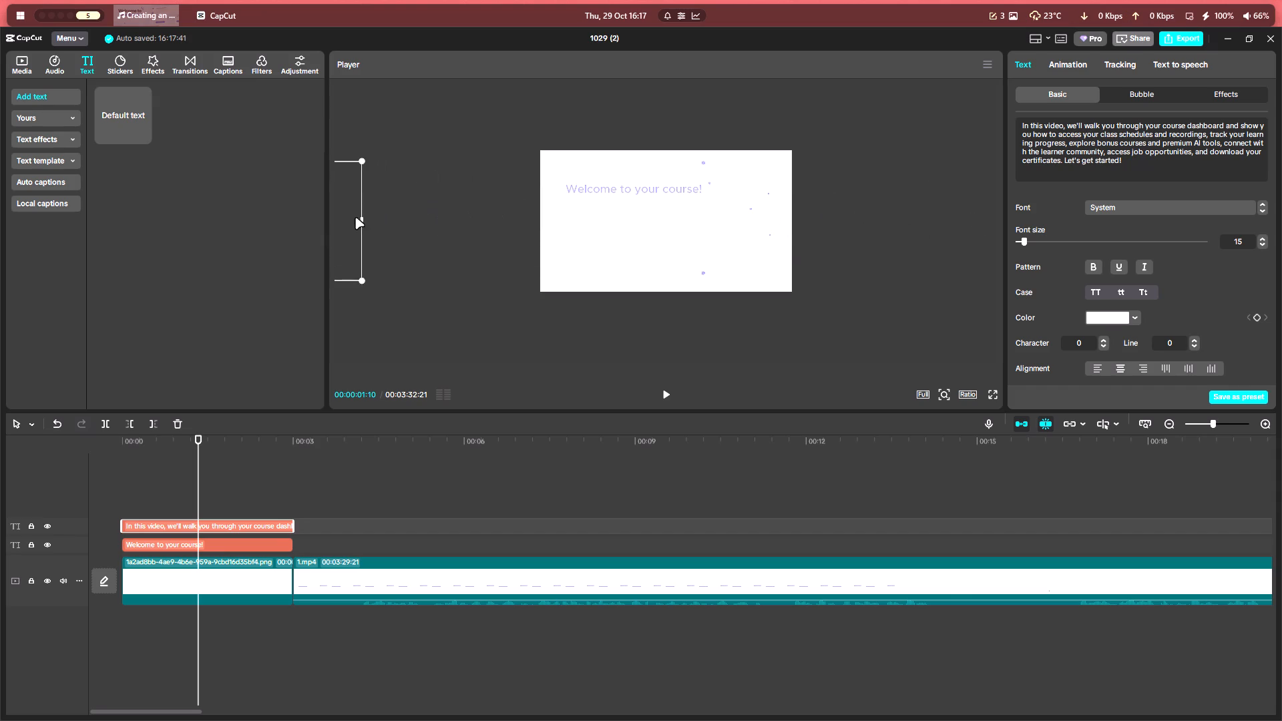
{"action": "left_click_drag", "start_coordinate": [351, 217], "coordinate": [899, 214]}
{"action": "left_click_drag", "start_coordinate": [909, 284], "coordinate": [734, 257]}
{"action": "left_click_drag", "start_coordinate": [366, 218], "coordinate": [526, 217]}
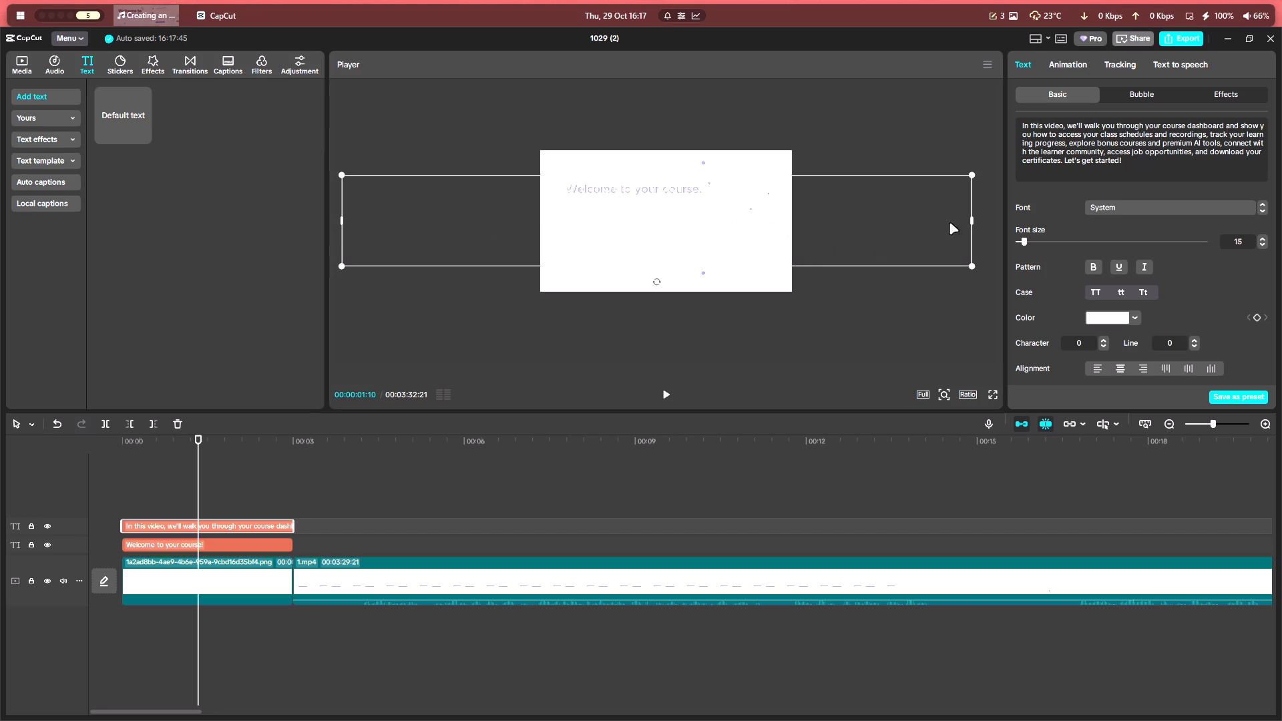
{"action": "left_click_drag", "start_coordinate": [972, 221], "coordinate": [564, 228]}
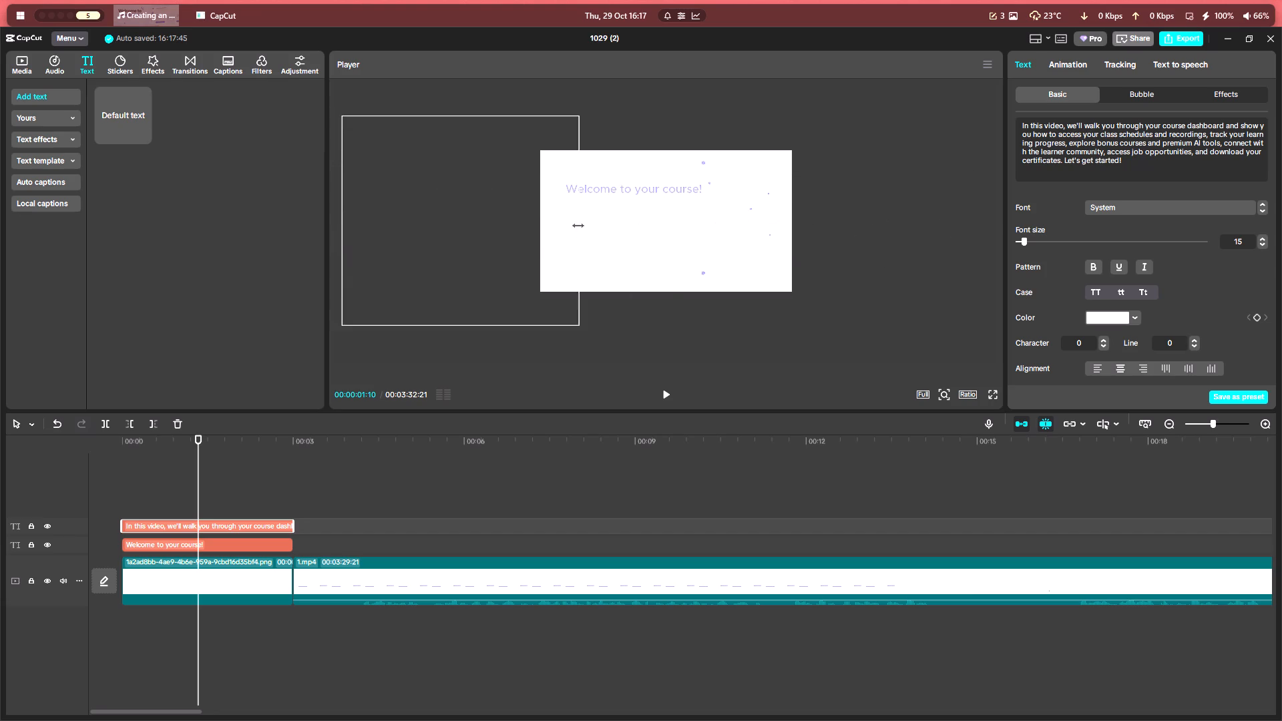
{"action": "left_click_drag", "start_coordinate": [564, 228], "coordinate": [779, 242]}
Move the paragraph toward the lower right of the frame and shrink it to about the frame's width.
{"action": "left_click_drag", "start_coordinate": [475, 220], "coordinate": [685, 273]}
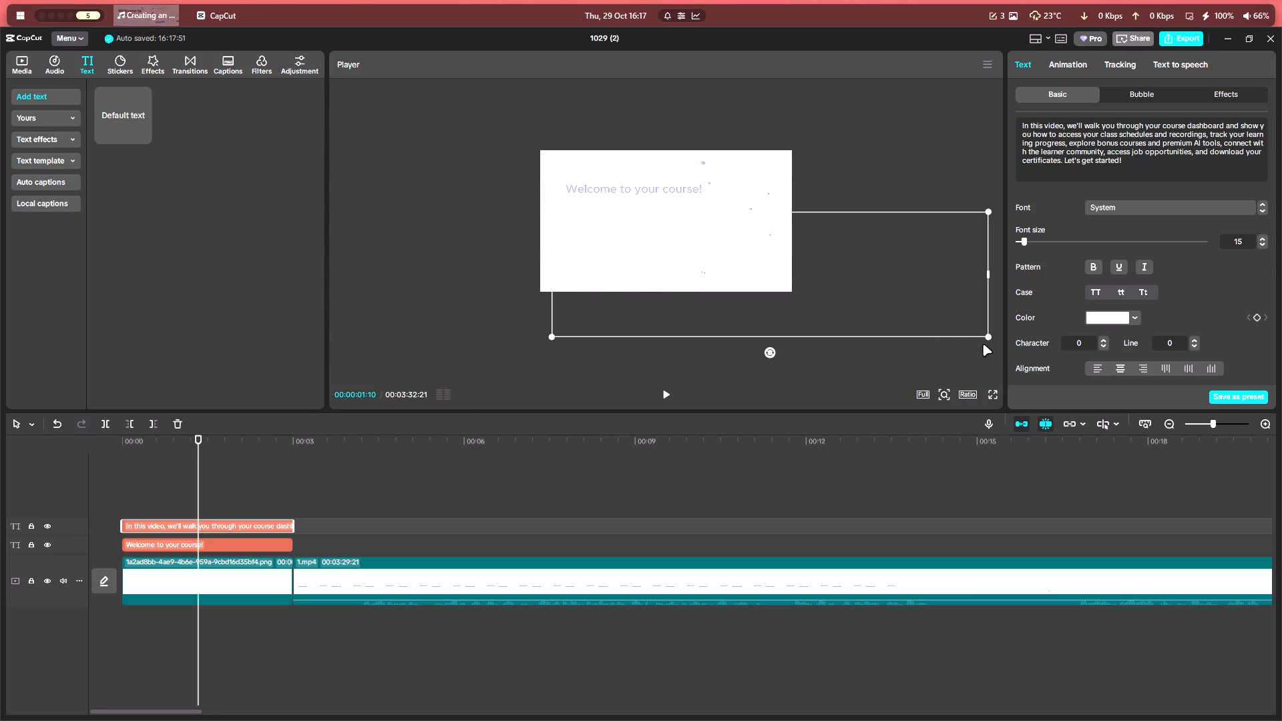
{"action": "left_click_drag", "start_coordinate": [987, 338], "coordinate": [832, 306]}
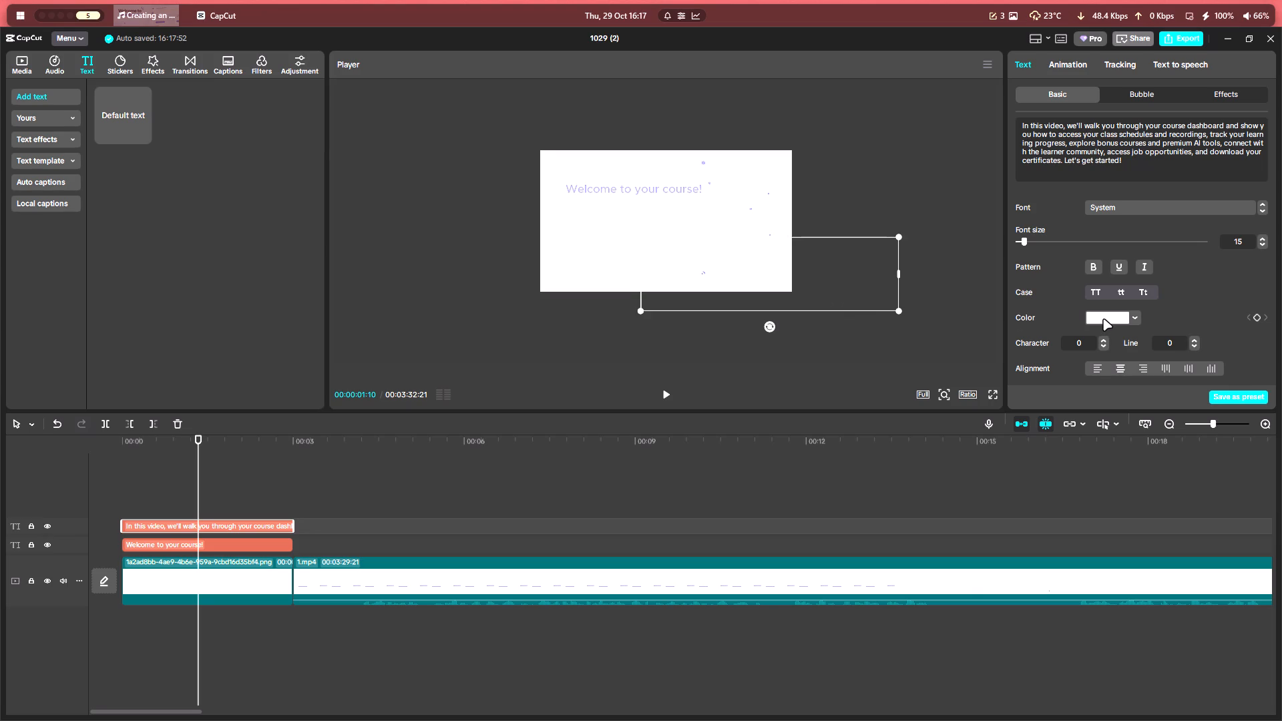
Colour the paragraph text deep blue-violet 3631A2, starting from the colour sampled from the background image's upper dot.
{"action": "left_click", "coordinate": [1103, 318]}
{"action": "left_click", "coordinate": [1063, 432]}
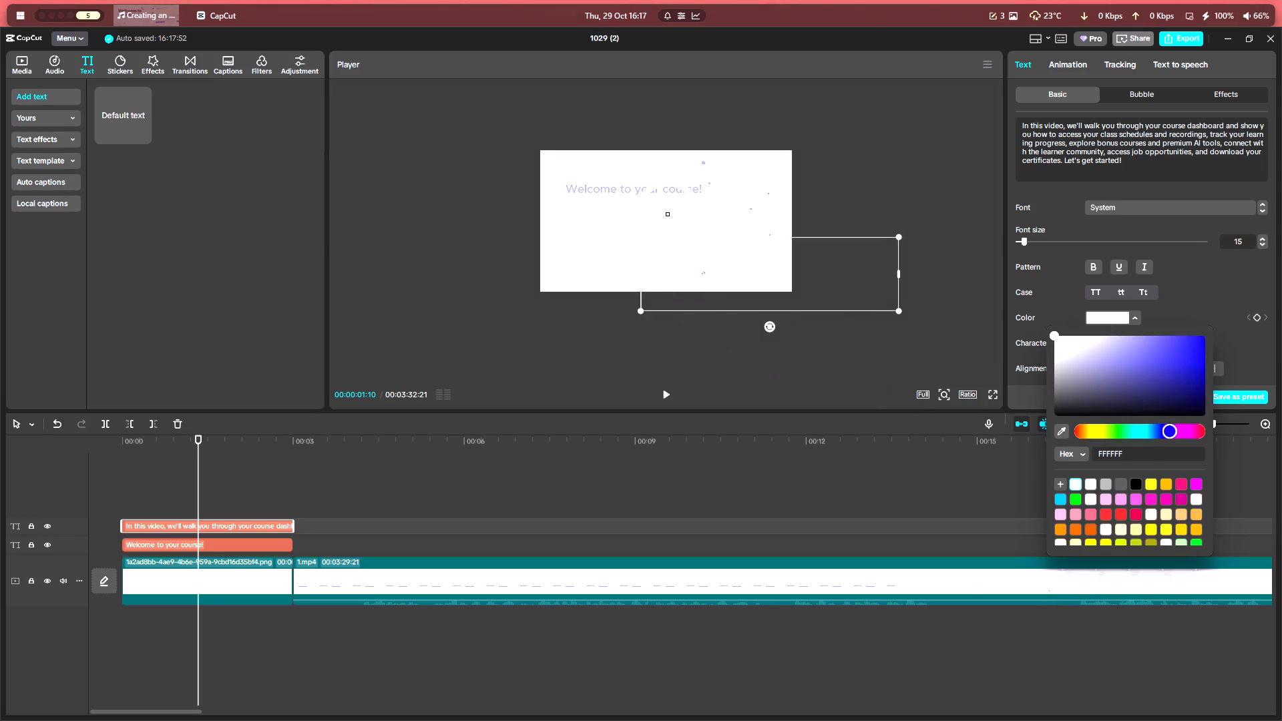
{"action": "left_click", "coordinate": [704, 164]}
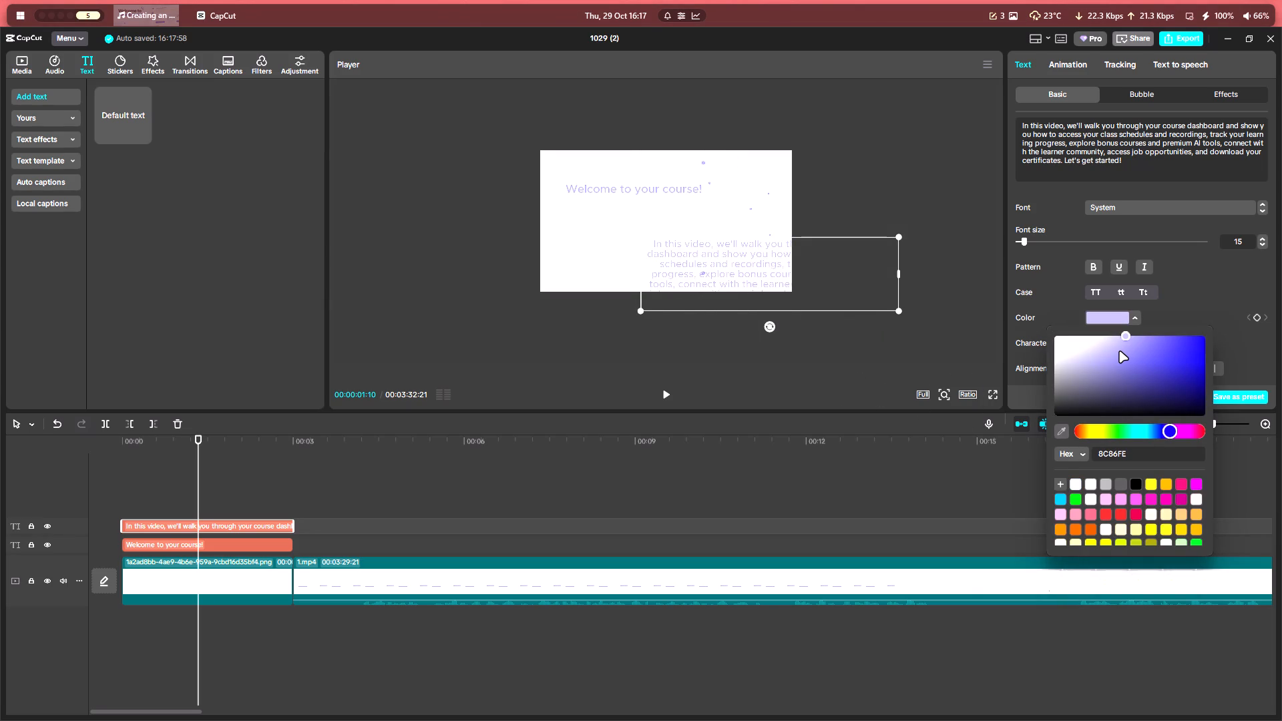
{"action": "left_click", "coordinate": [1124, 391]}
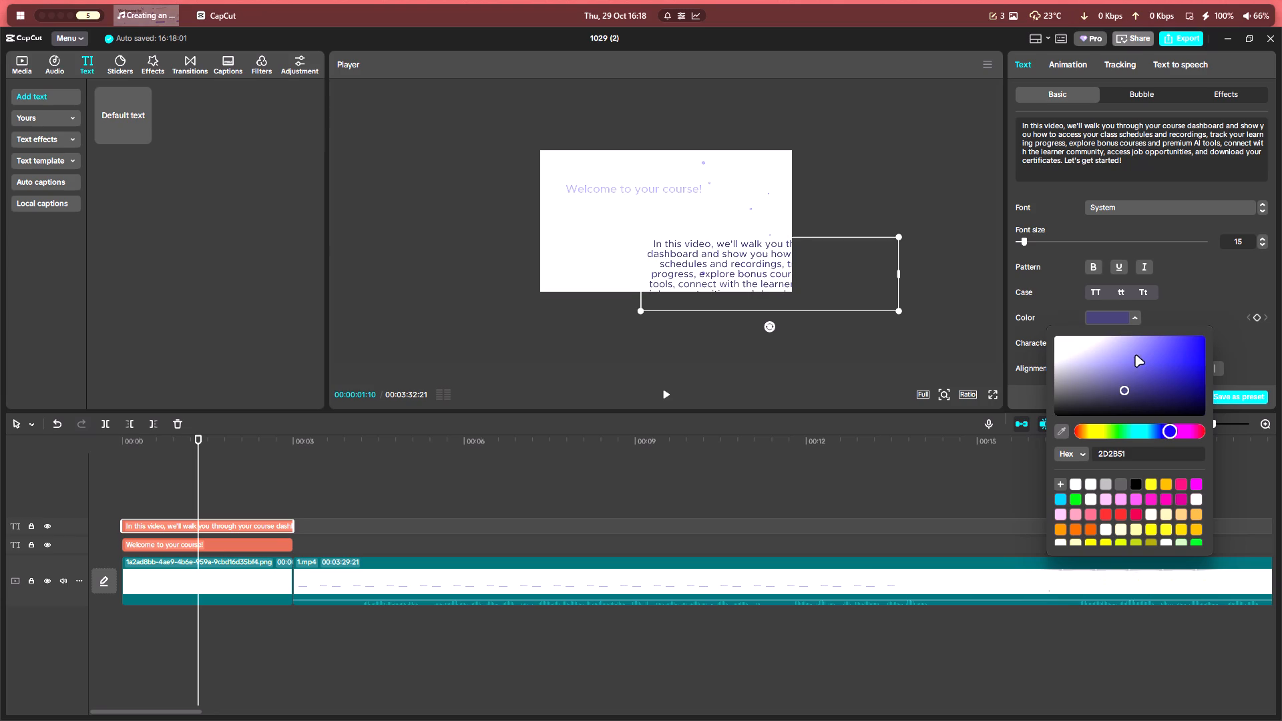
{"action": "left_click", "coordinate": [1123, 377]}
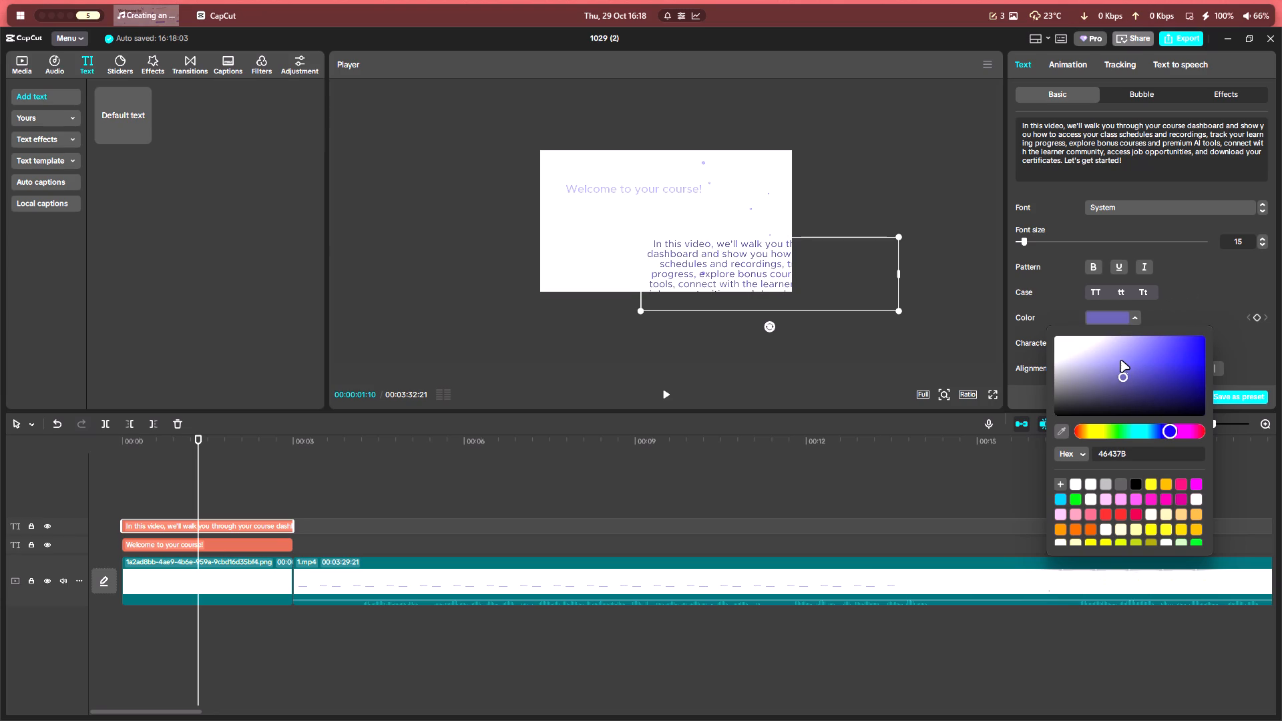
{"action": "left_click", "coordinate": [1119, 360]}
{"action": "left_click", "coordinate": [1135, 358]}
{"action": "left_click", "coordinate": [1146, 357]}
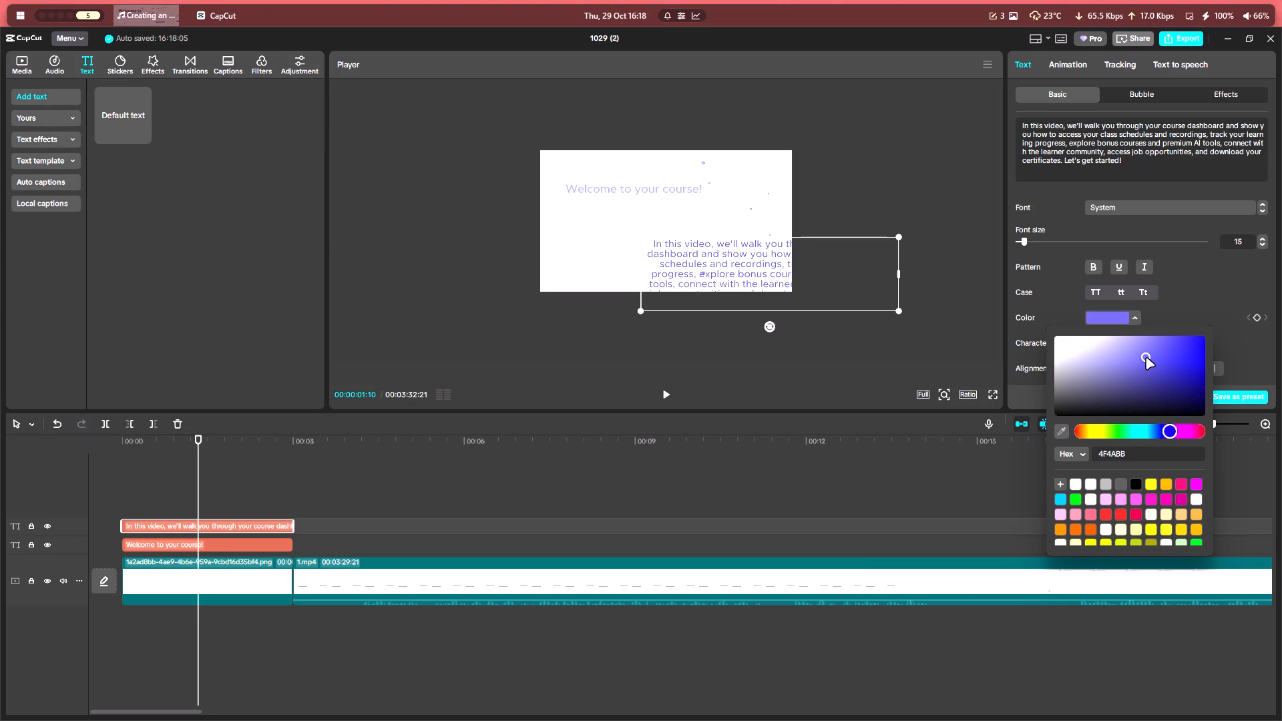
{"action": "left_click", "coordinate": [1155, 352]}
{"action": "left_click", "coordinate": [1159, 365]}
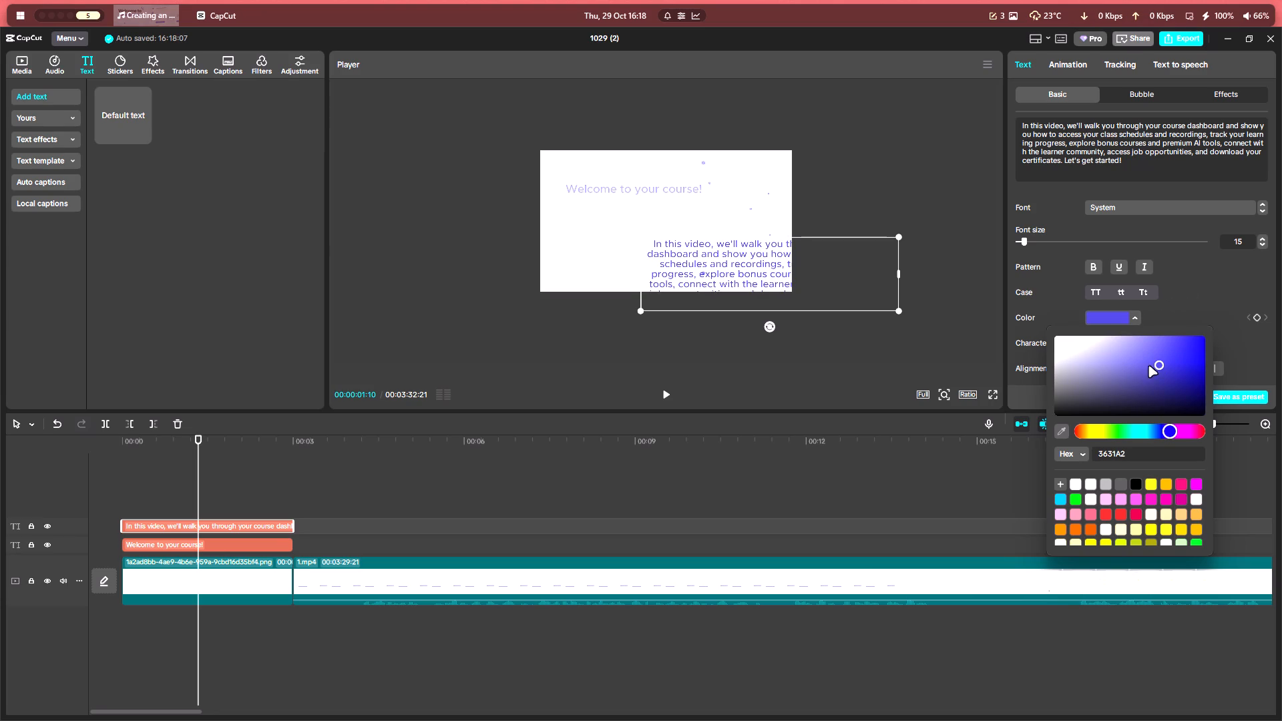
Scale the paragraph to about the width of the welcome text and place it directly below that heading.
{"action": "left_click_drag", "start_coordinate": [900, 309], "coordinate": [793, 288]}
{"action": "scroll", "coordinate": [875, 265], "scroll_direction": "up", "scroll_amount": 2, "text": "ctrl"}
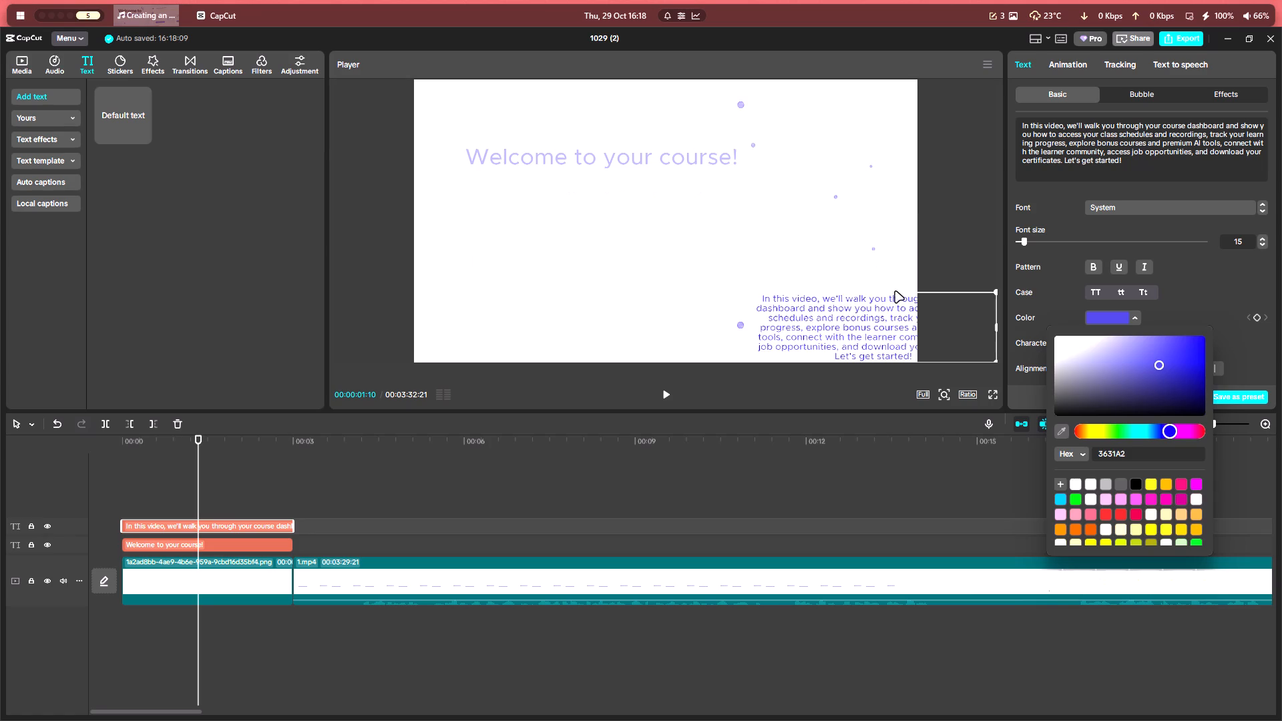
{"action": "left_click_drag", "start_coordinate": [897, 318], "coordinate": [638, 232]}
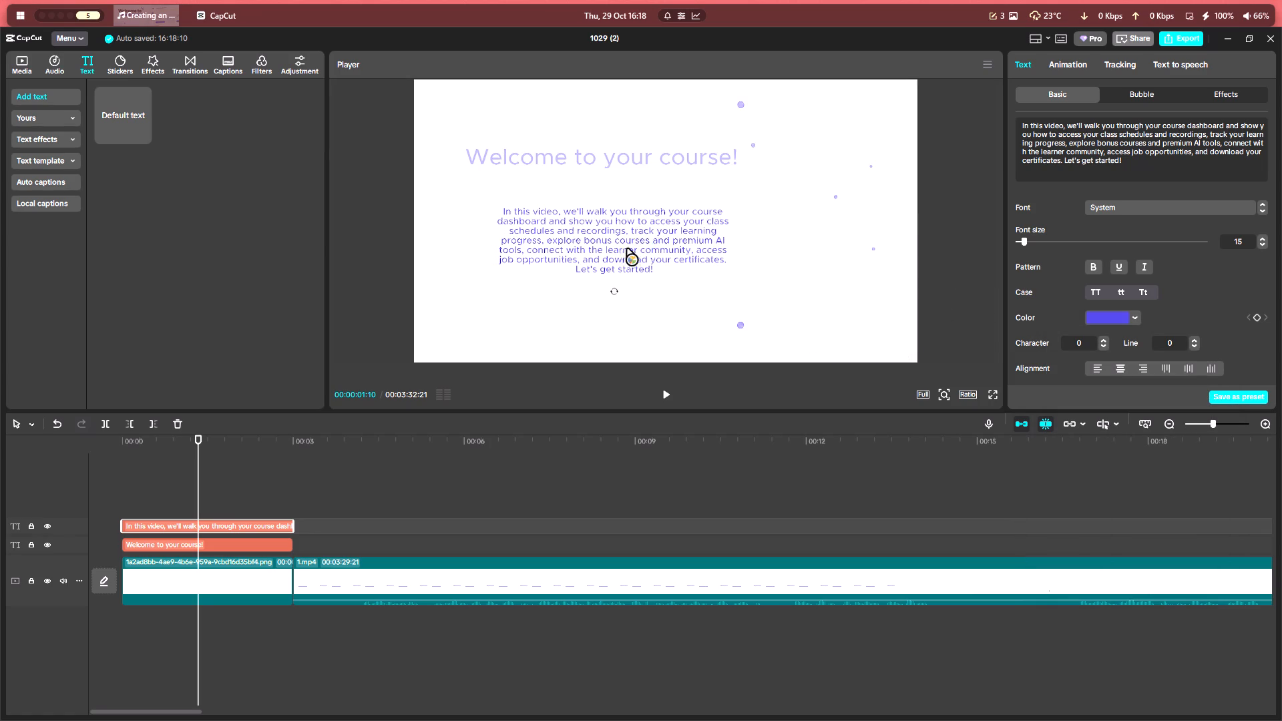
{"action": "left_click_drag", "start_coordinate": [629, 232], "coordinate": [630, 222]}
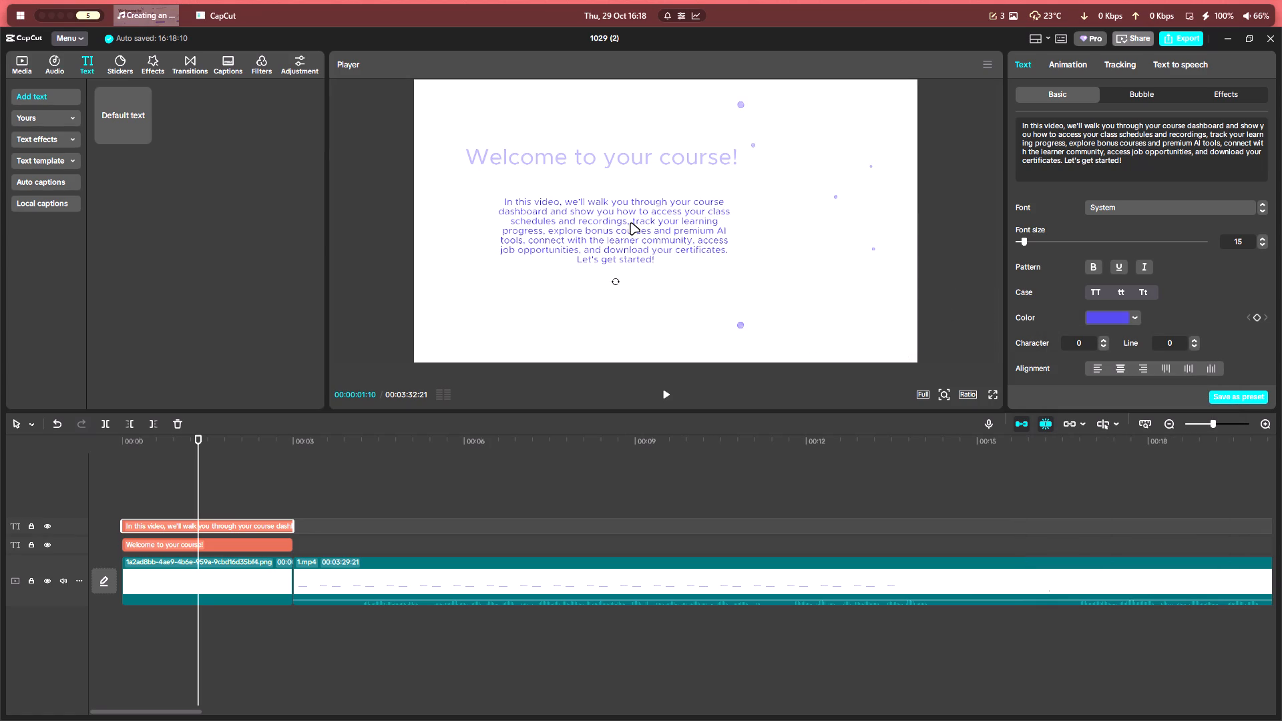
{"action": "left_click_drag", "start_coordinate": [630, 222], "coordinate": [626, 222]}
{"action": "left_click_drag", "start_coordinate": [734, 268], "coordinate": [767, 290]}
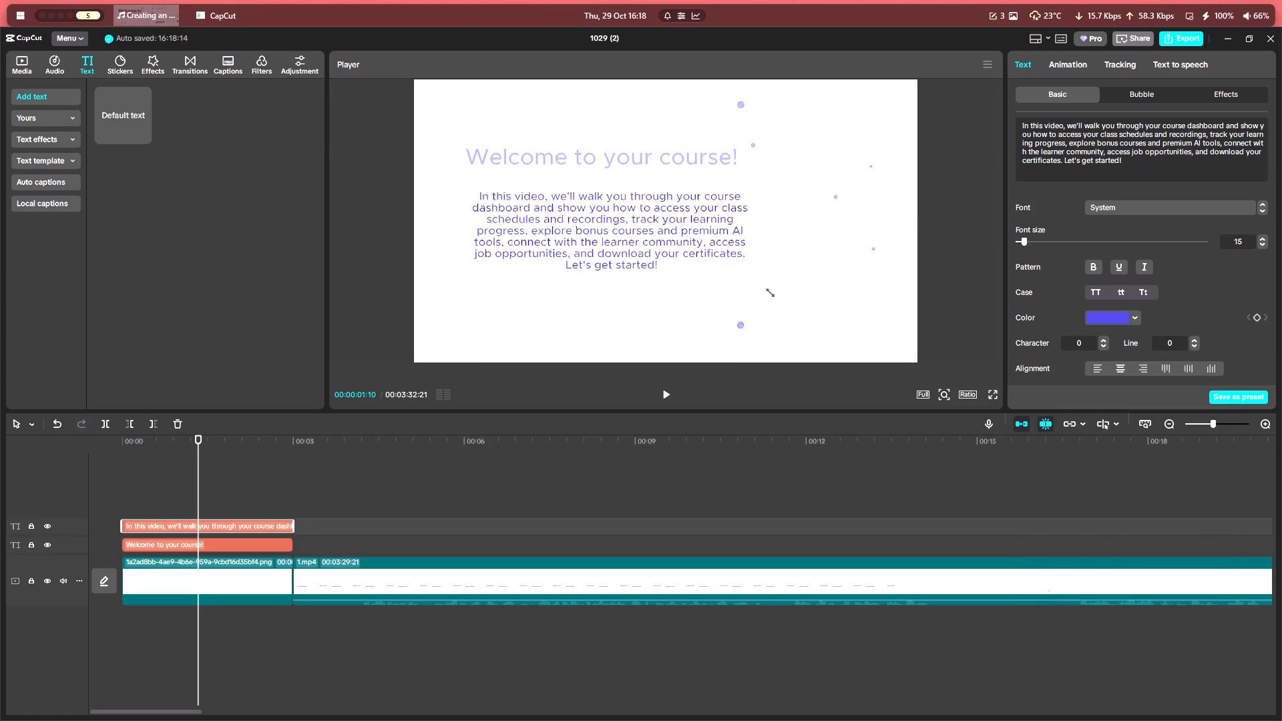
Enlarge the course-description paragraph to about 29% scale, slightly wider than the welcome heading.
{"action": "left_click_drag", "start_coordinate": [767, 290], "coordinate": [789, 308]}
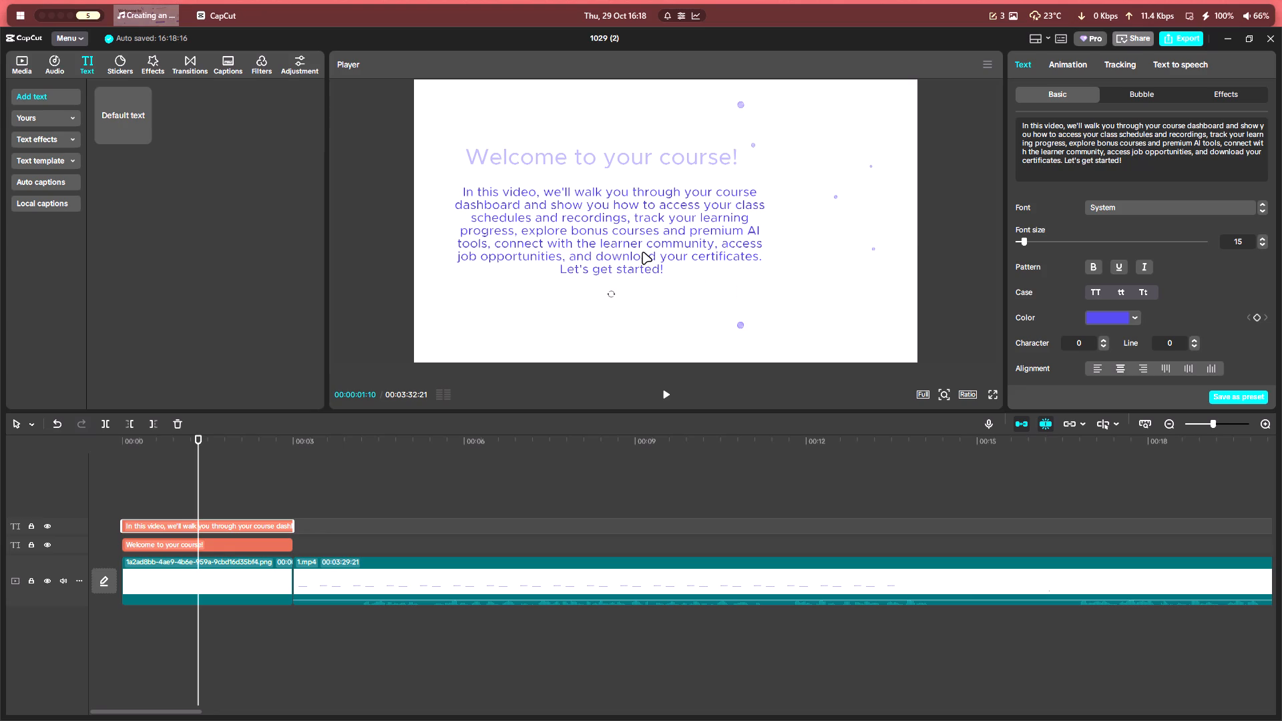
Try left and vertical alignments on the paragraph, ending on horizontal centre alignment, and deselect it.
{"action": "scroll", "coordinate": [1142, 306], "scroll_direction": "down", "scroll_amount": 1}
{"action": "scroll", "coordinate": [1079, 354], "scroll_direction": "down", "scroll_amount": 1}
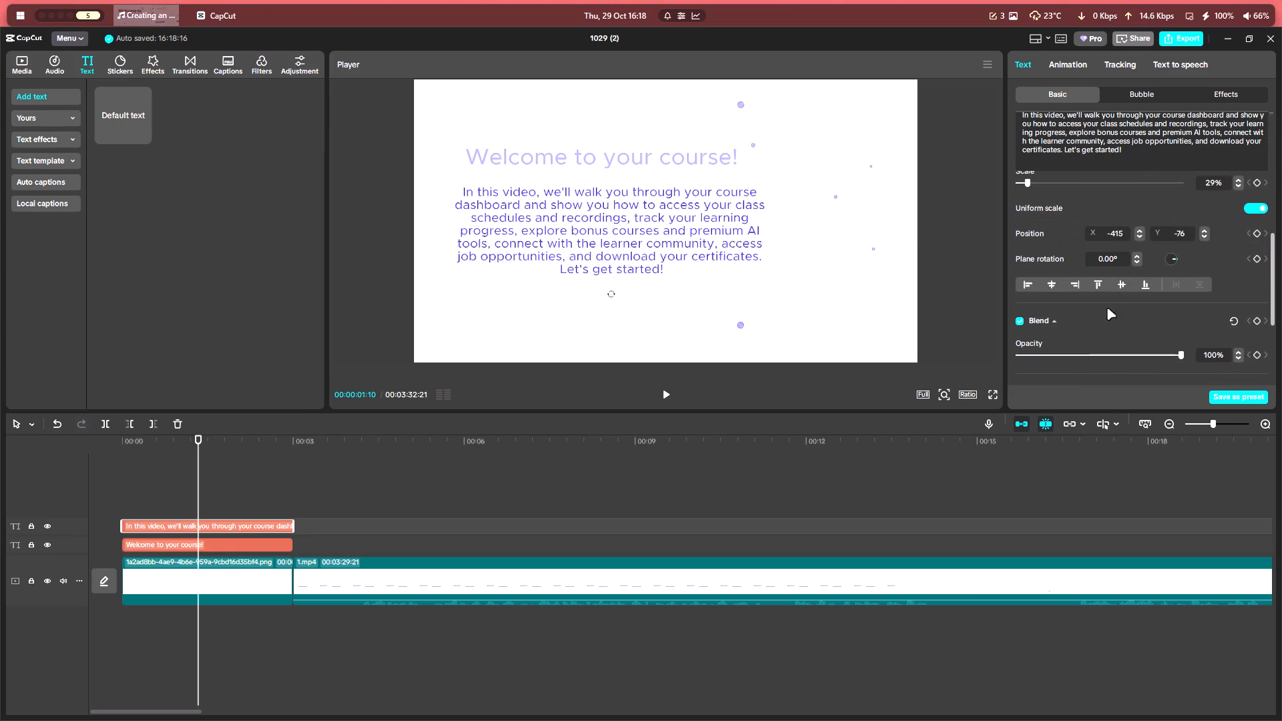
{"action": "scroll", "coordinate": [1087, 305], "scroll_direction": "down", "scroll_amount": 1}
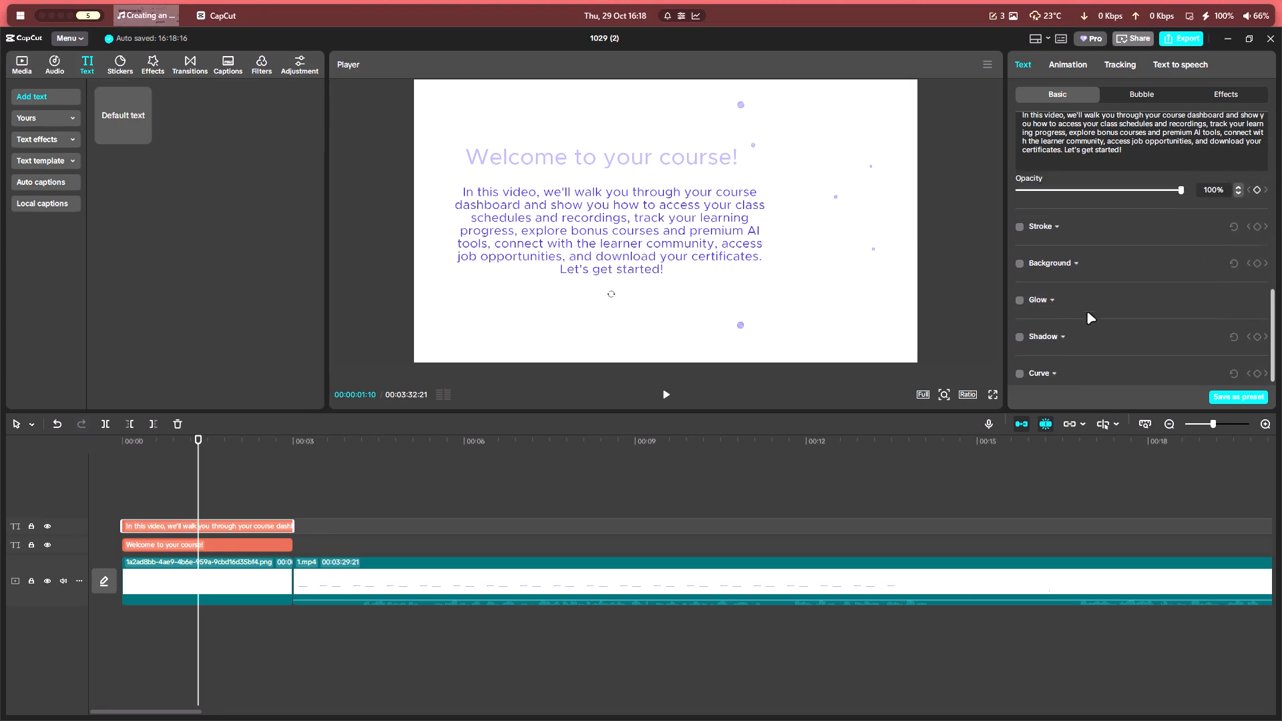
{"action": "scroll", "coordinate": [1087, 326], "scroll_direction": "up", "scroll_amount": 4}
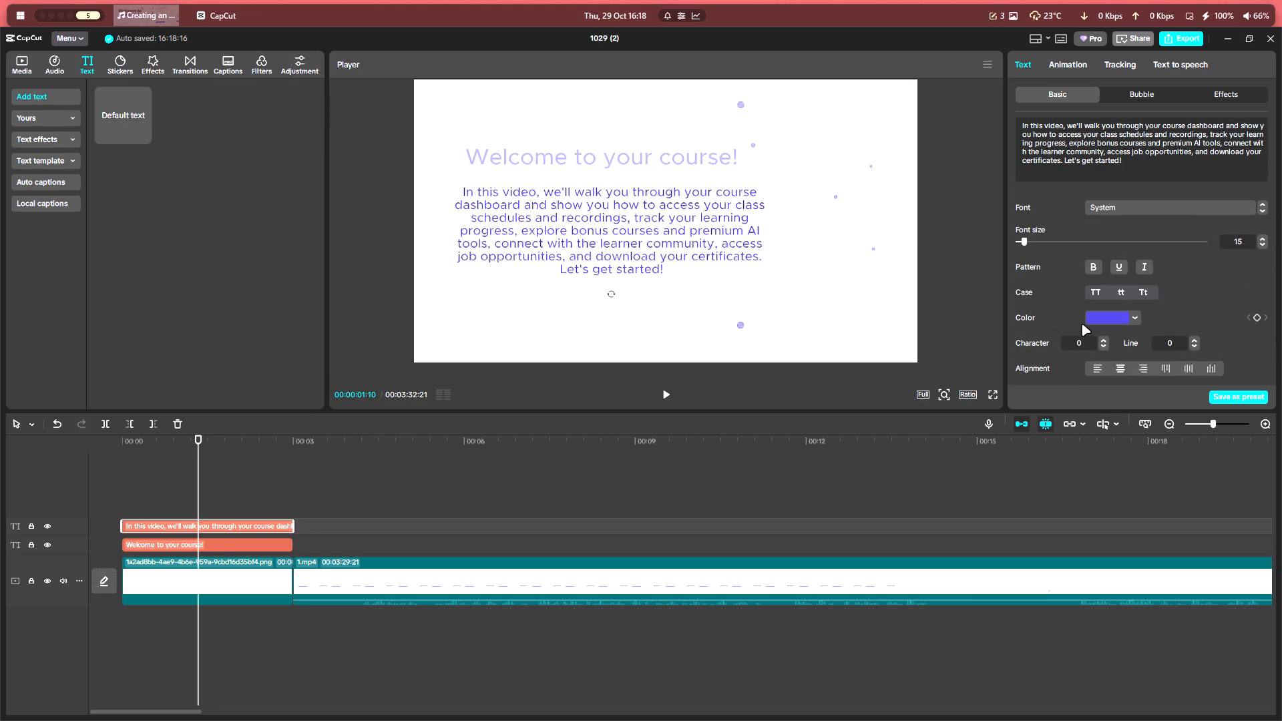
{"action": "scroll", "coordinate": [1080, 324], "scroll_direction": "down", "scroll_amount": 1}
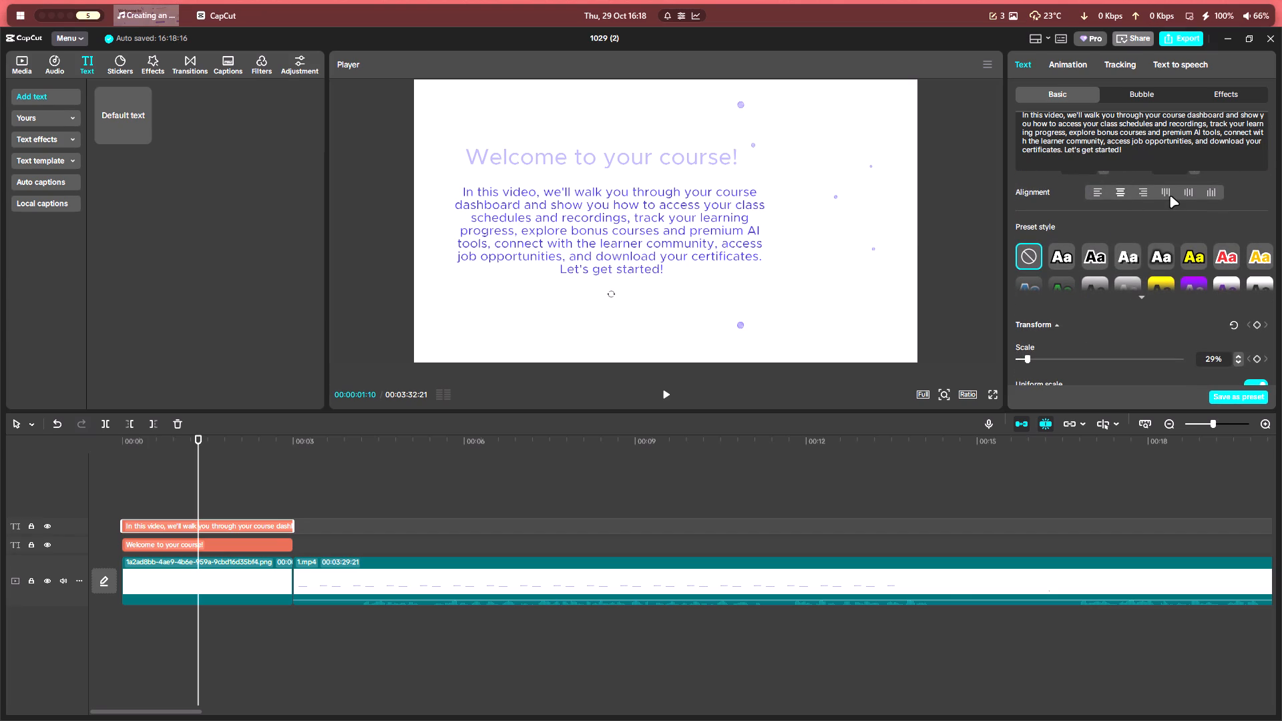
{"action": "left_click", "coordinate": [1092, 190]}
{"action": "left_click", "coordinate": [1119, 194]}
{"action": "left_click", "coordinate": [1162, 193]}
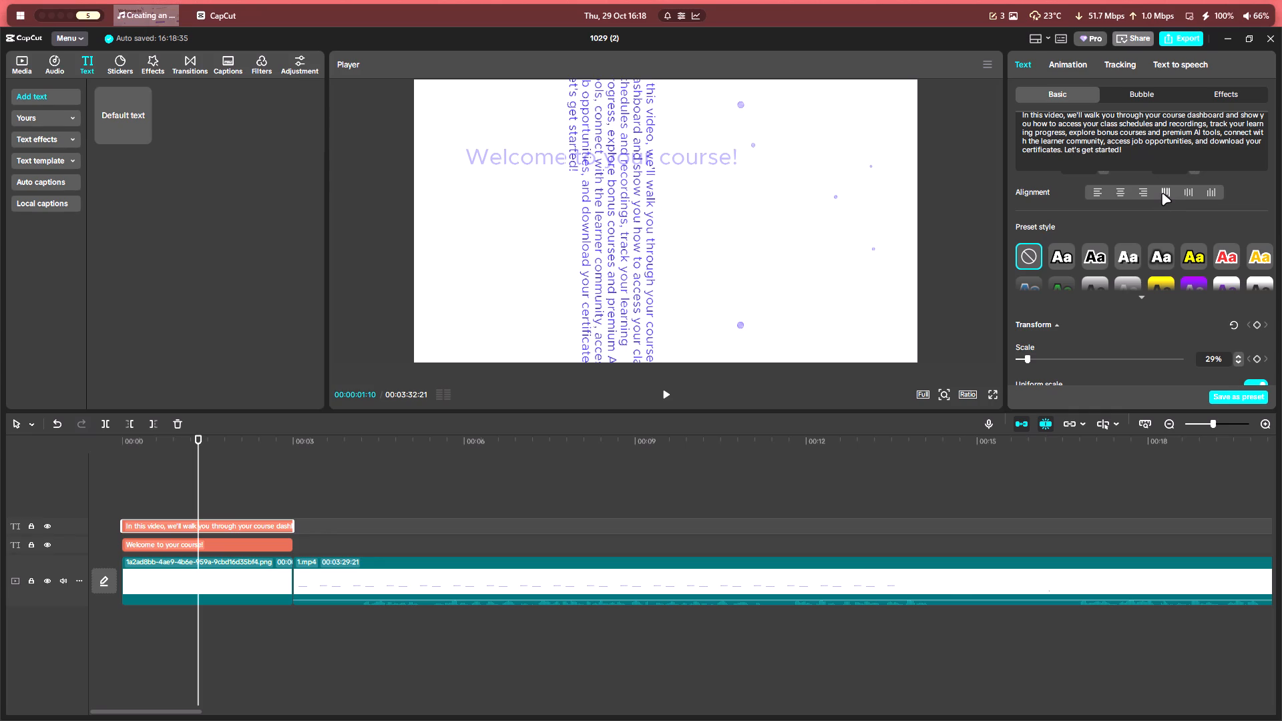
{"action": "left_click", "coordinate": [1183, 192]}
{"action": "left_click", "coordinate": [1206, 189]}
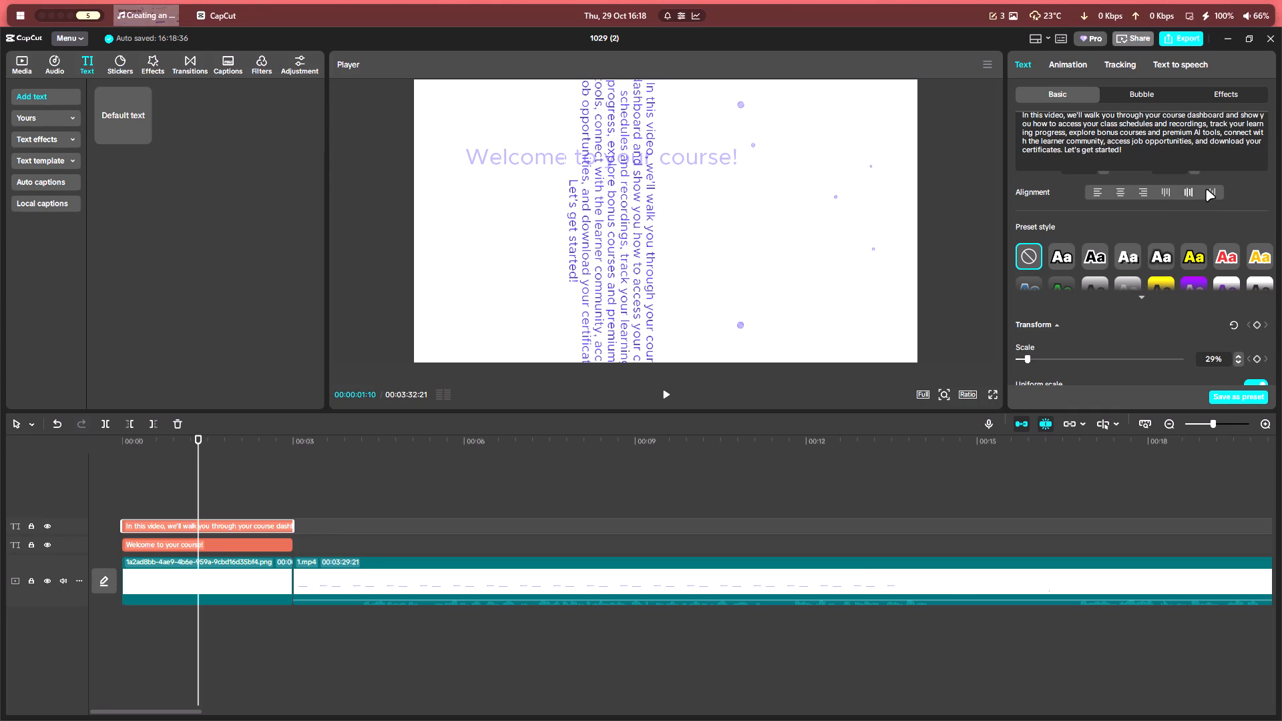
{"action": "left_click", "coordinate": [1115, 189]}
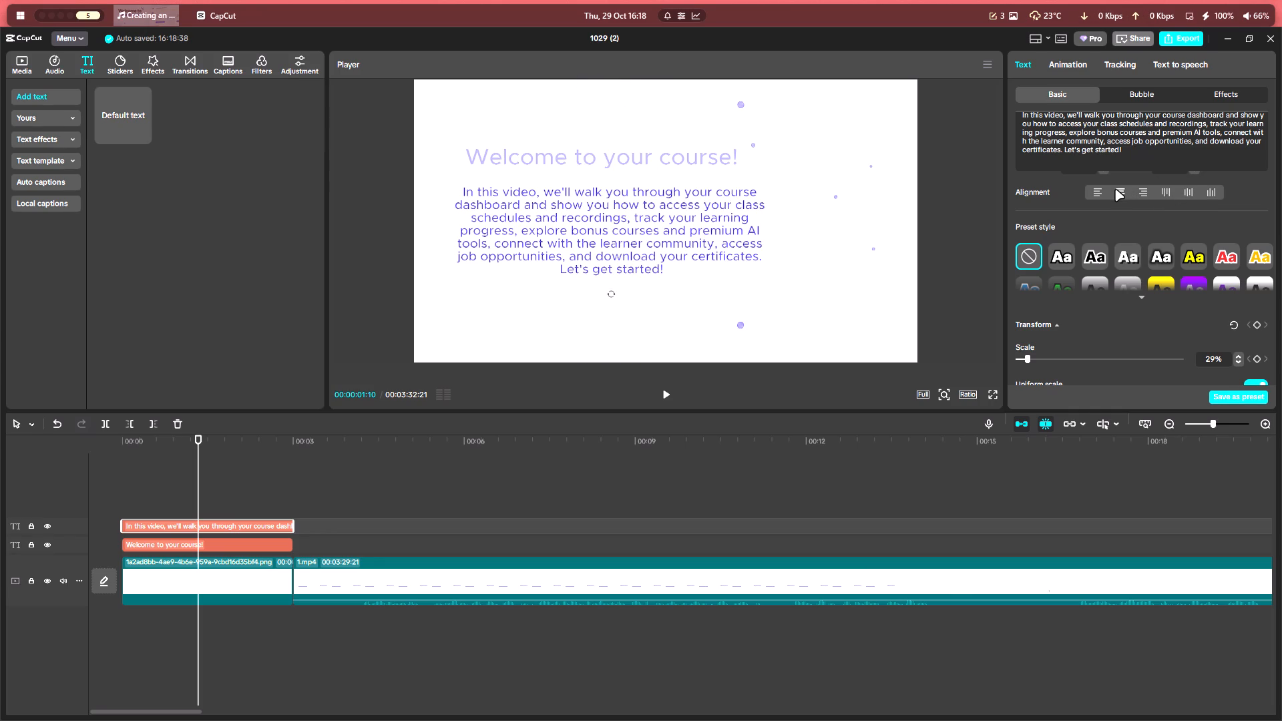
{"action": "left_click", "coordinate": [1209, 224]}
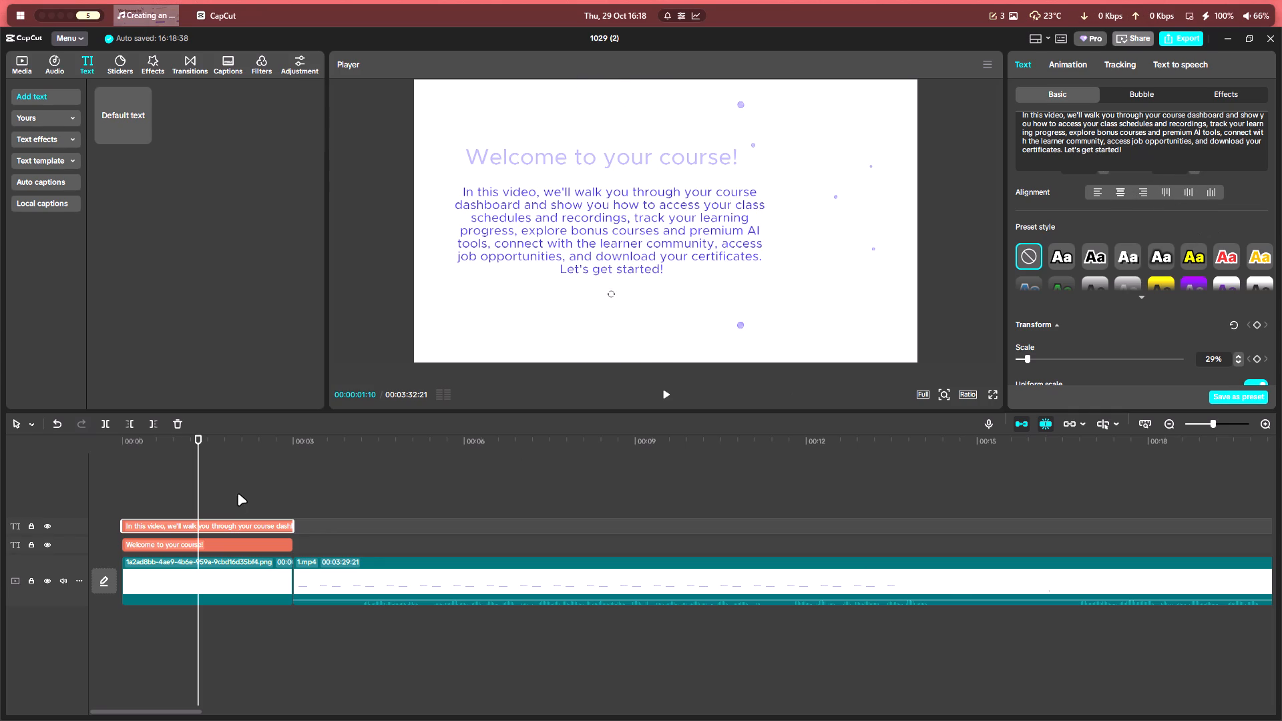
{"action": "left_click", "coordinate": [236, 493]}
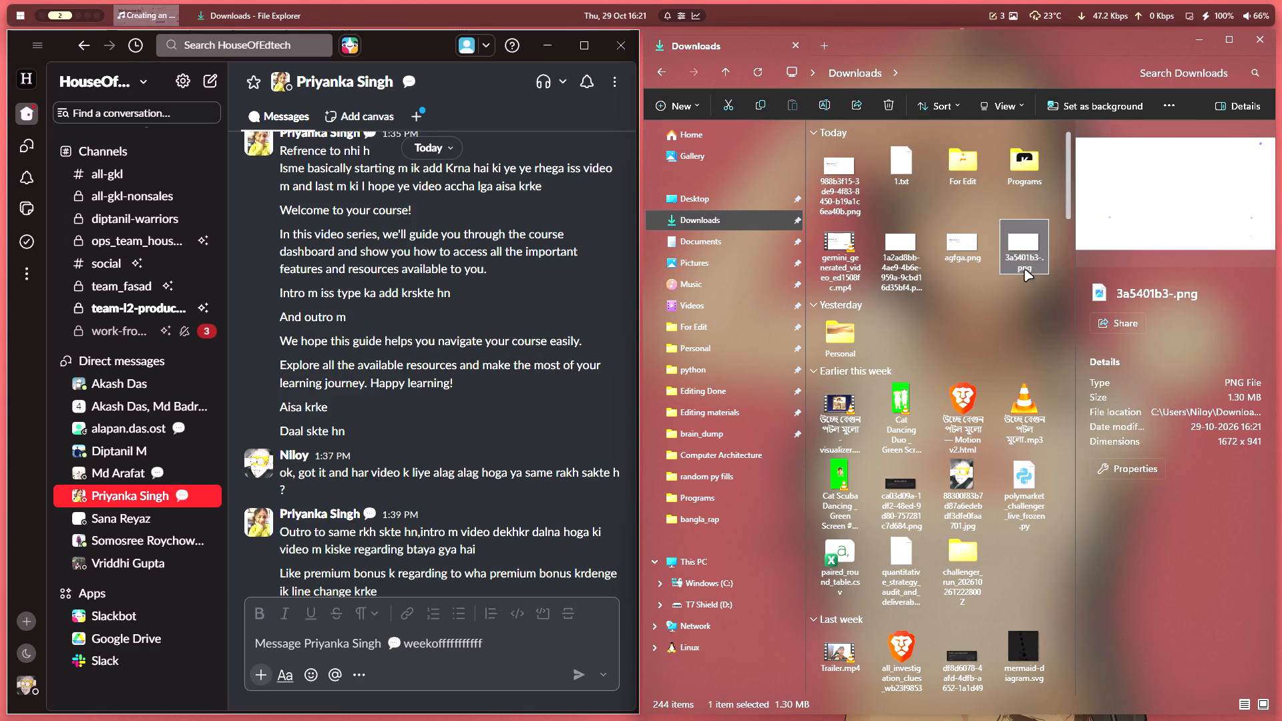
{"action": "left_click_drag", "start_coordinate": [1020, 241], "coordinate": [274, 375]}
{"action": "key", "text": "alt+5"}
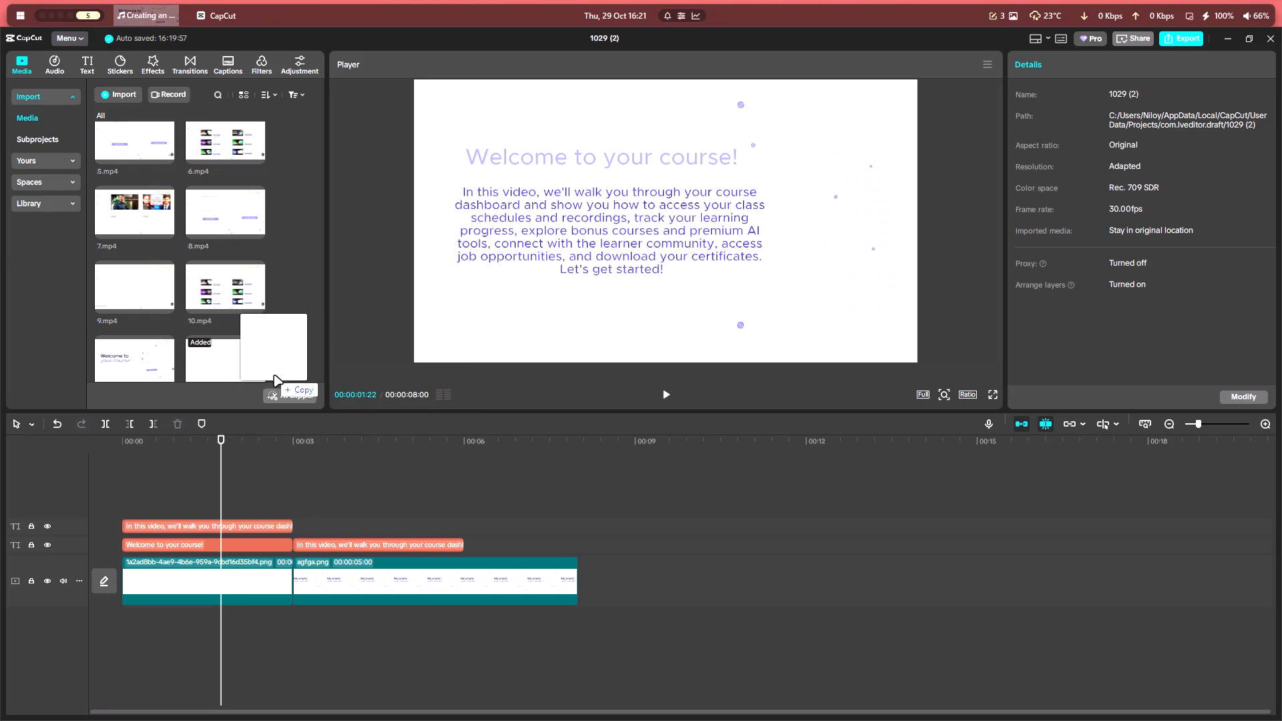
{"action": "left_click_drag", "start_coordinate": [274, 375], "coordinate": [251, 345]}
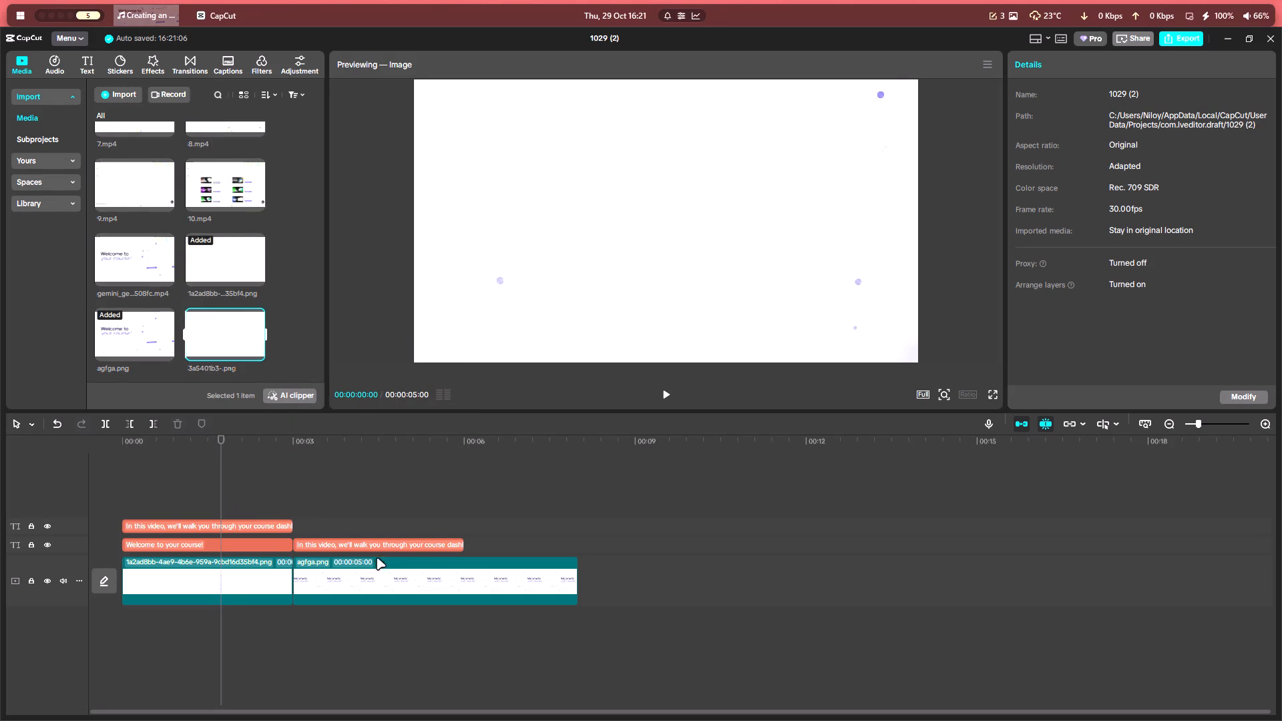
Append 3a5401b3-.png to the end of the main video track, directly after agfga.png.
{"action": "left_click_drag", "start_coordinate": [246, 326], "coordinate": [609, 583]}
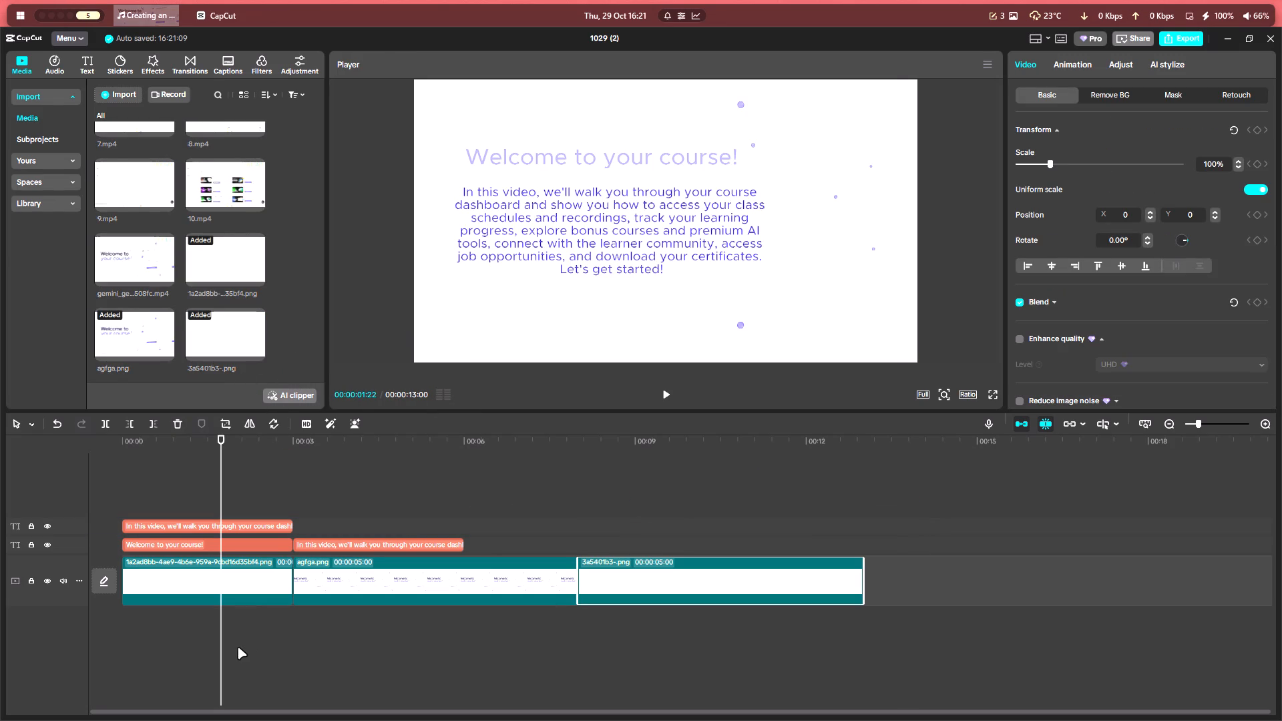
Move the "Welcome to your course!" clip and the second course-description text clip to start at 8 seconds, stacked above 3a5401b3-.png.
{"action": "left_click", "coordinate": [367, 508]}
{"action": "left_click_drag", "start_coordinate": [369, 508], "coordinate": [613, 551]}
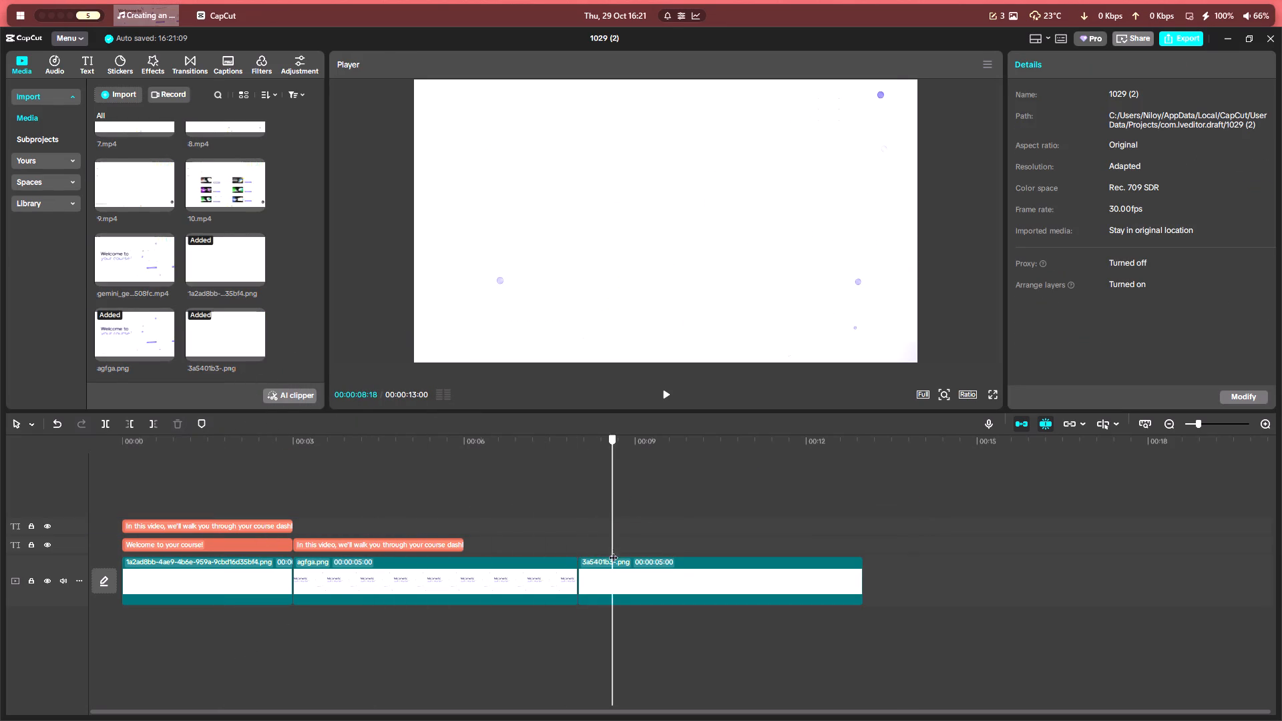
{"action": "left_click_drag", "start_coordinate": [613, 551], "coordinate": [576, 547]}
{"action": "left_click", "coordinate": [238, 547]}
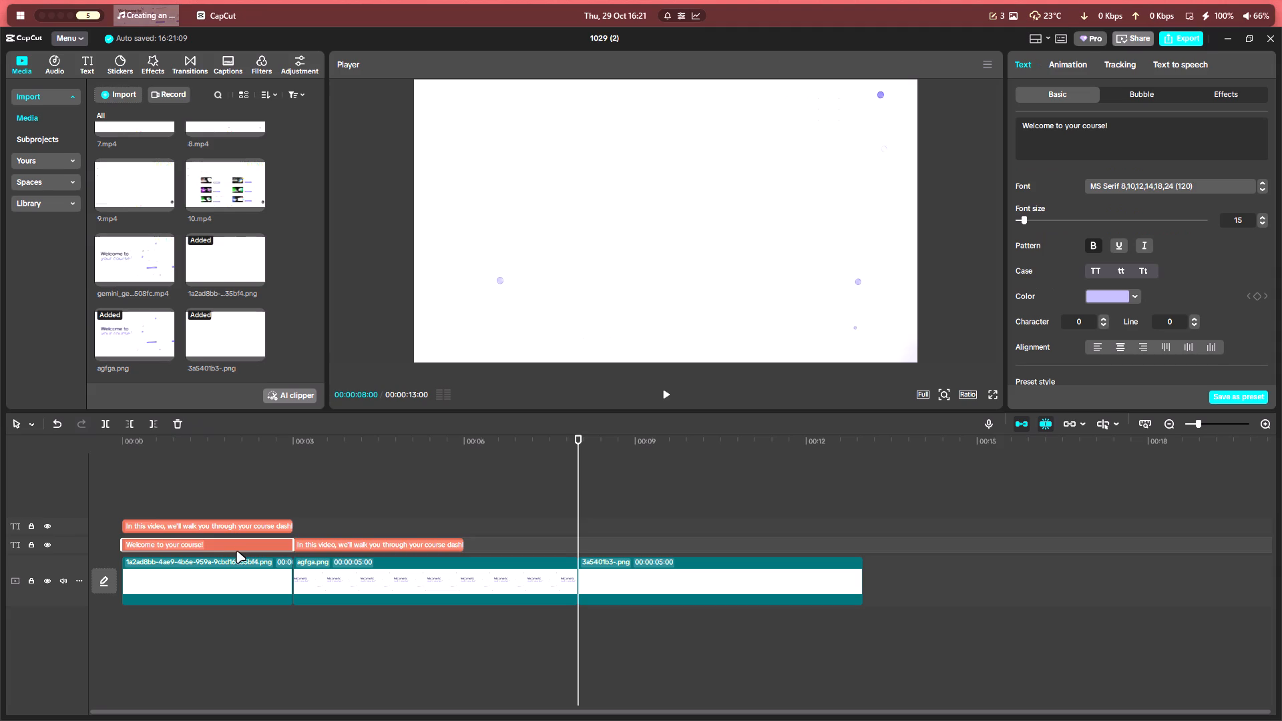
{"action": "left_click_drag", "start_coordinate": [236, 545], "coordinate": [698, 548]}
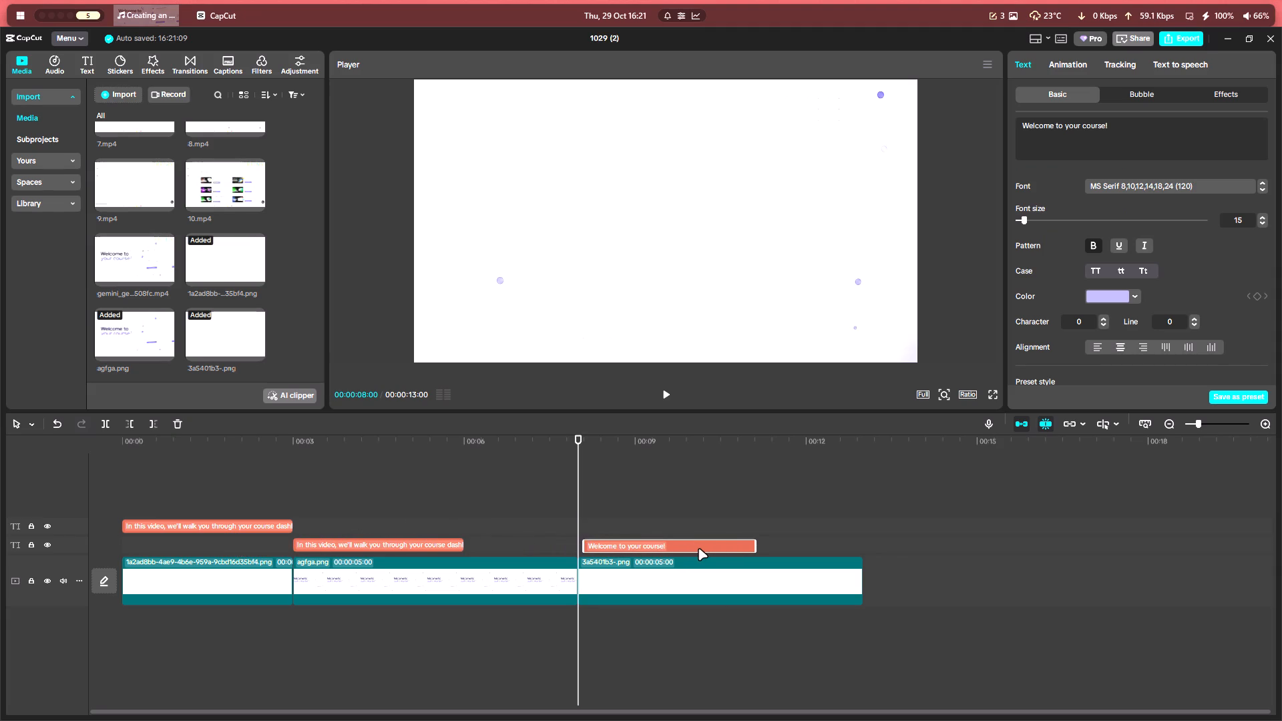
{"action": "left_click_drag", "start_coordinate": [698, 548], "coordinate": [696, 528]}
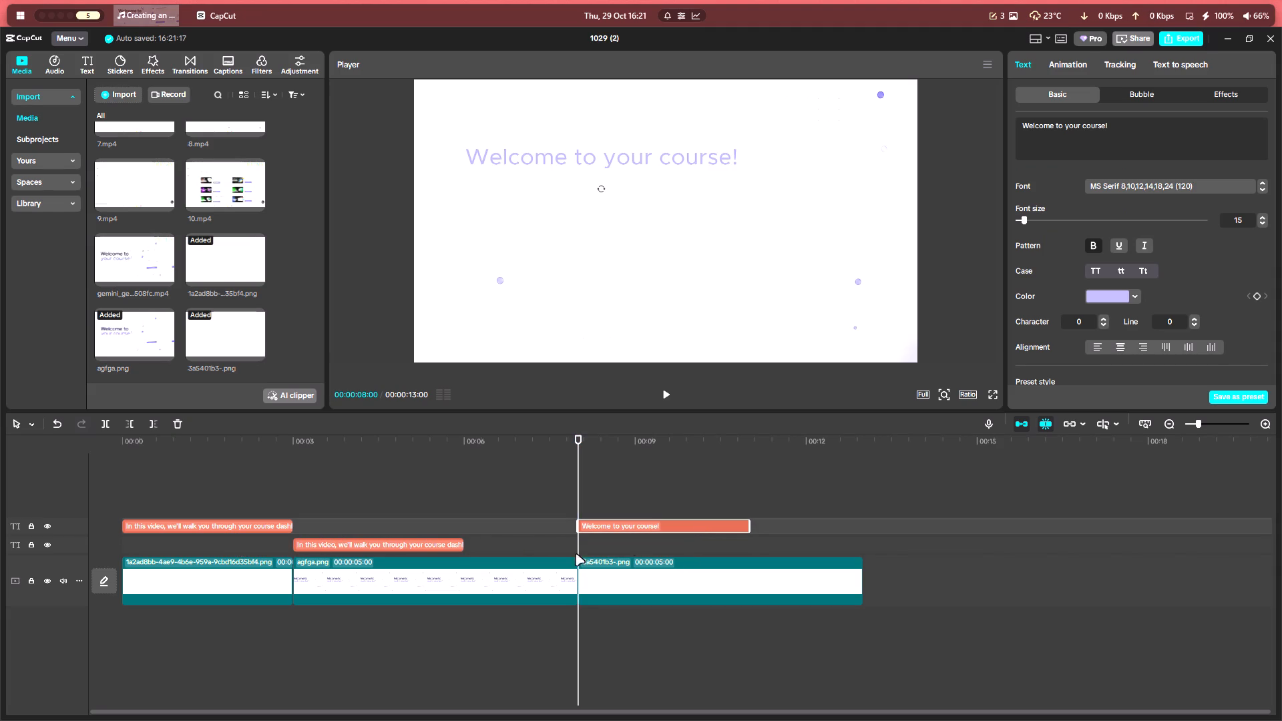
{"action": "left_click_drag", "start_coordinate": [443, 545], "coordinate": [738, 544]}
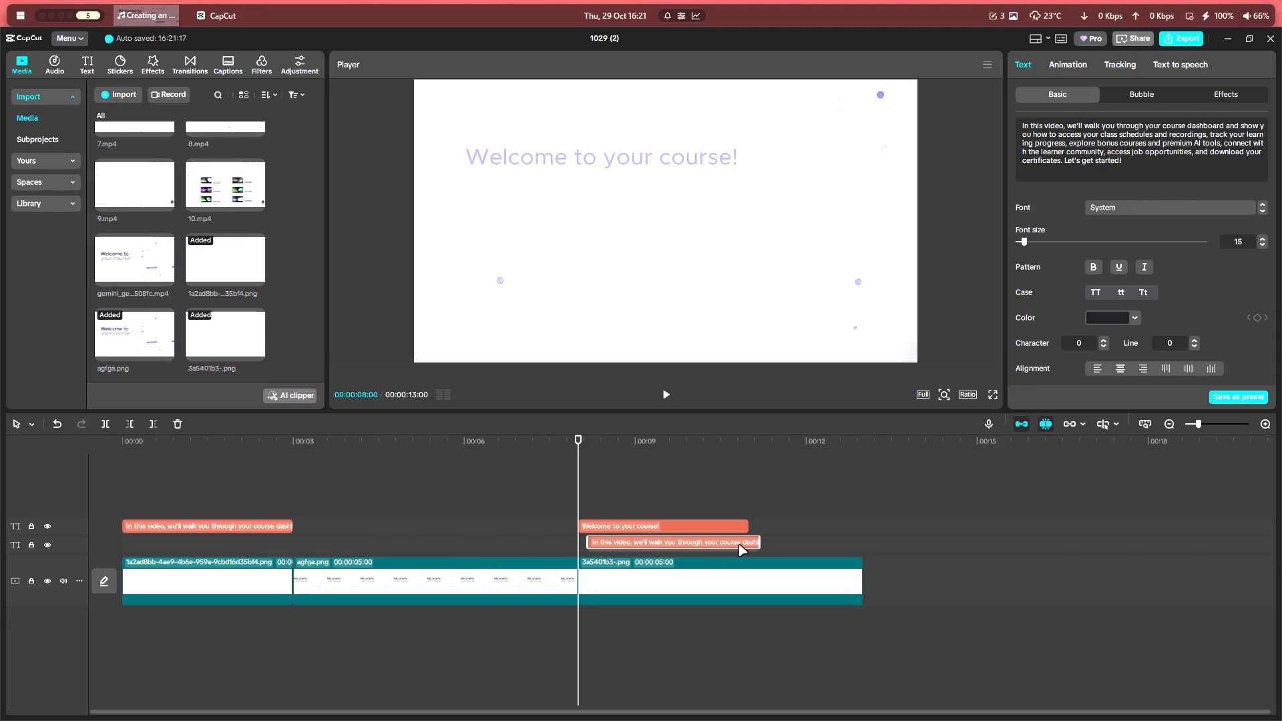
{"action": "left_click_drag", "start_coordinate": [738, 544], "coordinate": [729, 544]}
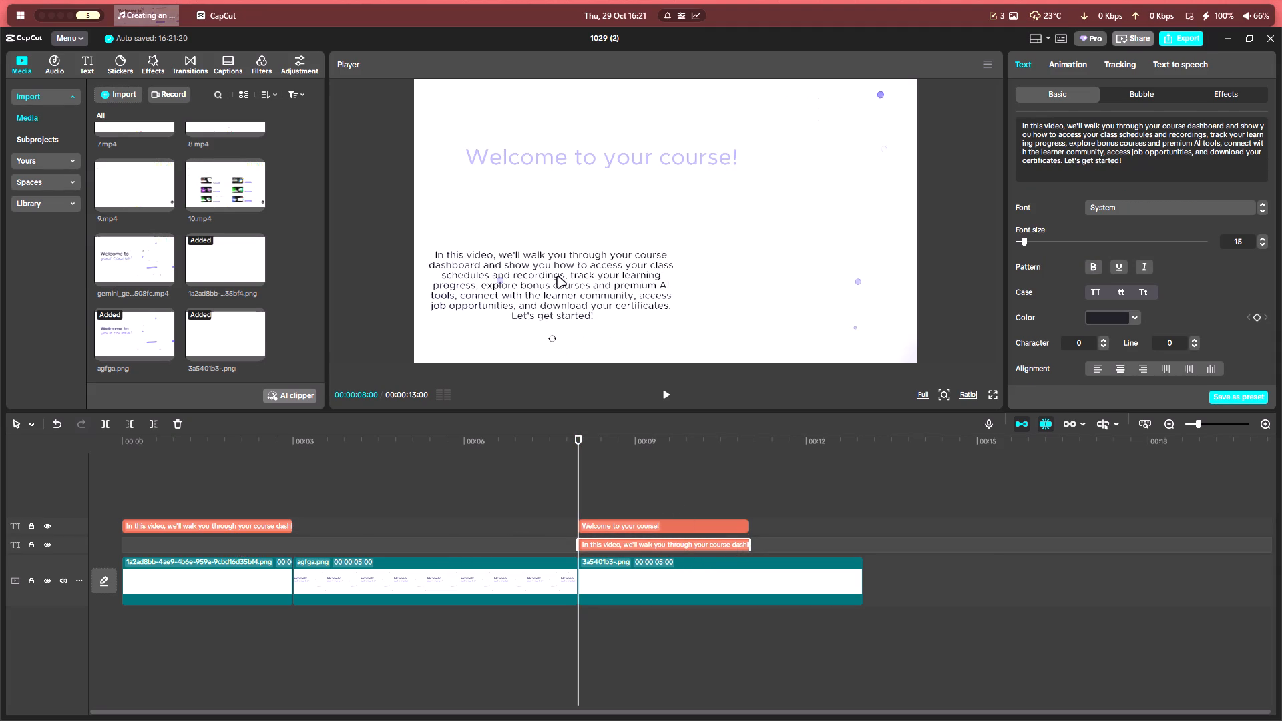
Recolour the "Welcome to your course!" heading with the light purple sampled from a dot in the background image.
{"action": "left_click", "coordinate": [641, 467]}
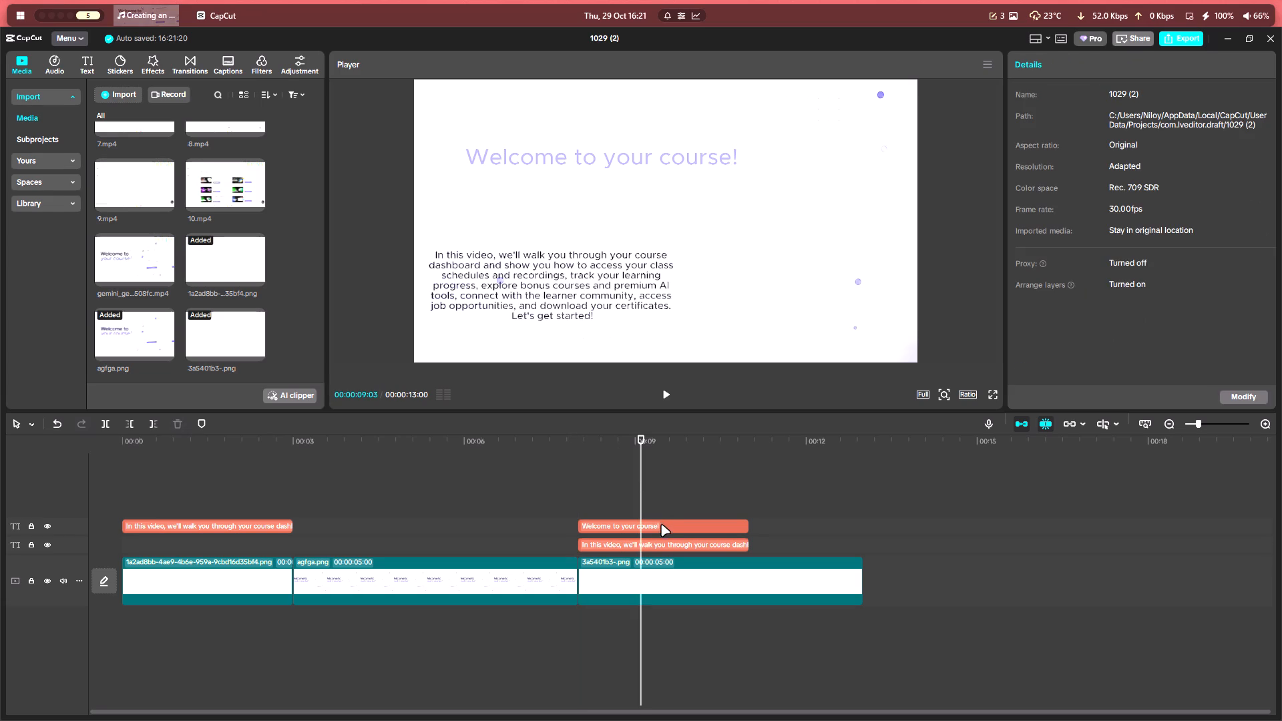
{"action": "left_click", "coordinate": [661, 524]}
{"action": "left_click", "coordinate": [1102, 300]}
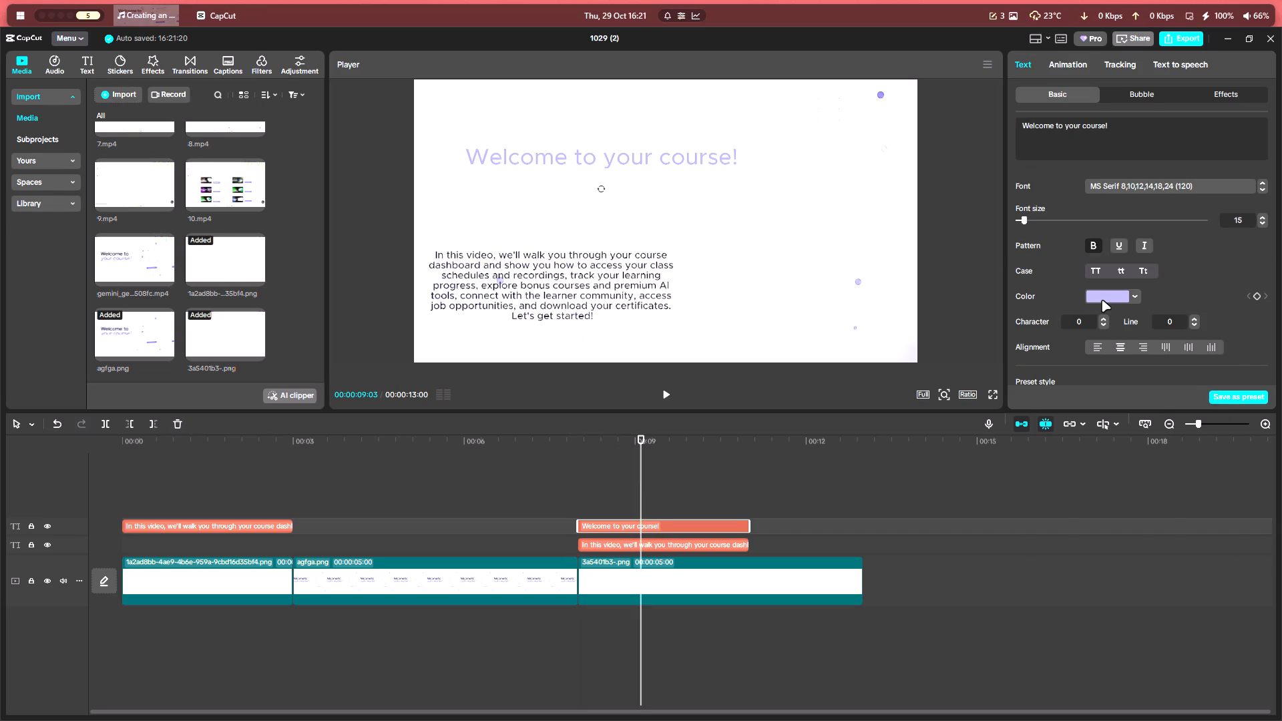
{"action": "scroll", "coordinate": [843, 290], "scroll_direction": "up", "scroll_amount": 4, "text": "ctrl"}
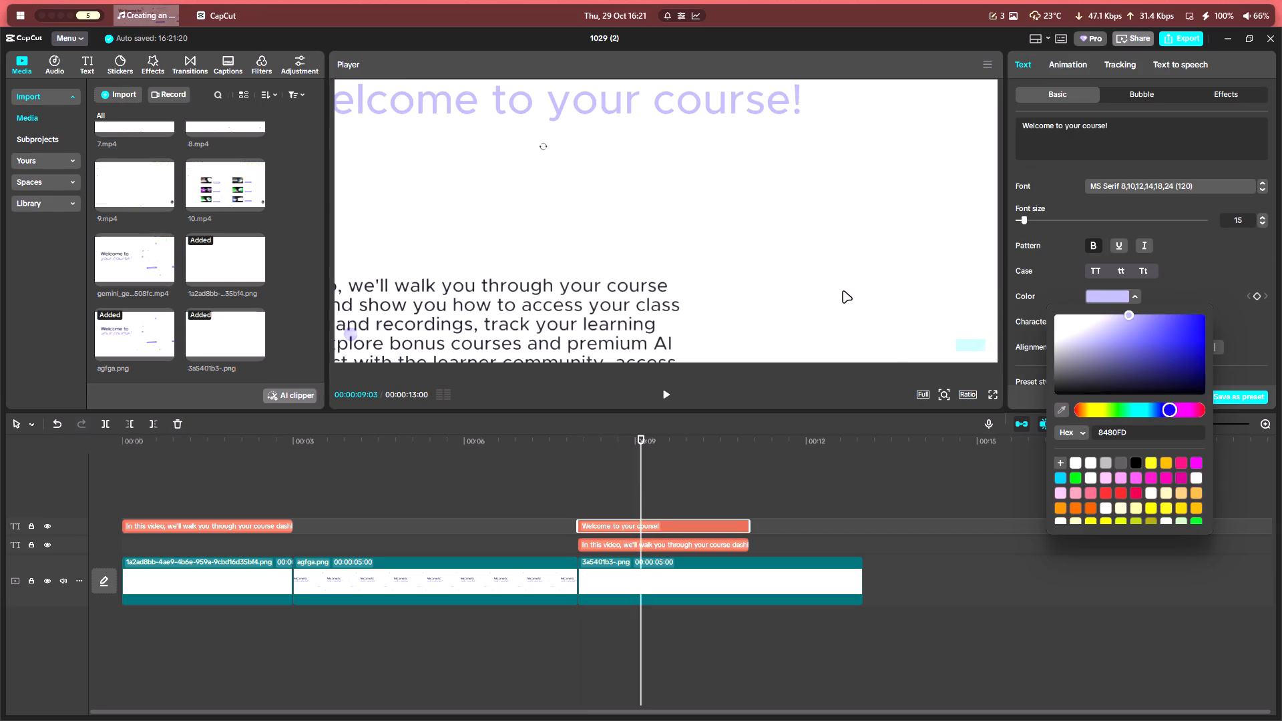
{"action": "scroll", "coordinate": [795, 270], "scroll_direction": "down", "scroll_amount": 6}
{"action": "scroll", "coordinate": [788, 269], "scroll_direction": "down", "scroll_amount": 2, "text": "alt"}
{"action": "left_click", "coordinate": [1059, 413]}
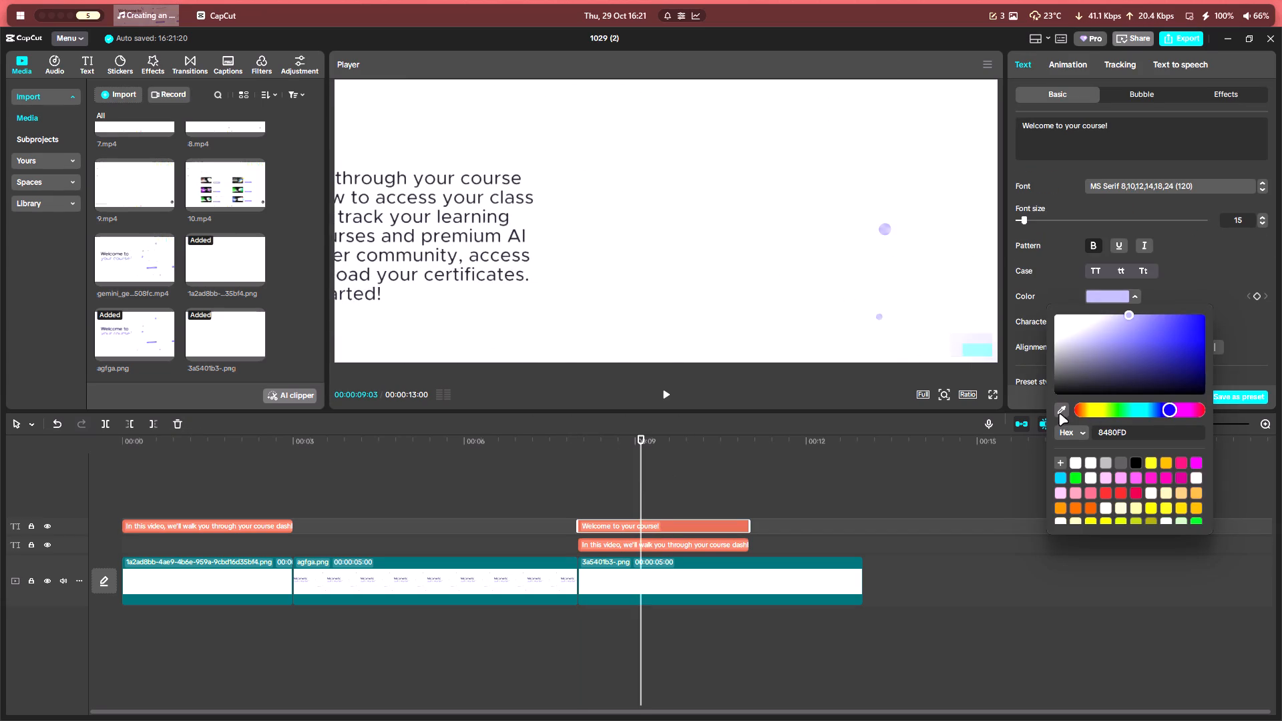
{"action": "left_click", "coordinate": [887, 230]}
{"action": "left_click", "coordinate": [1182, 274]}
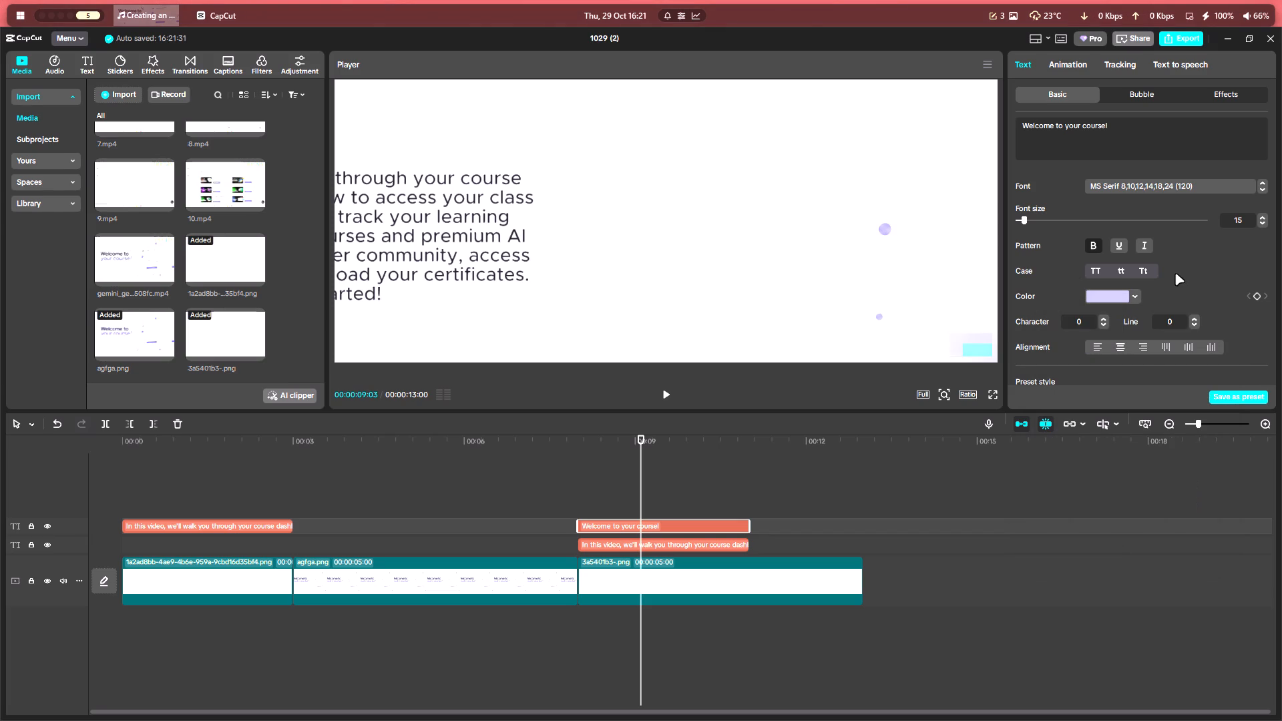
{"action": "scroll", "coordinate": [598, 194], "scroll_direction": "down", "scroll_amount": 5, "text": "ctrl"}
{"action": "scroll", "coordinate": [586, 206], "scroll_direction": "up", "scroll_amount": 2, "text": "ctrl"}
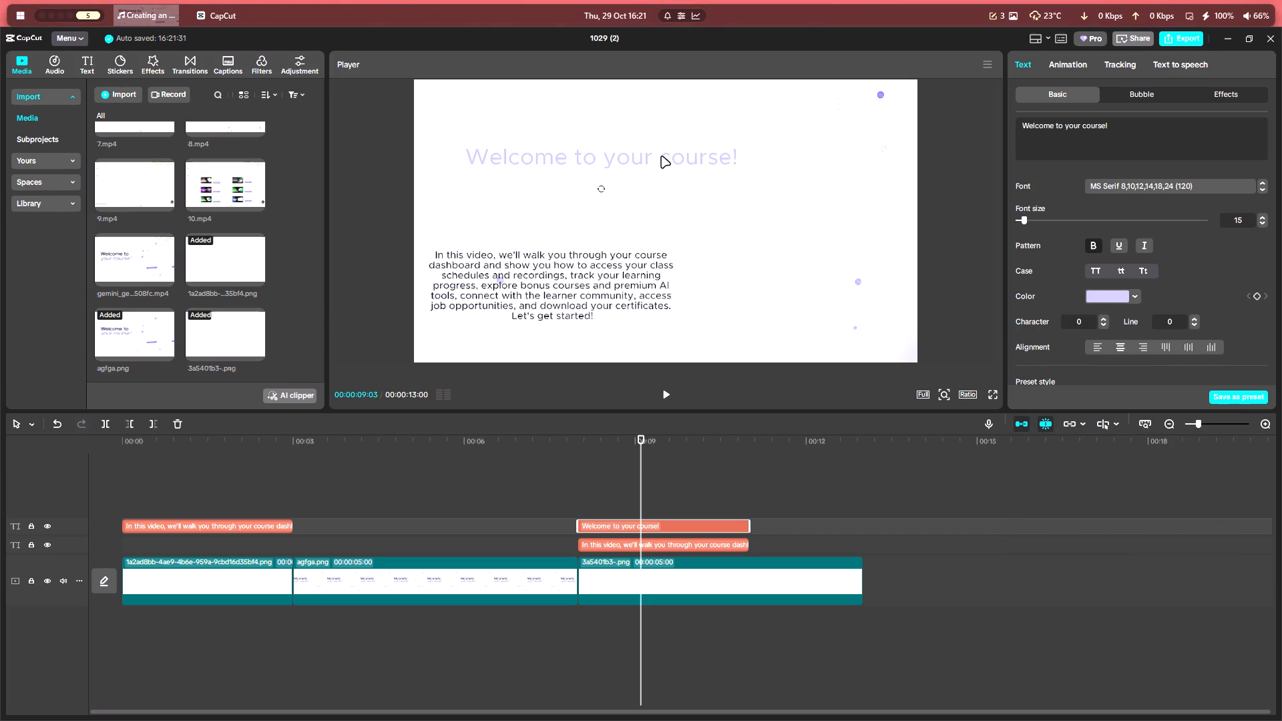
Centre the heading in the upper part of the frame, and place the paragraph mid-frame below it, enlarged to about 33%.
{"action": "left_click_drag", "start_coordinate": [661, 156], "coordinate": [724, 144]}
{"action": "left_click", "coordinate": [566, 293]}
{"action": "left_click_drag", "start_coordinate": [572, 284], "coordinate": [684, 221]}
{"action": "left_click_drag", "start_coordinate": [797, 260], "coordinate": [848, 313]}
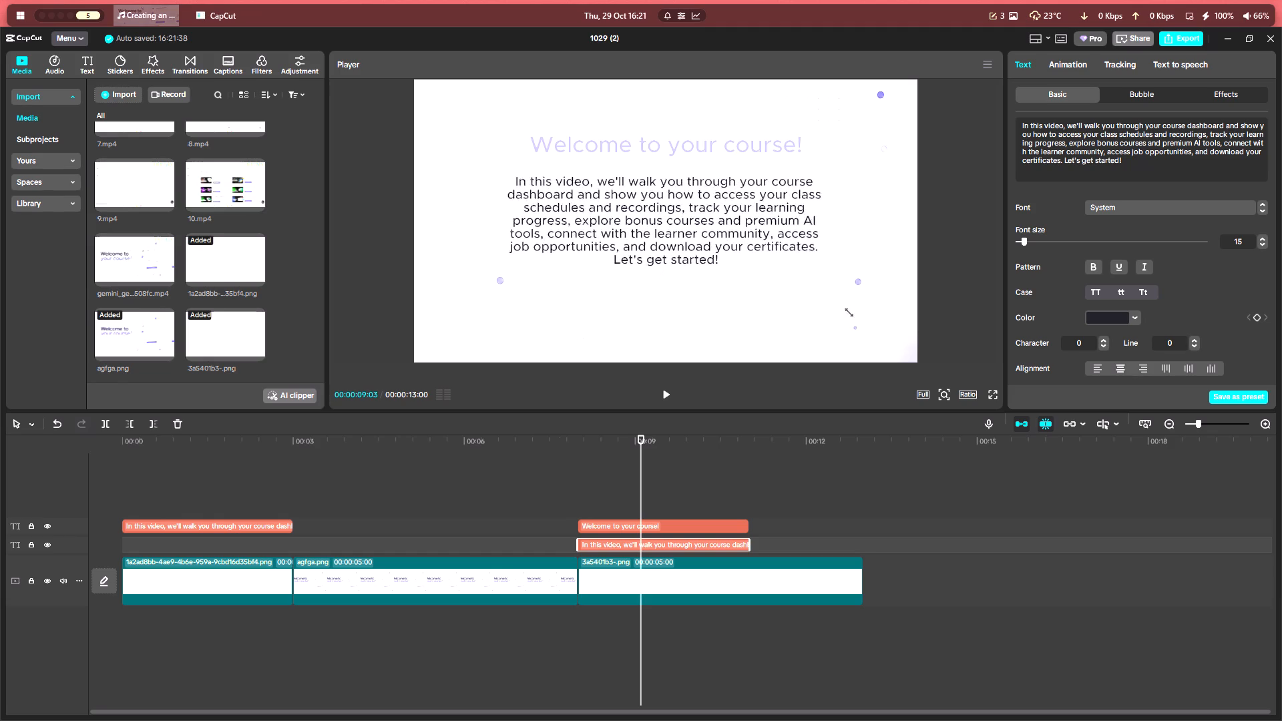
{"action": "left_click_drag", "start_coordinate": [848, 313], "coordinate": [857, 333]}
Centre-align the heading in the frame, and raise it to just above the paragraph at about Y 492.
{"action": "left_click", "coordinate": [701, 140]}
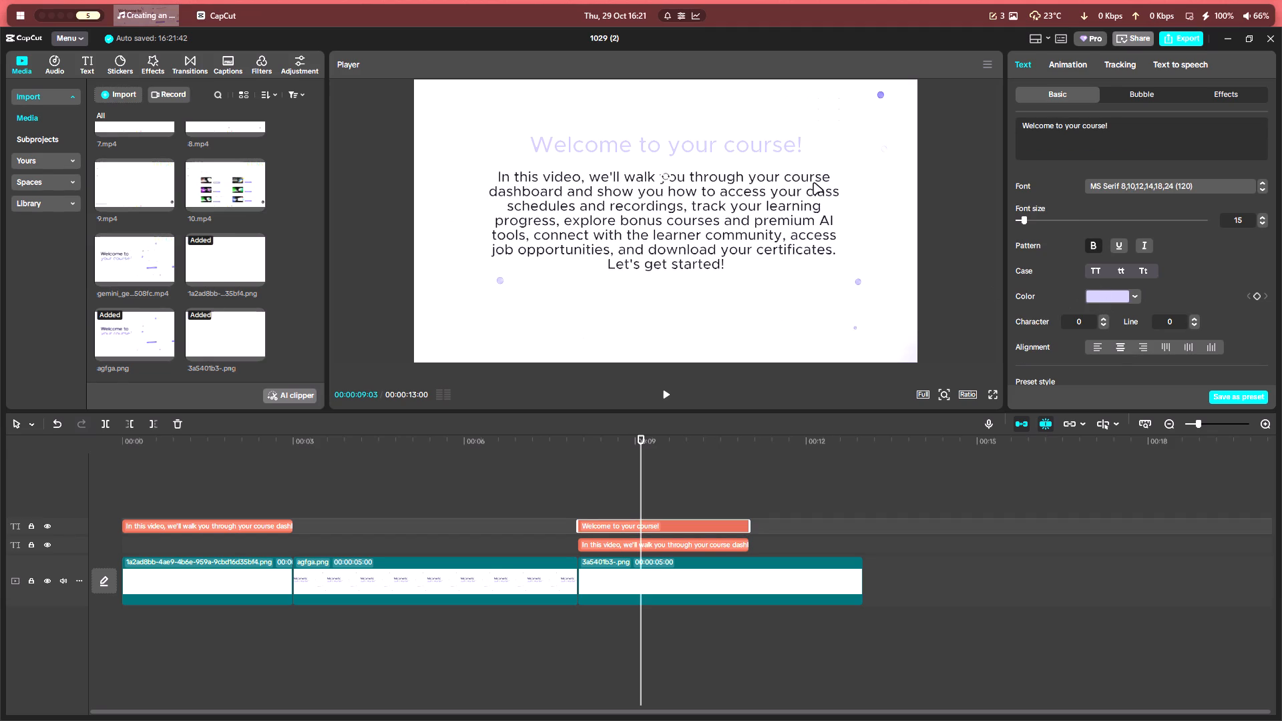
{"action": "scroll", "coordinate": [1115, 300], "scroll_direction": "down", "scroll_amount": 2}
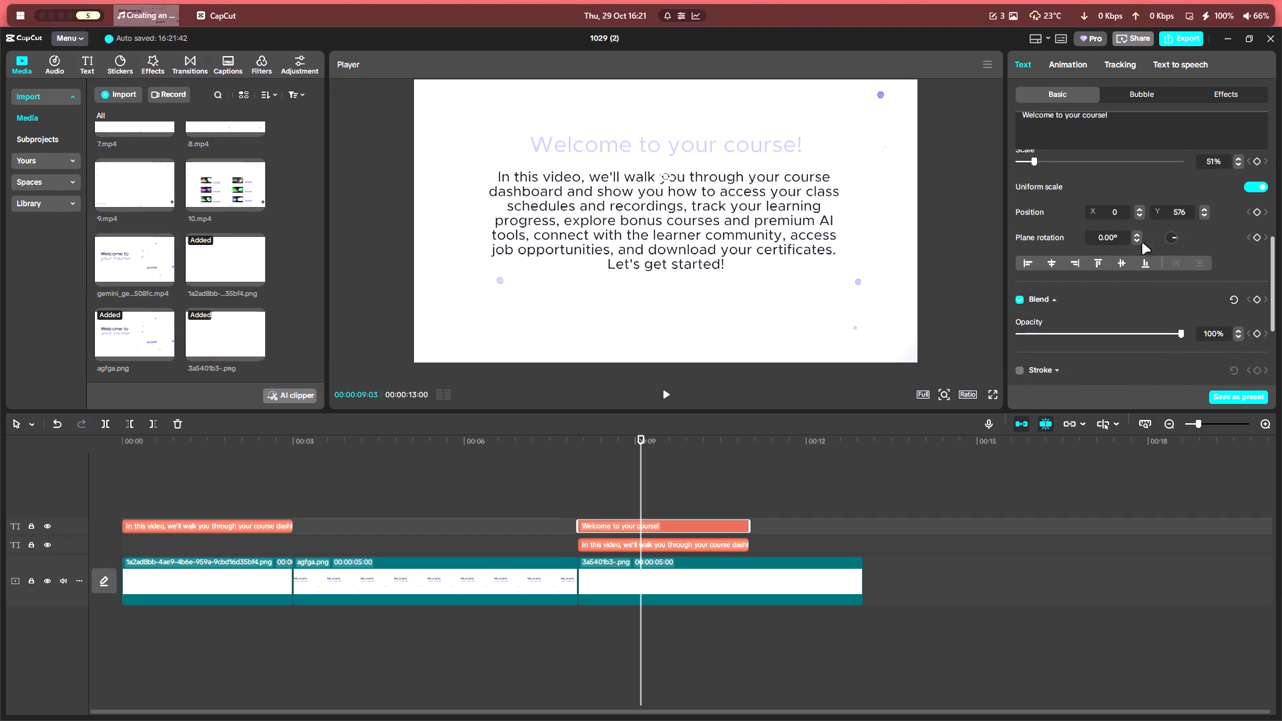
{"action": "left_click", "coordinate": [1116, 264]}
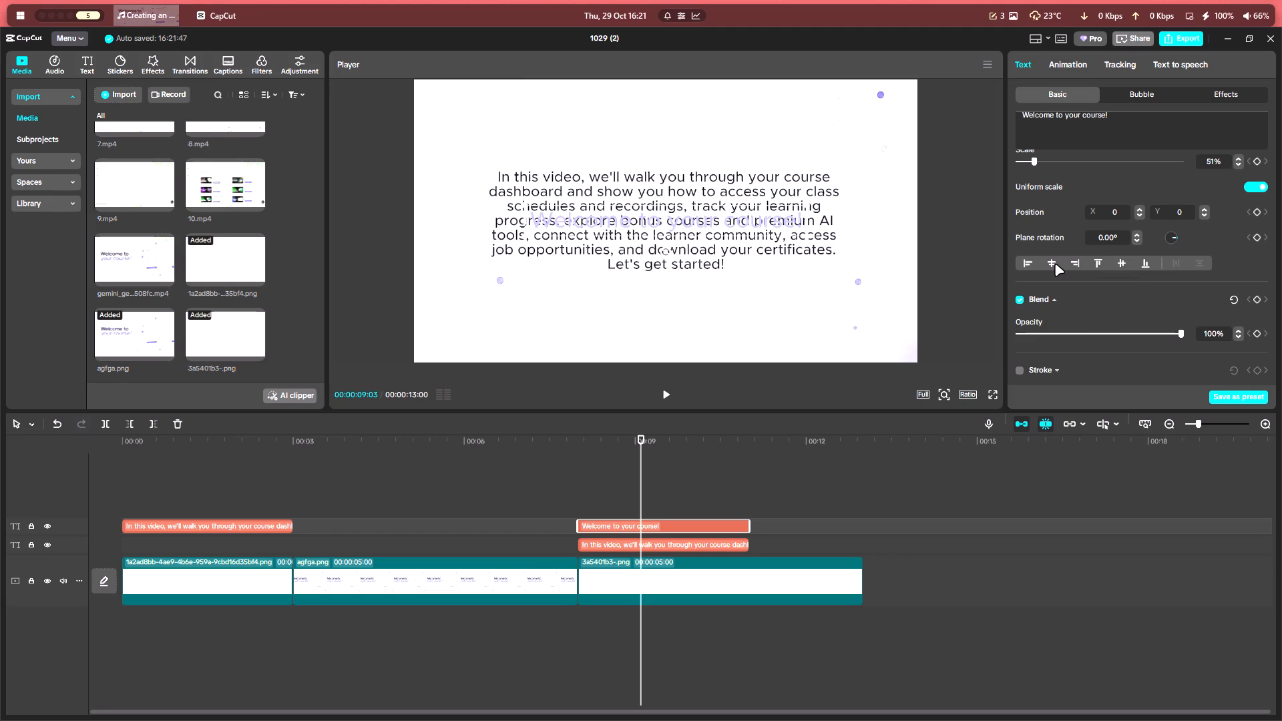
{"action": "left_click", "coordinate": [1055, 264]}
{"action": "left_click_drag", "start_coordinate": [730, 220], "coordinate": [729, 188]}
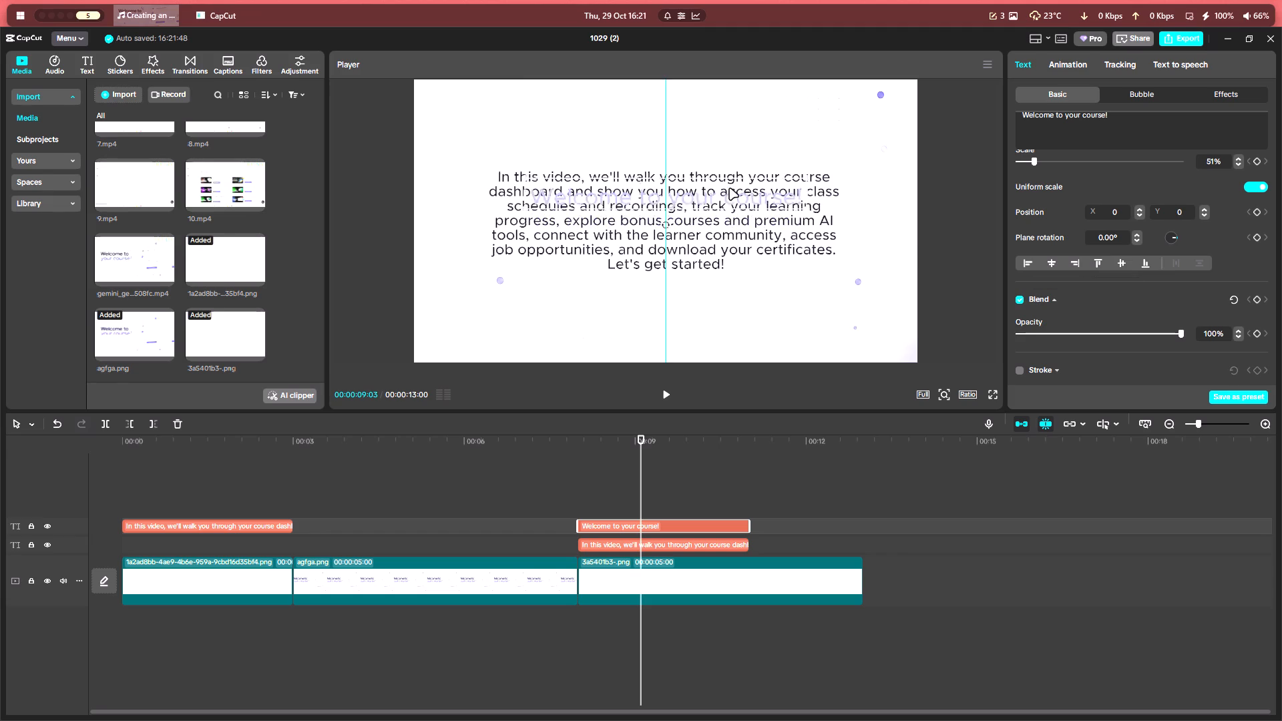
{"action": "left_click_drag", "start_coordinate": [729, 188], "coordinate": [729, 156]}
Shrink the paragraph to about 29% scale and enlarge the heading so it is wider than the paragraph.
{"action": "left_click", "coordinate": [729, 216]}
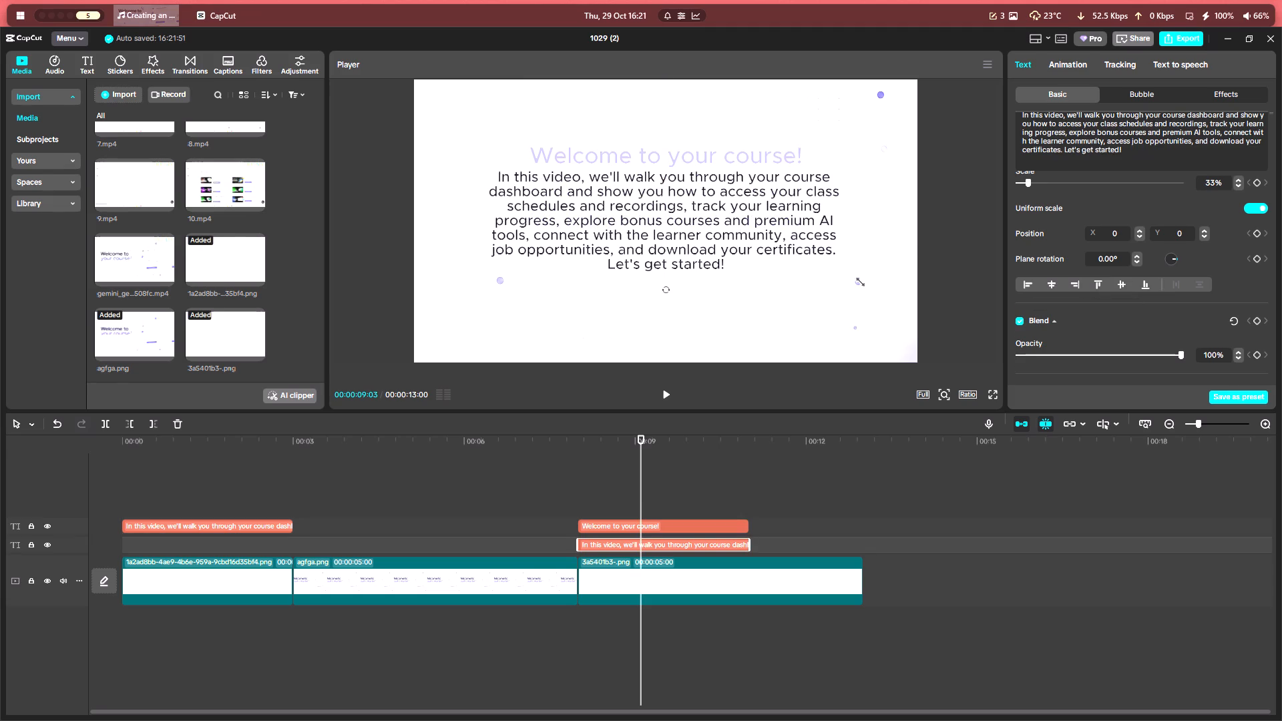
{"action": "left_click_drag", "start_coordinate": [853, 280], "coordinate": [819, 270]}
{"action": "left_click", "coordinate": [709, 156]}
{"action": "left_click_drag", "start_coordinate": [811, 176], "coordinate": [839, 200]}
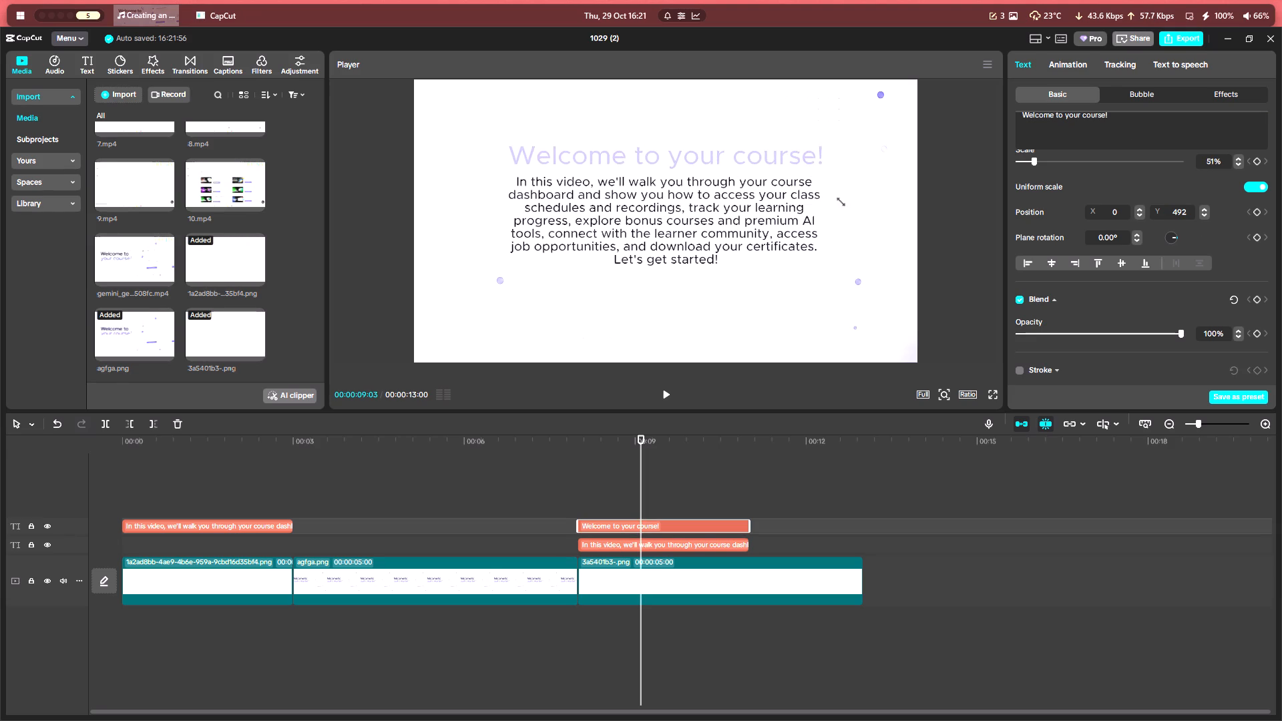
{"action": "left_click_drag", "start_coordinate": [839, 200], "coordinate": [869, 226]}
Lower the paragraph to about Y -143 to leave a gap under the heading, and scale it to about 32%.
{"action": "left_click", "coordinate": [761, 237]}
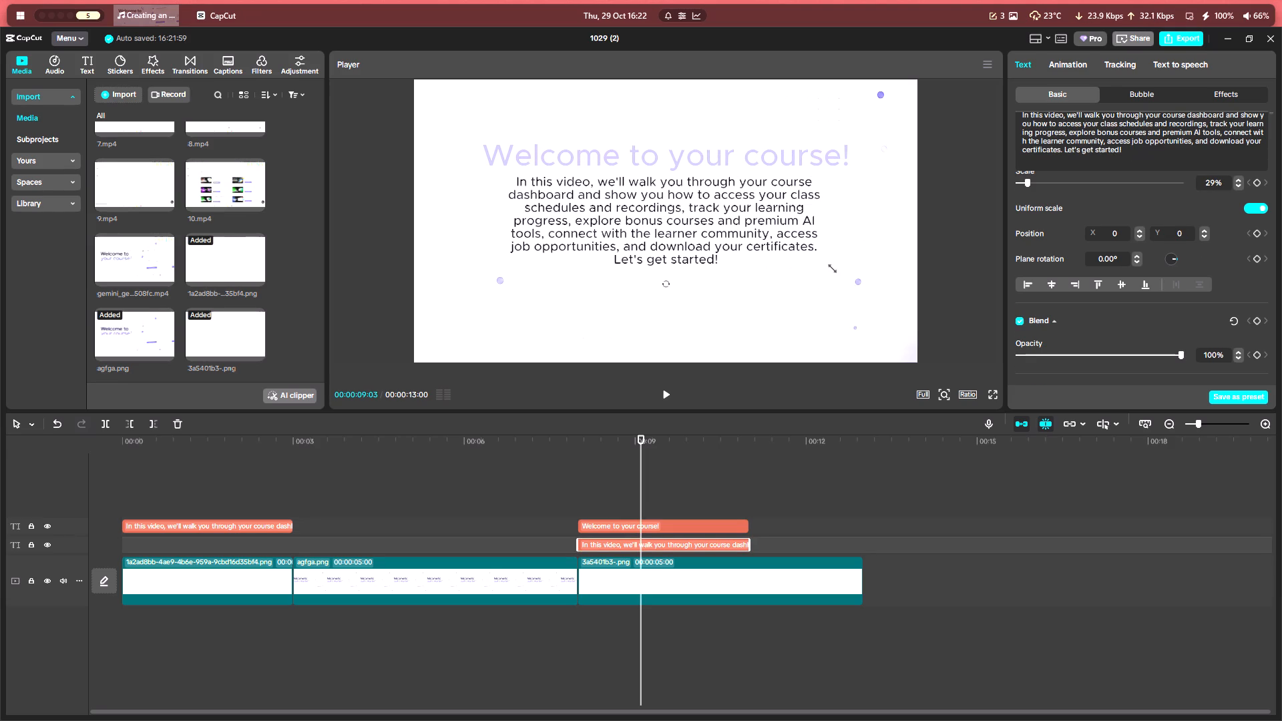
{"action": "left_click_drag", "start_coordinate": [829, 266], "coordinate": [797, 281]}
{"action": "left_click_drag", "start_coordinate": [749, 216], "coordinate": [746, 234]}
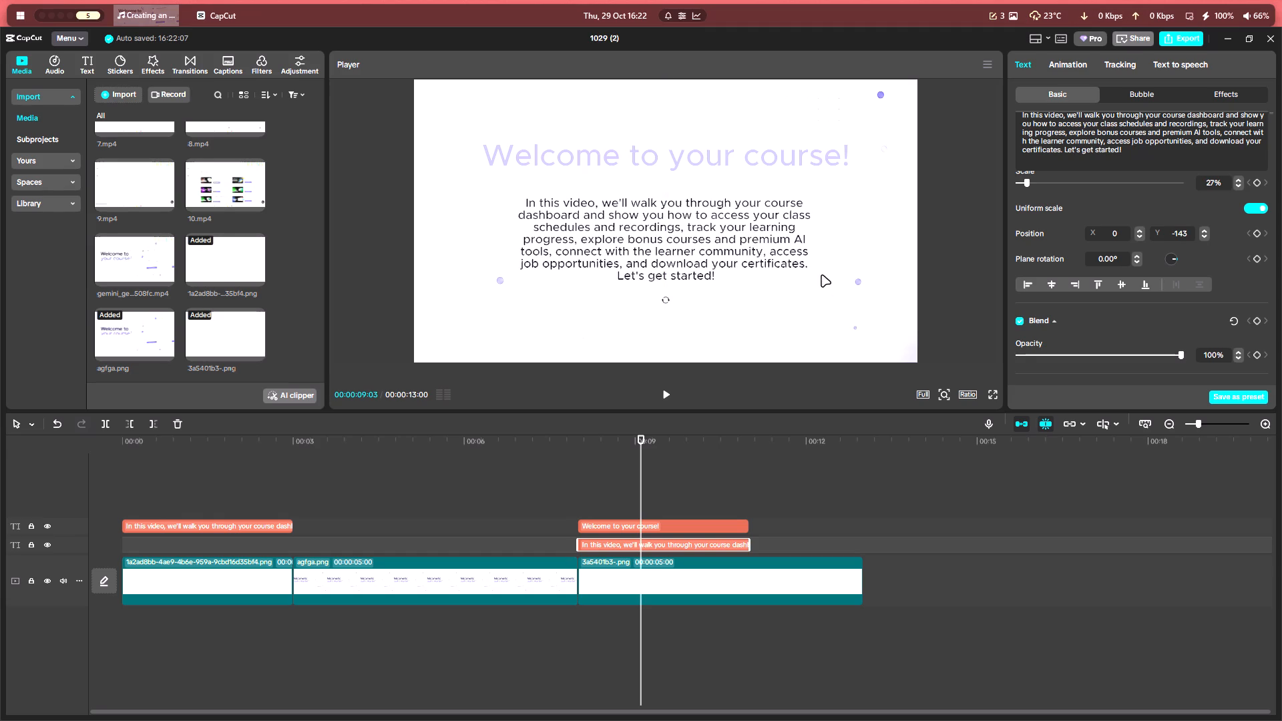
{"action": "left_click_drag", "start_coordinate": [820, 196], "coordinate": [872, 206]}
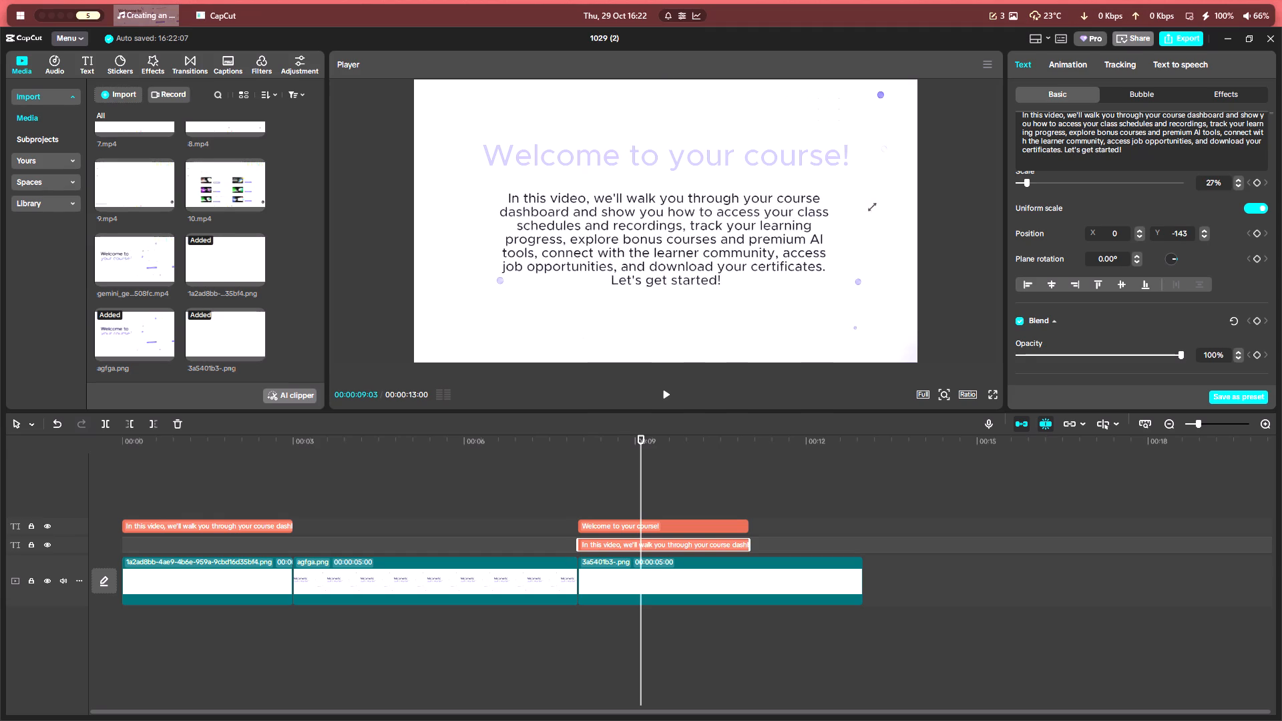
{"action": "left_click_drag", "start_coordinate": [872, 206], "coordinate": [884, 210]}
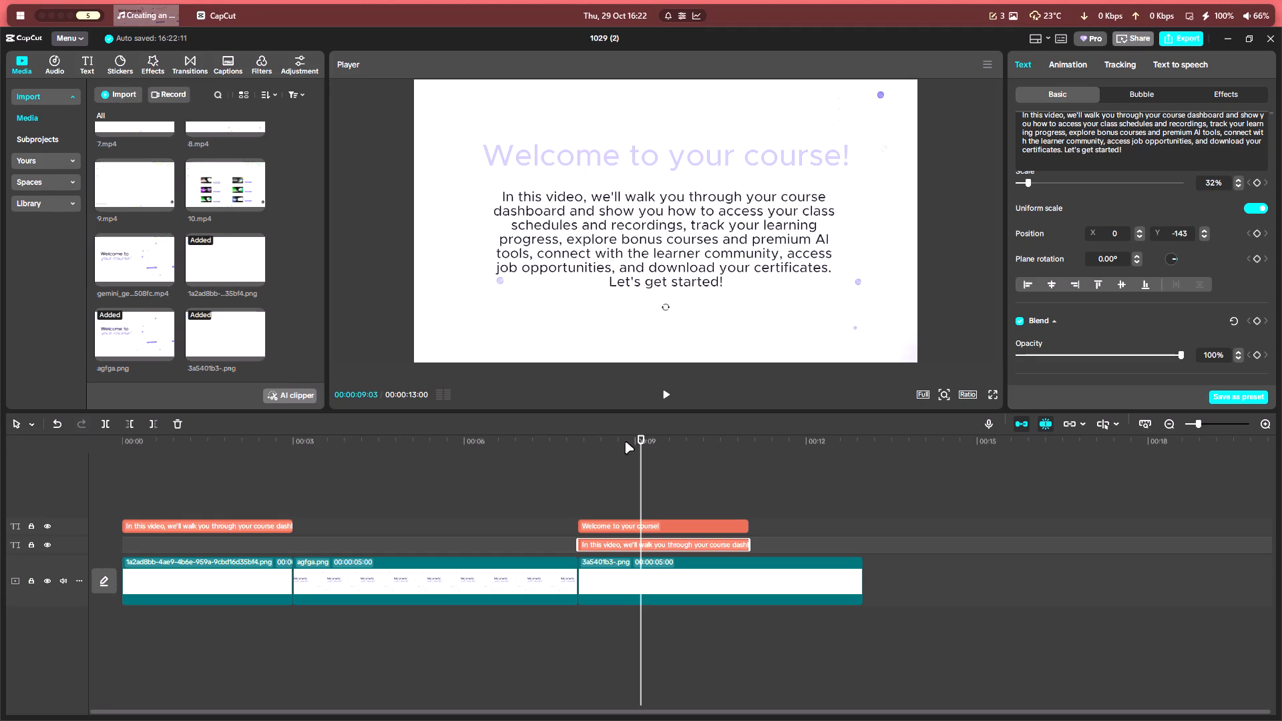
Set the description paragraph's font to the system font Golos Text and nudge the paragraph up slightly, keeping it horizontally centred.
{"action": "scroll", "coordinate": [1076, 229], "scroll_direction": "up", "scroll_amount": 3}
{"action": "left_click", "coordinate": [1156, 209]}
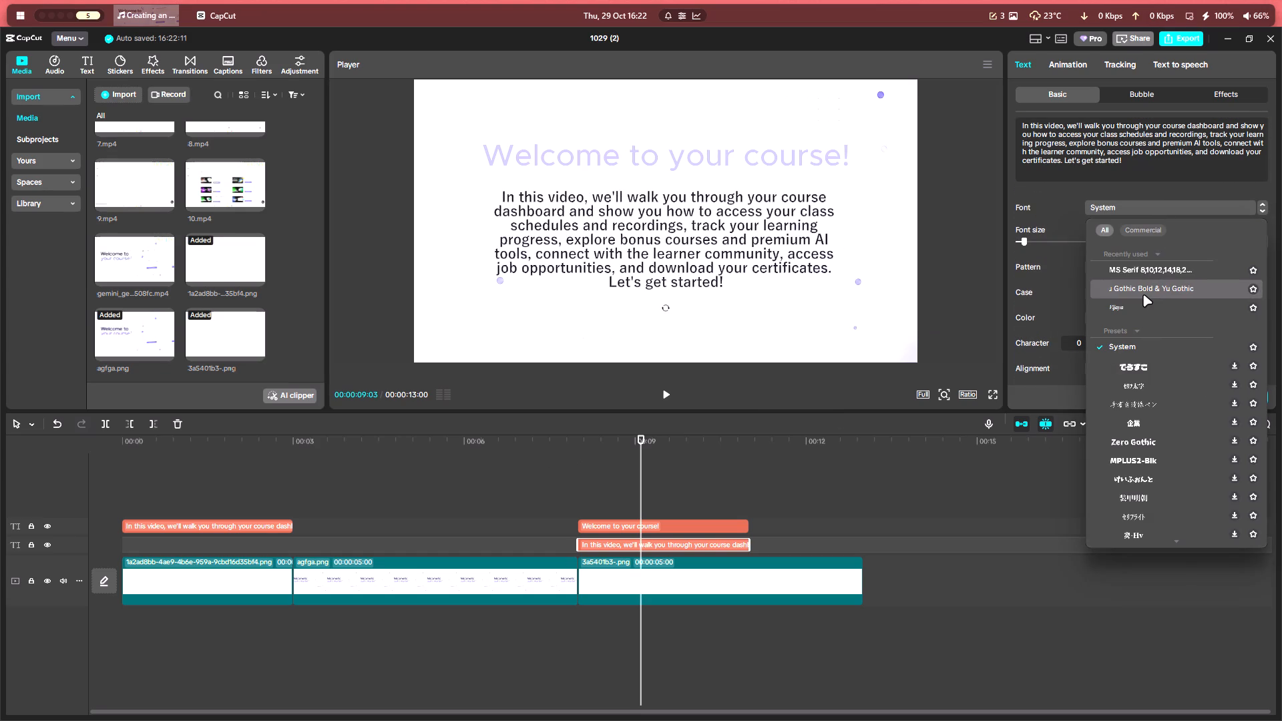
{"action": "scroll", "coordinate": [1142, 415], "scroll_direction": "down", "scroll_amount": 11}
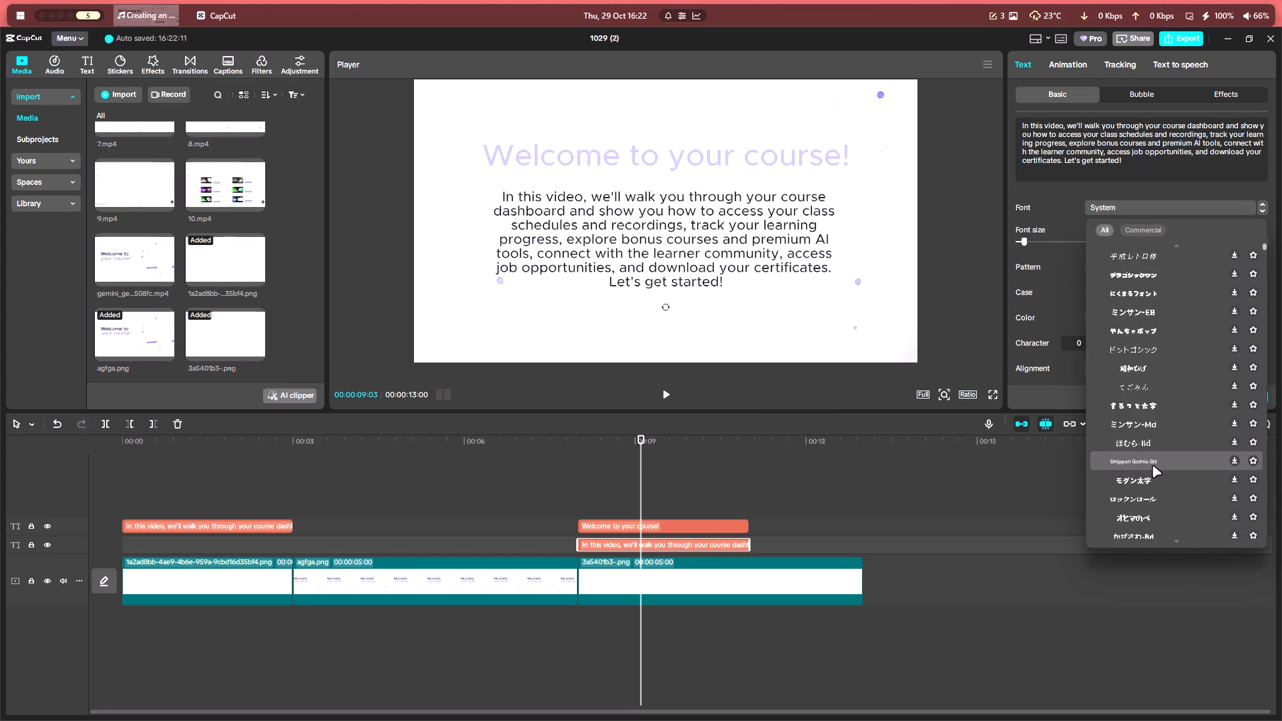
{"action": "scroll", "coordinate": [1152, 465], "scroll_direction": "down", "scroll_amount": 20}
{"action": "scroll", "coordinate": [1152, 465], "scroll_direction": "down", "scroll_amount": 20}
{"action": "scroll", "coordinate": [1152, 465], "scroll_direction": "down", "scroll_amount": 1}
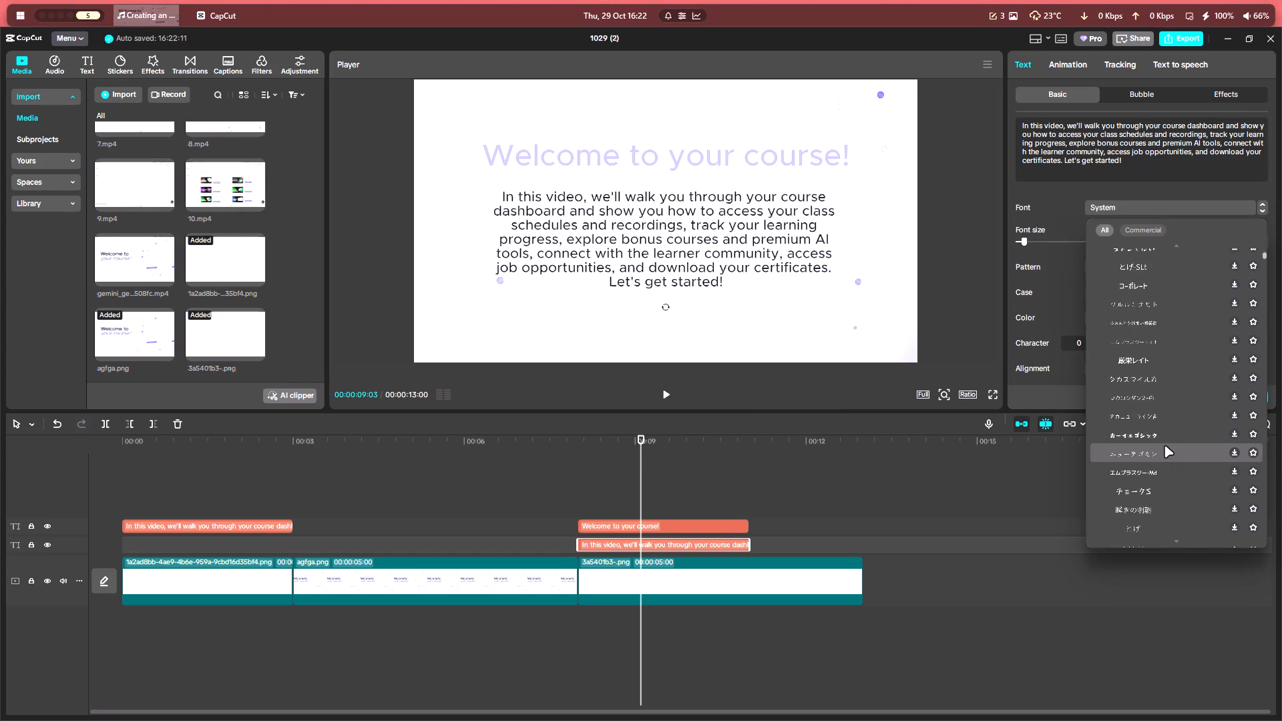
{"action": "scroll", "coordinate": [1164, 445], "scroll_direction": "down", "scroll_amount": 20}
{"action": "scroll", "coordinate": [1164, 432], "scroll_direction": "up", "scroll_amount": 1}
{"action": "scroll", "coordinate": [1164, 432], "scroll_direction": "down", "scroll_amount": 20}
{"action": "scroll", "coordinate": [1164, 432], "scroll_direction": "down", "scroll_amount": 1}
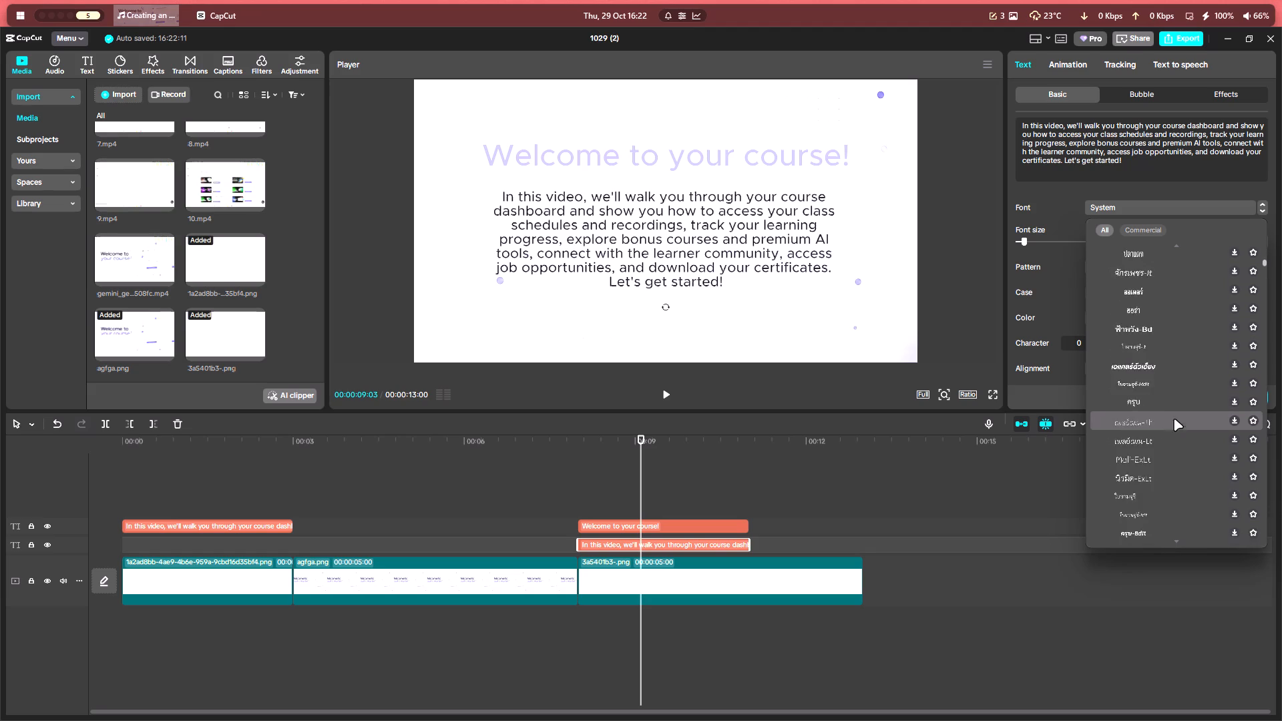
{"action": "scroll", "coordinate": [1174, 419], "scroll_direction": "down", "scroll_amount": 3}
{"action": "left_click_drag", "start_coordinate": [1263, 262], "coordinate": [1265, 305]}
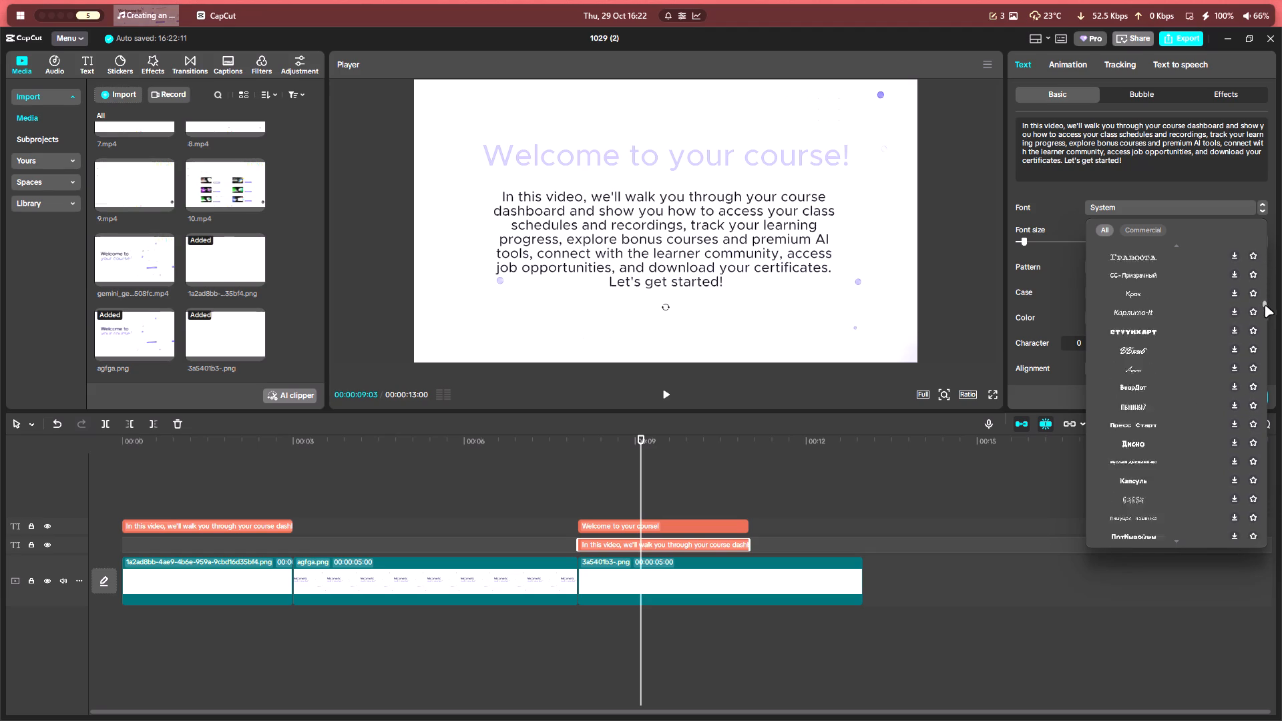
{"action": "left_click_drag", "start_coordinate": [1265, 305], "coordinate": [1262, 472]}
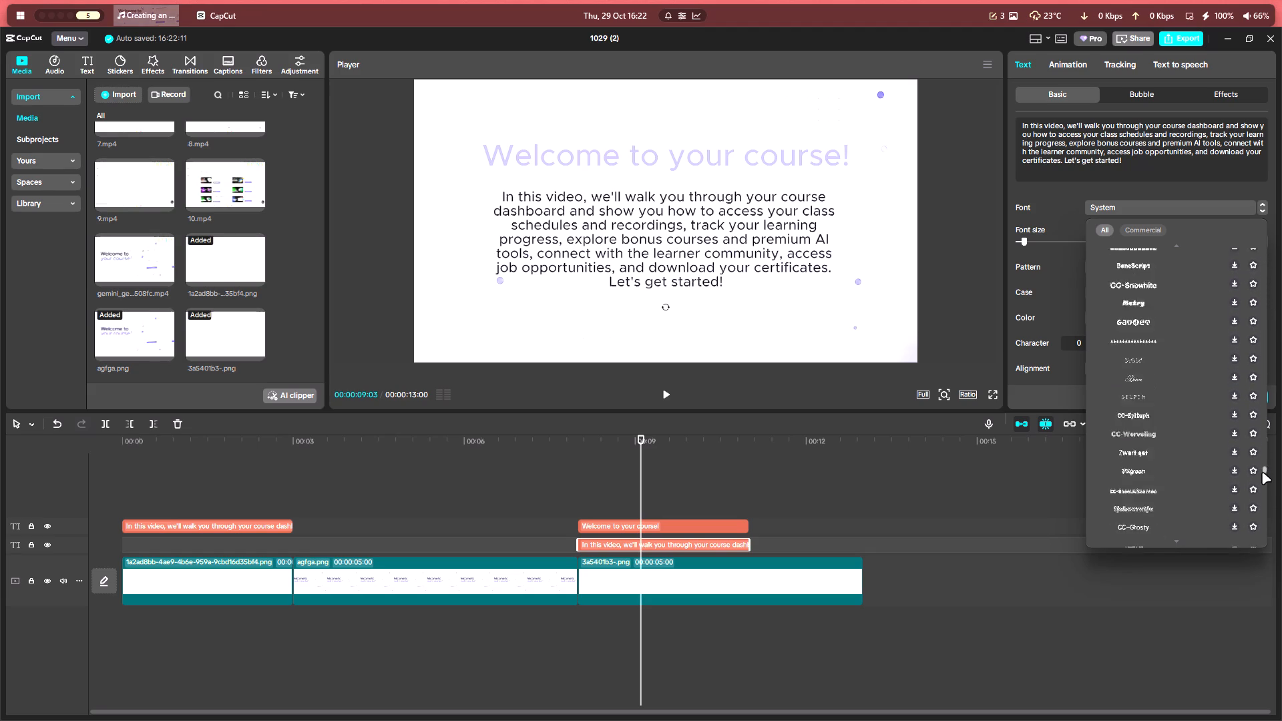
{"action": "left_click_drag", "start_coordinate": [1262, 472], "coordinate": [1257, 515]}
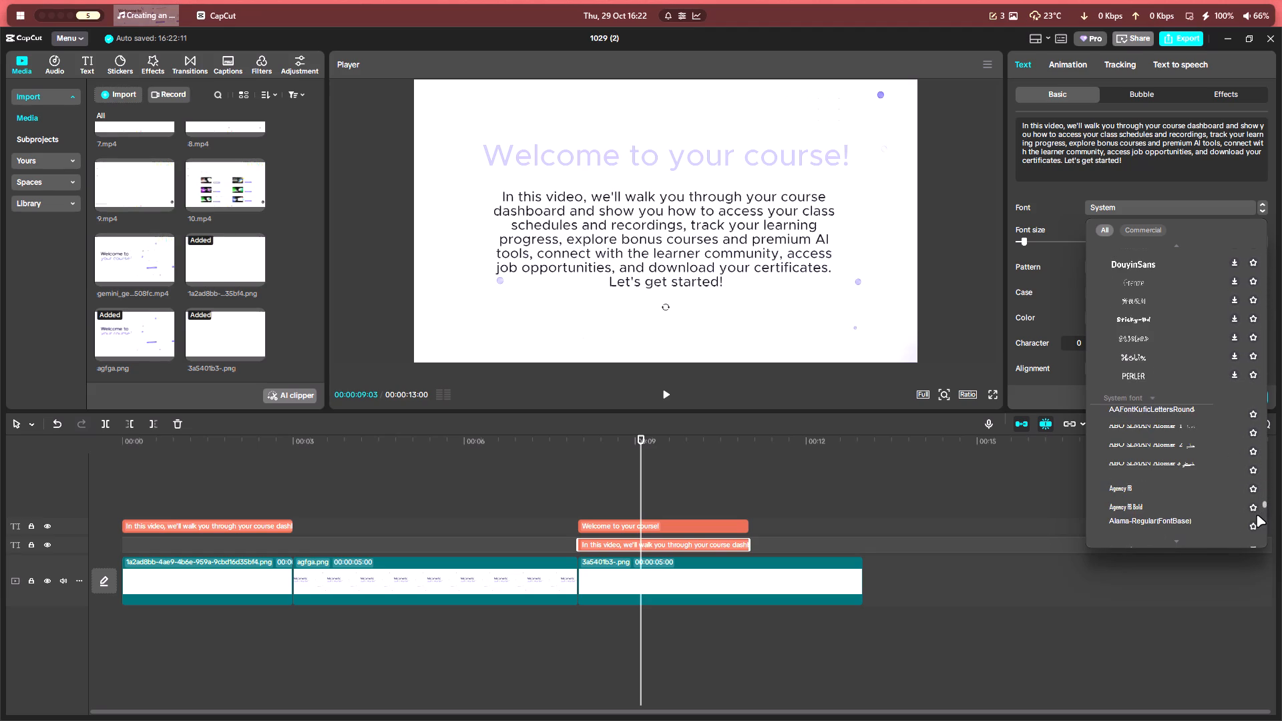
{"action": "left_click_drag", "start_coordinate": [1257, 515], "coordinate": [1257, 516]}
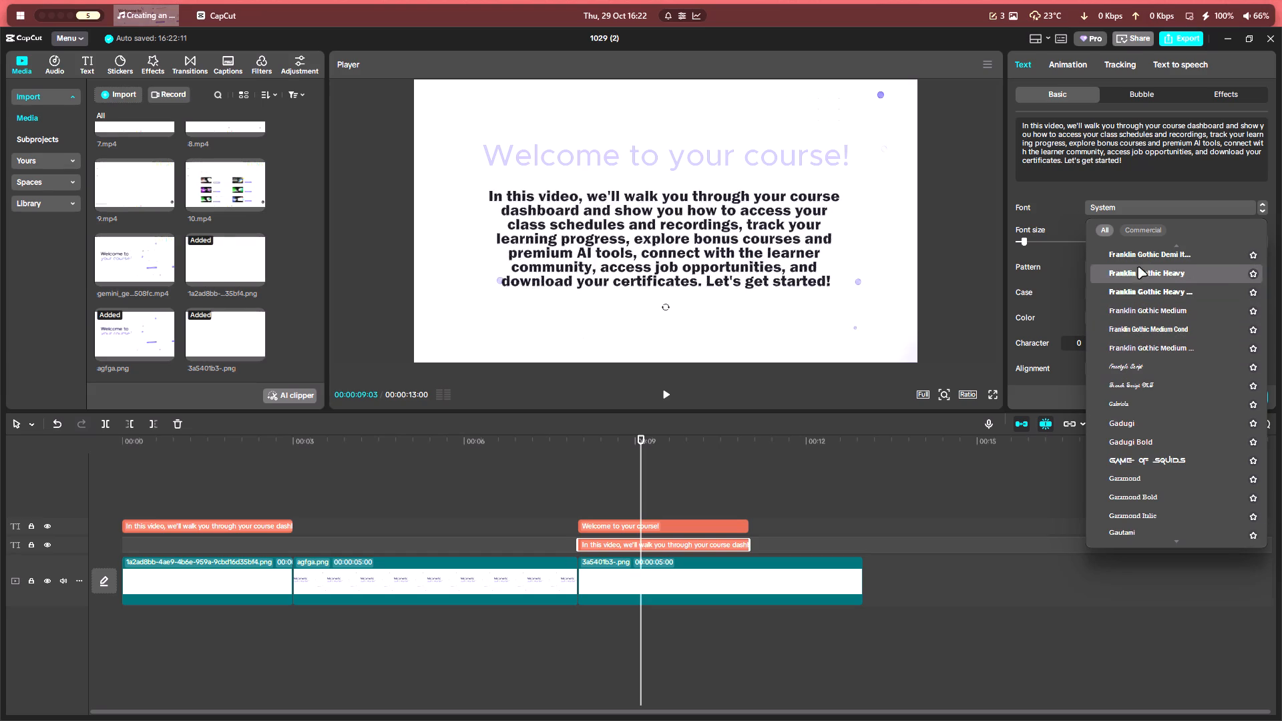
{"action": "scroll", "coordinate": [1151, 360], "scroll_direction": "up", "scroll_amount": 1}
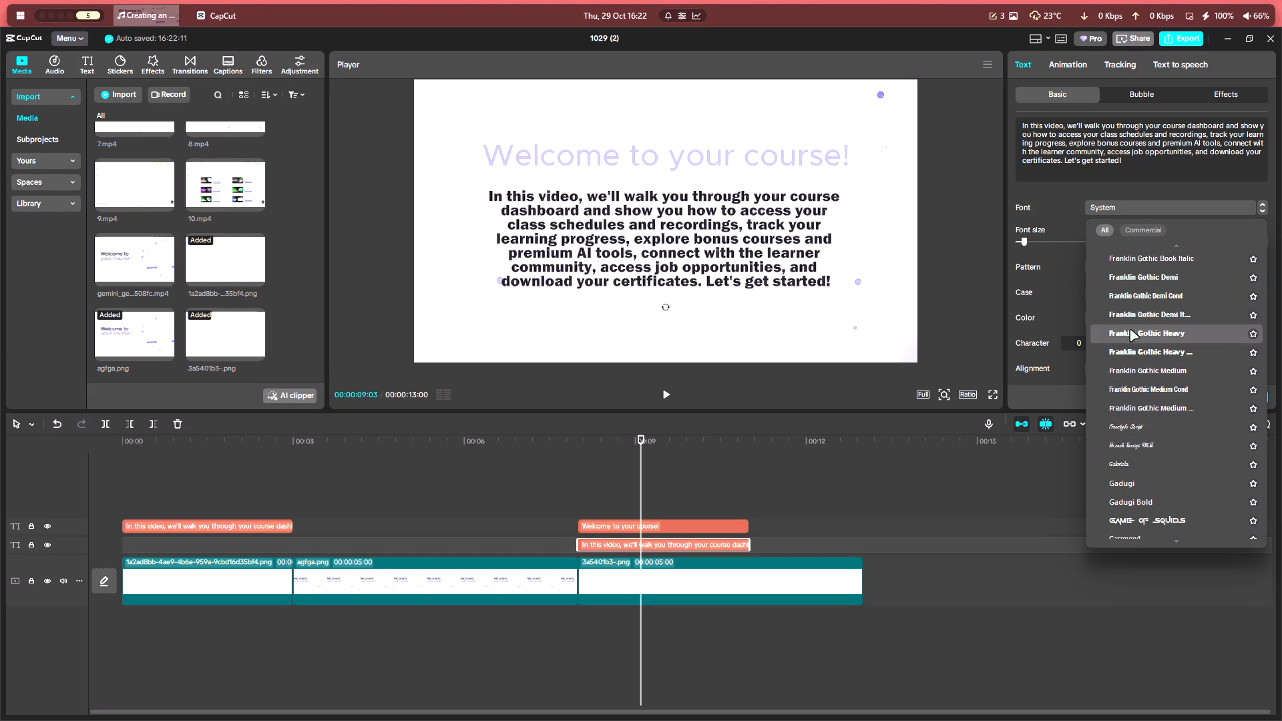
{"action": "scroll", "coordinate": [1130, 337], "scroll_direction": "up", "scroll_amount": 1}
{"action": "scroll", "coordinate": [1140, 424], "scroll_direction": "up", "scroll_amount": 1}
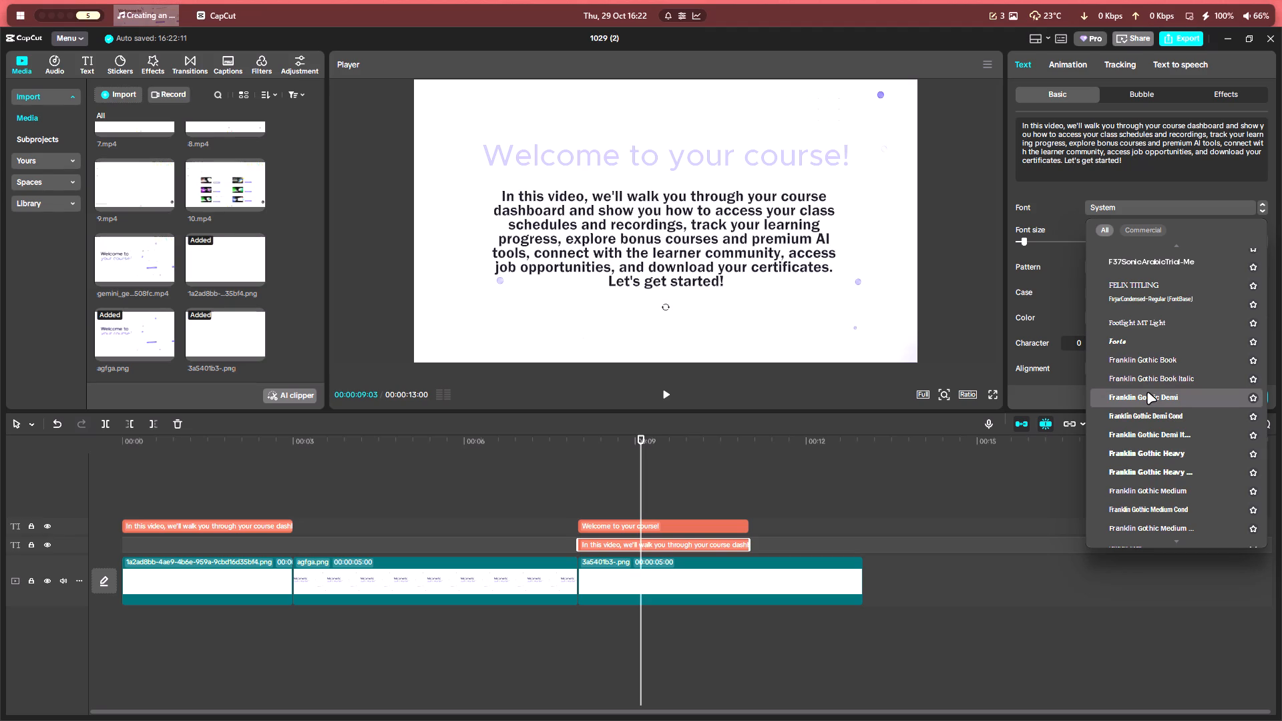
{"action": "scroll", "coordinate": [1148, 411], "scroll_direction": "down", "scroll_amount": 1}
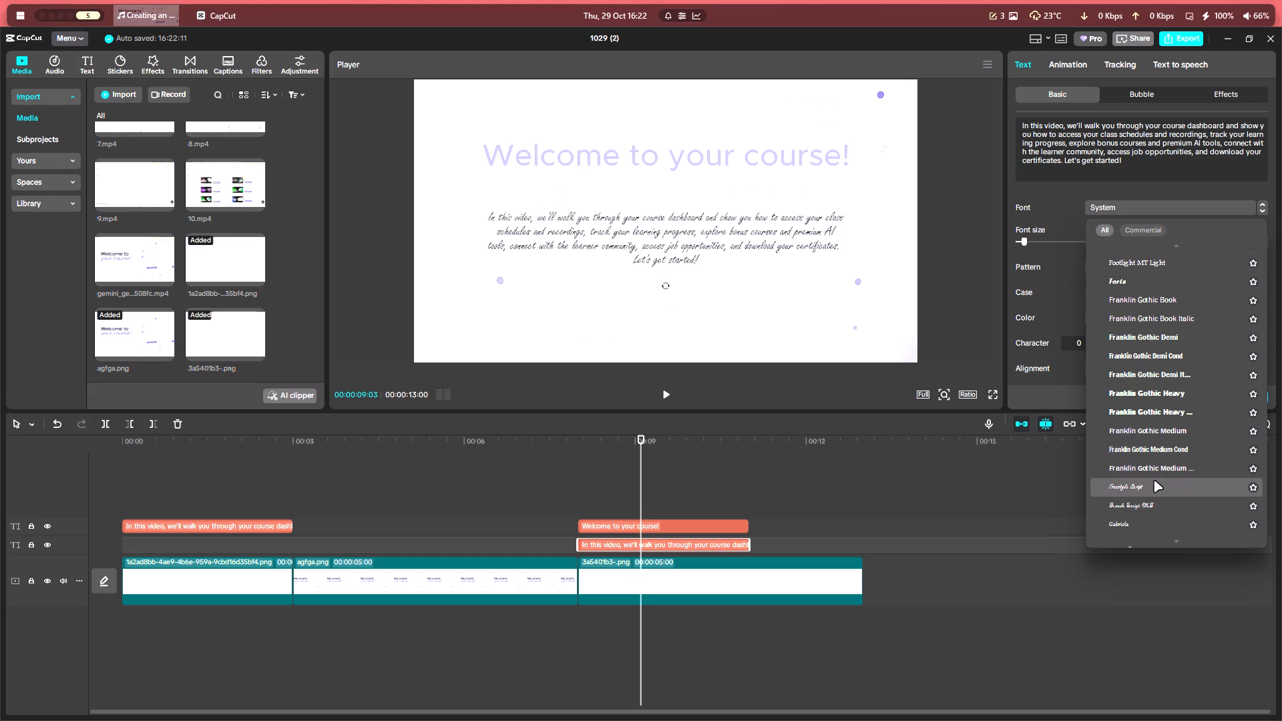
{"action": "scroll", "coordinate": [1154, 504], "scroll_direction": "down", "scroll_amount": 1}
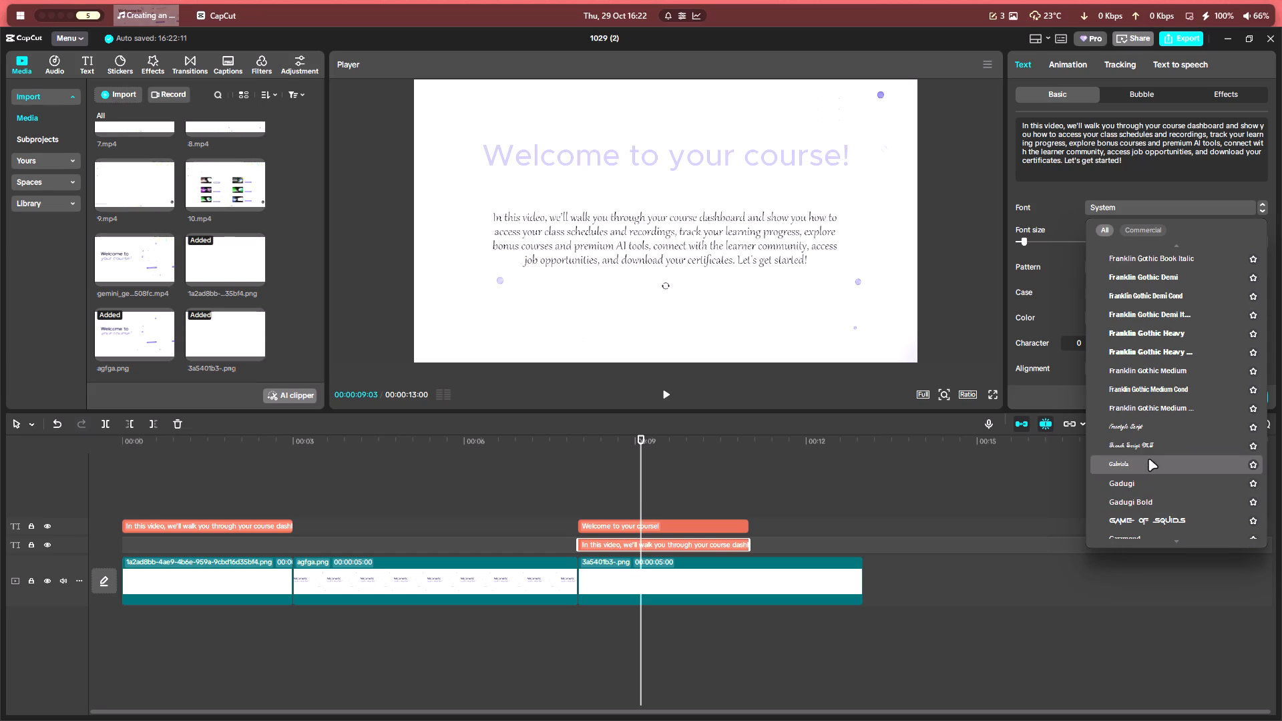
{"action": "scroll", "coordinate": [1146, 440], "scroll_direction": "down", "scroll_amount": 2}
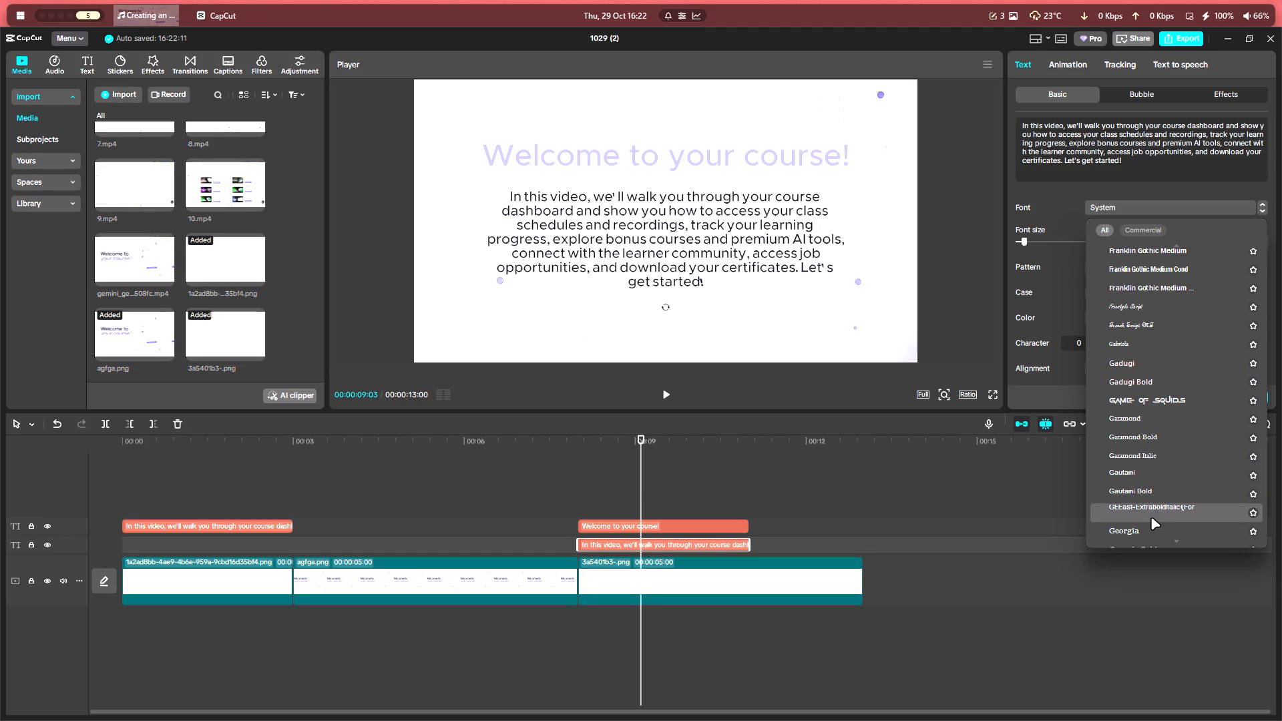
{"action": "scroll", "coordinate": [1151, 517], "scroll_direction": "down", "scroll_amount": 2}
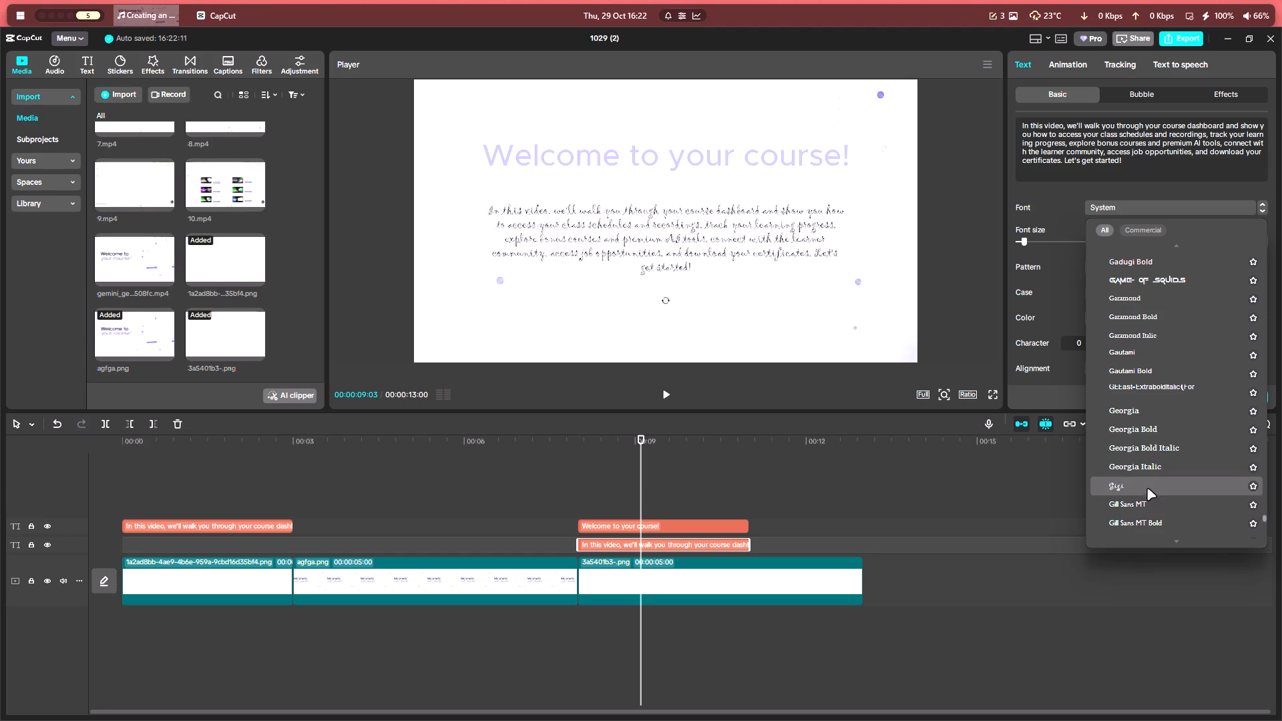
{"action": "scroll", "coordinate": [1146, 476], "scroll_direction": "down", "scroll_amount": 2}
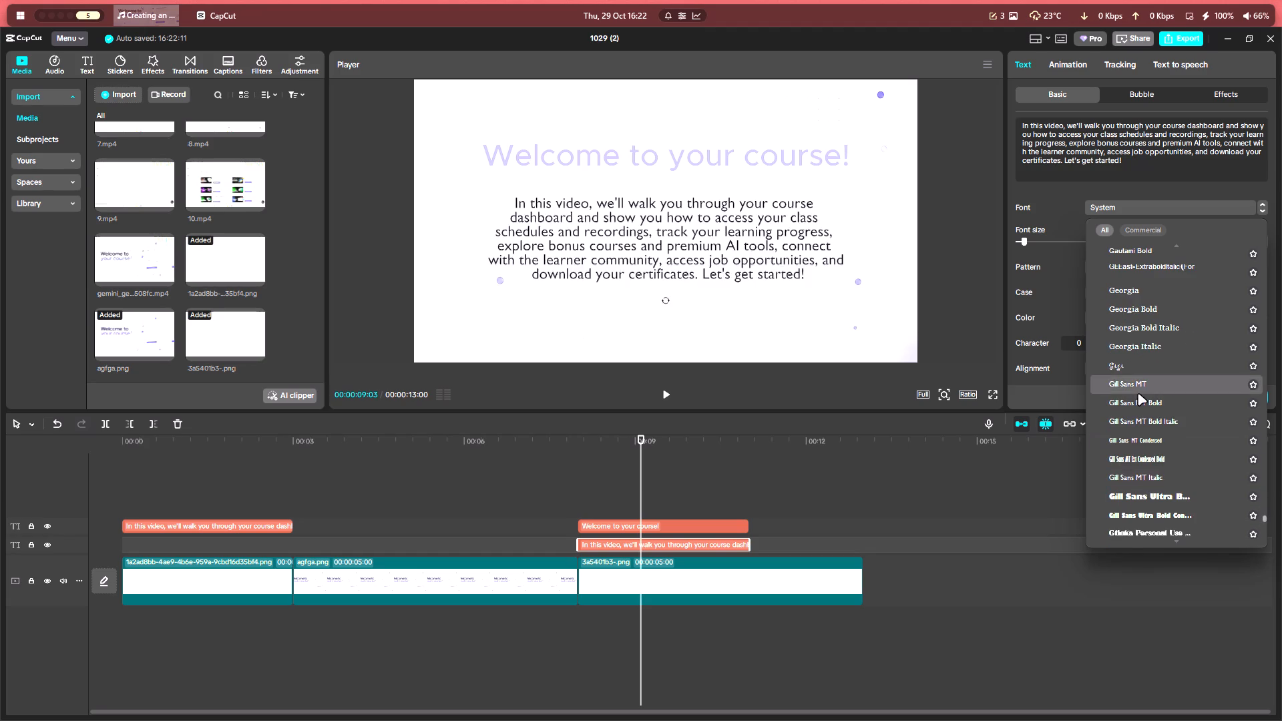
{"action": "scroll", "coordinate": [1152, 481], "scroll_direction": "down", "scroll_amount": 1}
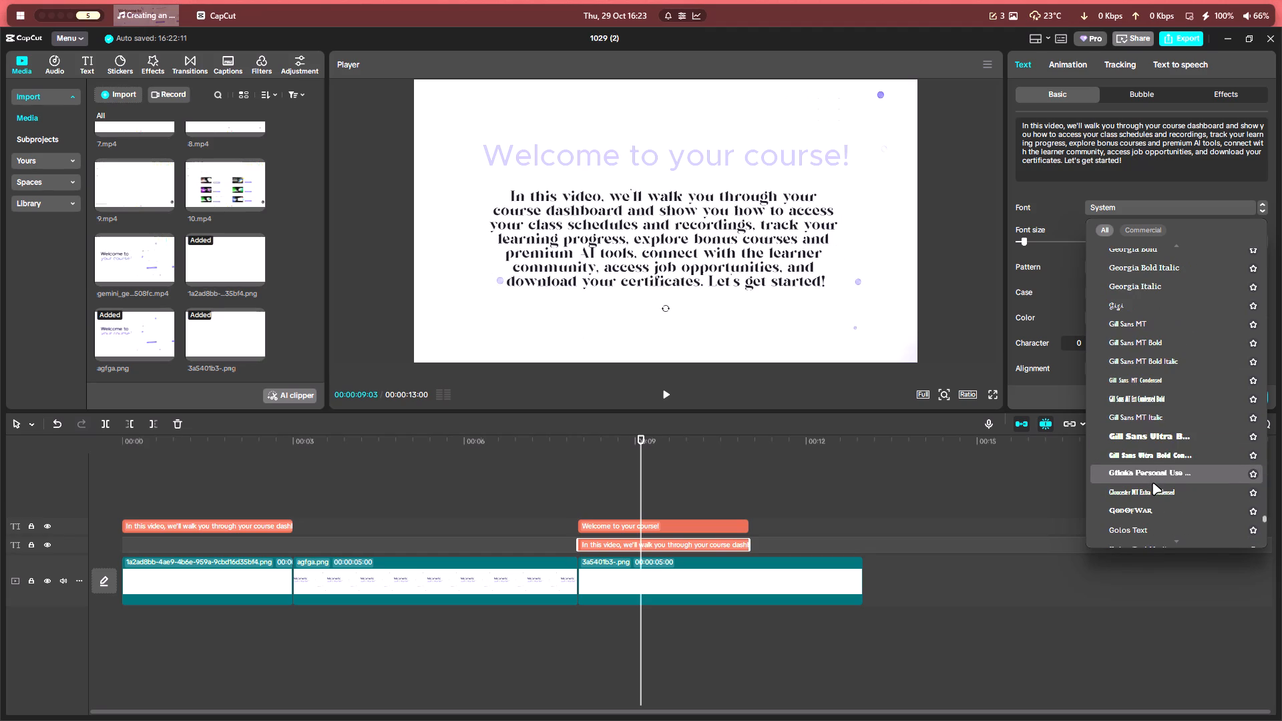
{"action": "scroll", "coordinate": [1158, 476], "scroll_direction": "down", "scroll_amount": 1}
{"action": "left_click", "coordinate": [1158, 476]}
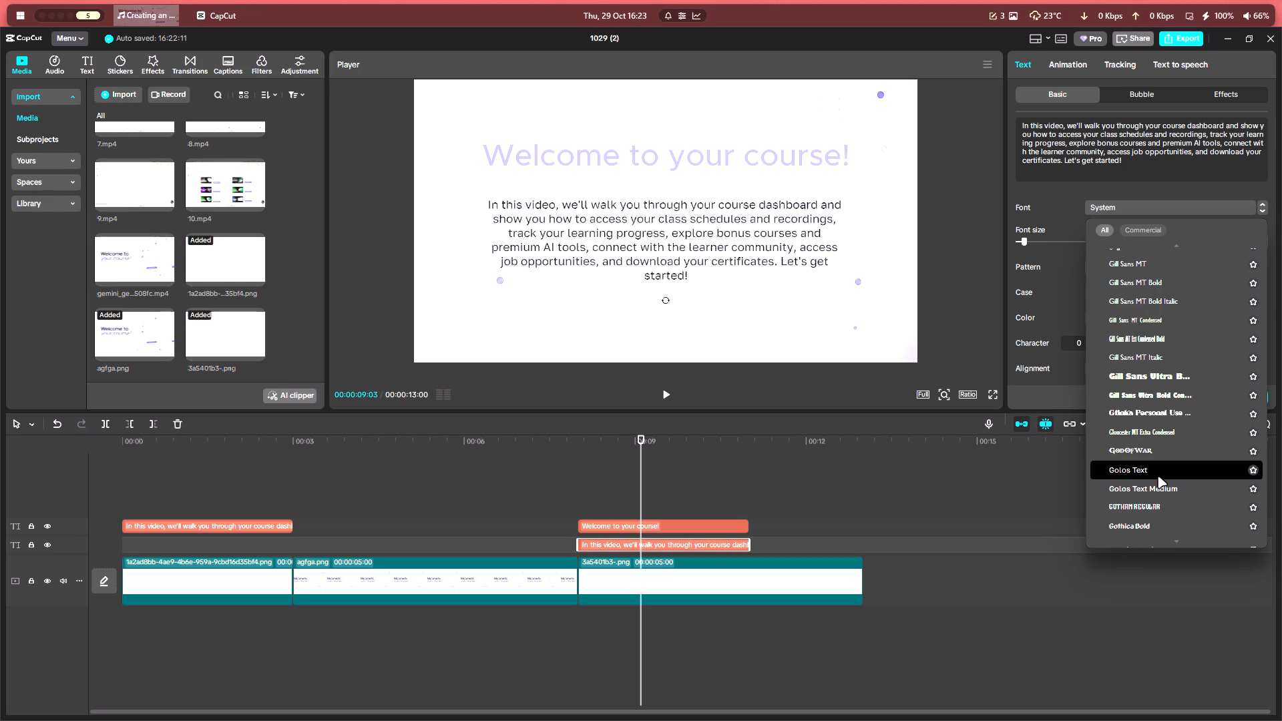
{"action": "left_click", "coordinate": [756, 238]}
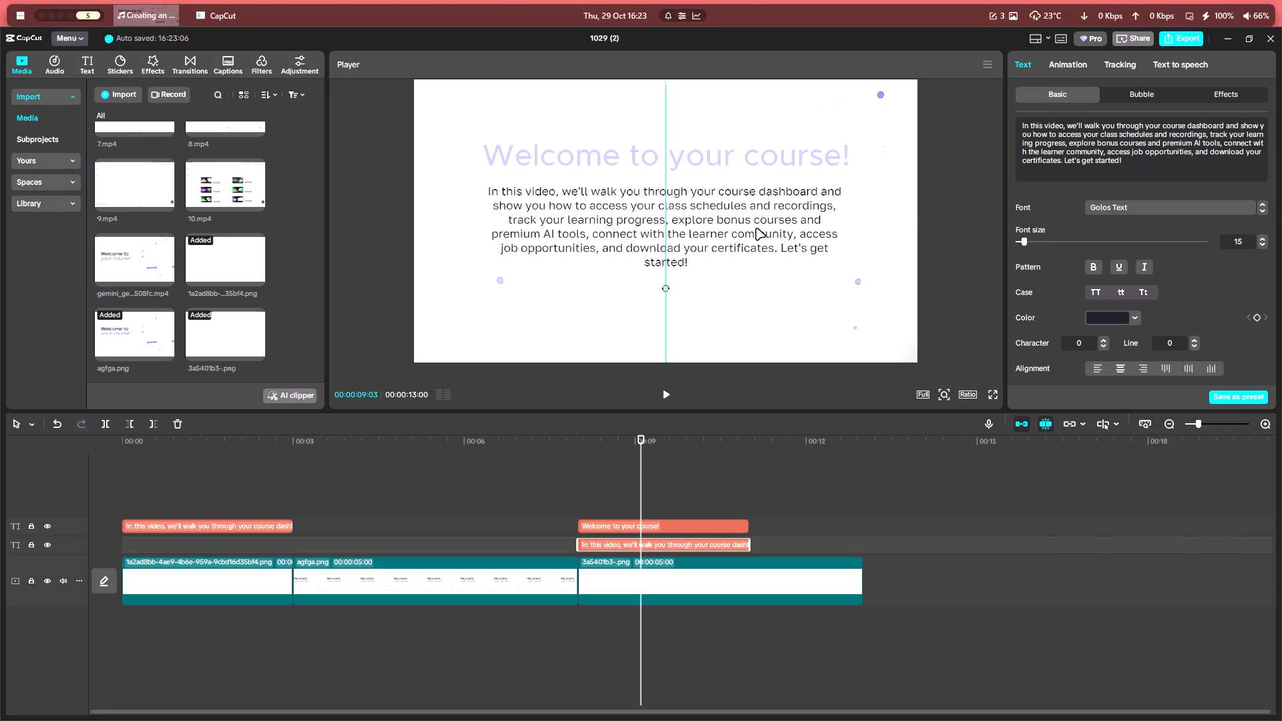
Change the "Welcome to your course!" heading's font to Monotype Corsiva and enlarge it to about the paragraph's width.
{"action": "left_click", "coordinate": [722, 153]}
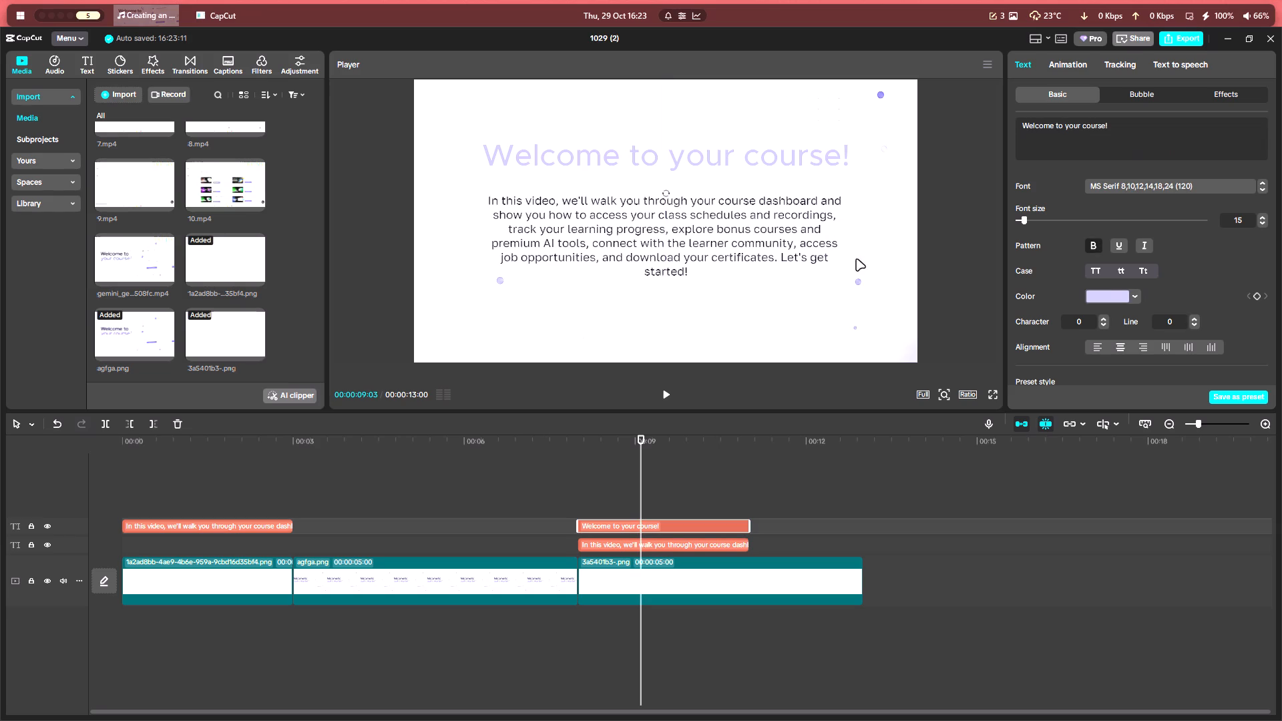
{"action": "left_click", "coordinate": [1172, 180]}
{"action": "left_click", "coordinate": [1172, 185]}
{"action": "left_click", "coordinate": [1231, 185]}
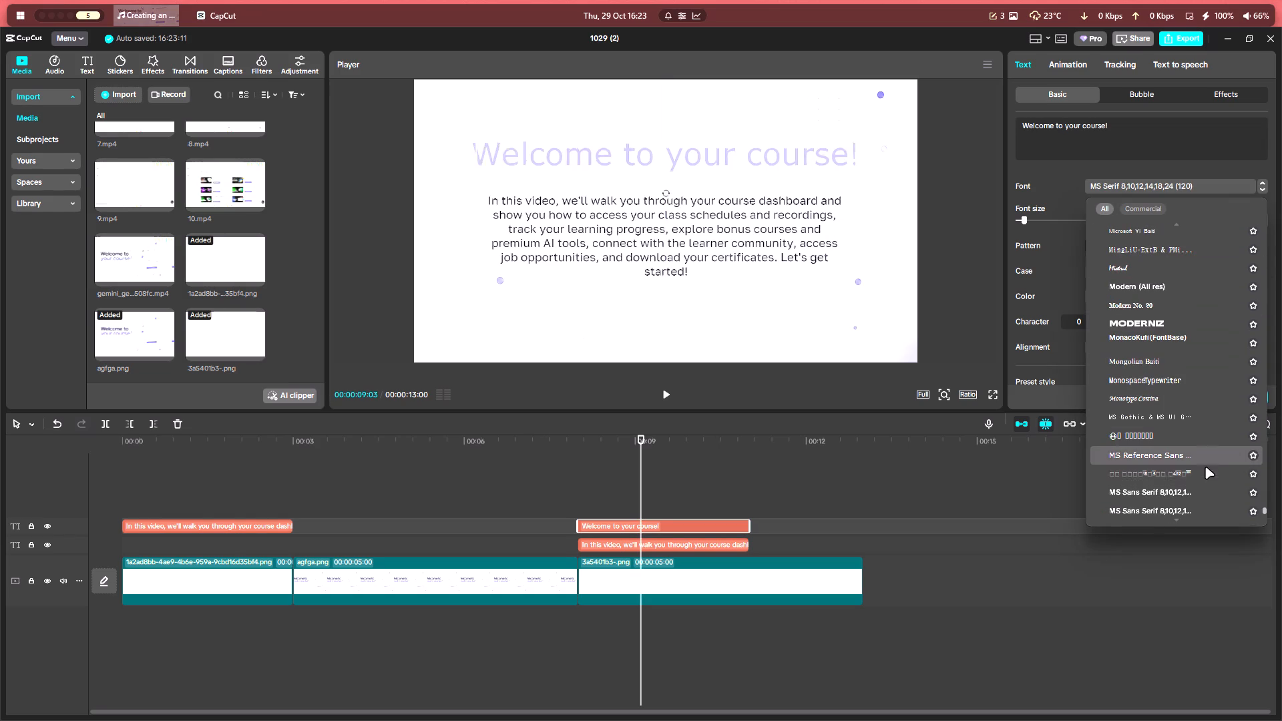
{"action": "scroll", "coordinate": [1172, 429], "scroll_direction": "up", "scroll_amount": 1}
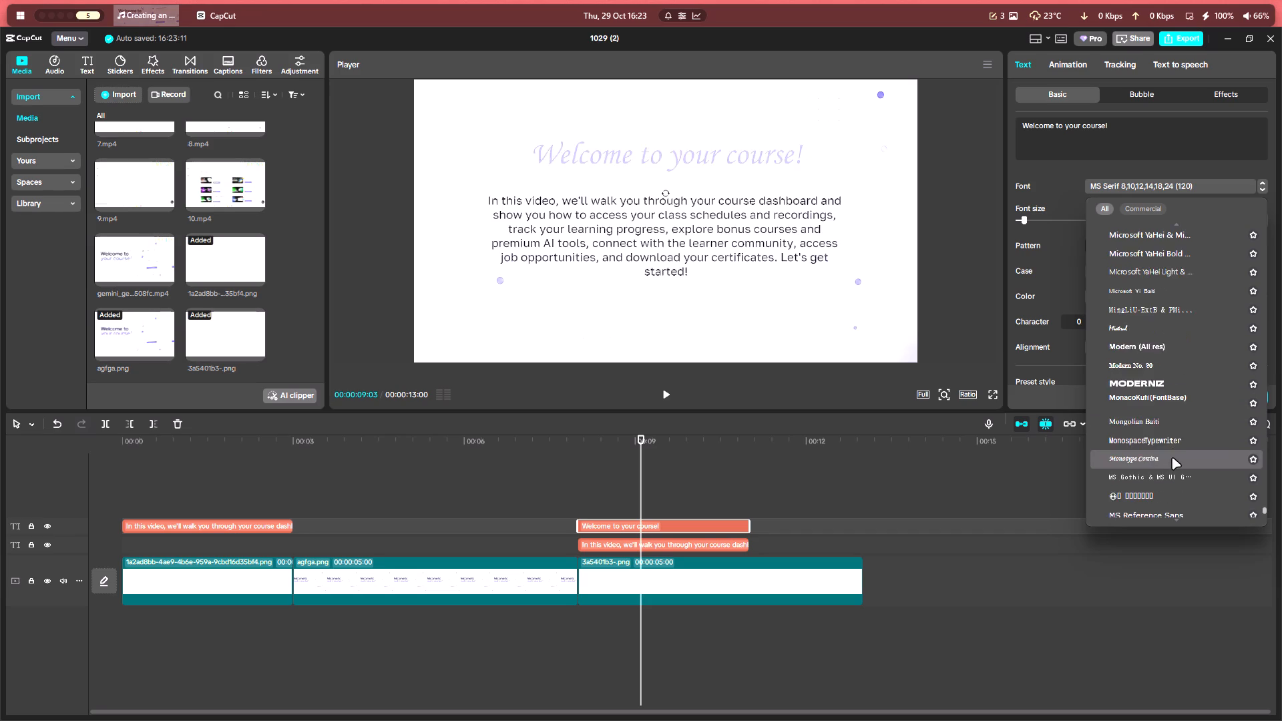
{"action": "scroll", "coordinate": [1172, 457], "scroll_direction": "up", "scroll_amount": 1}
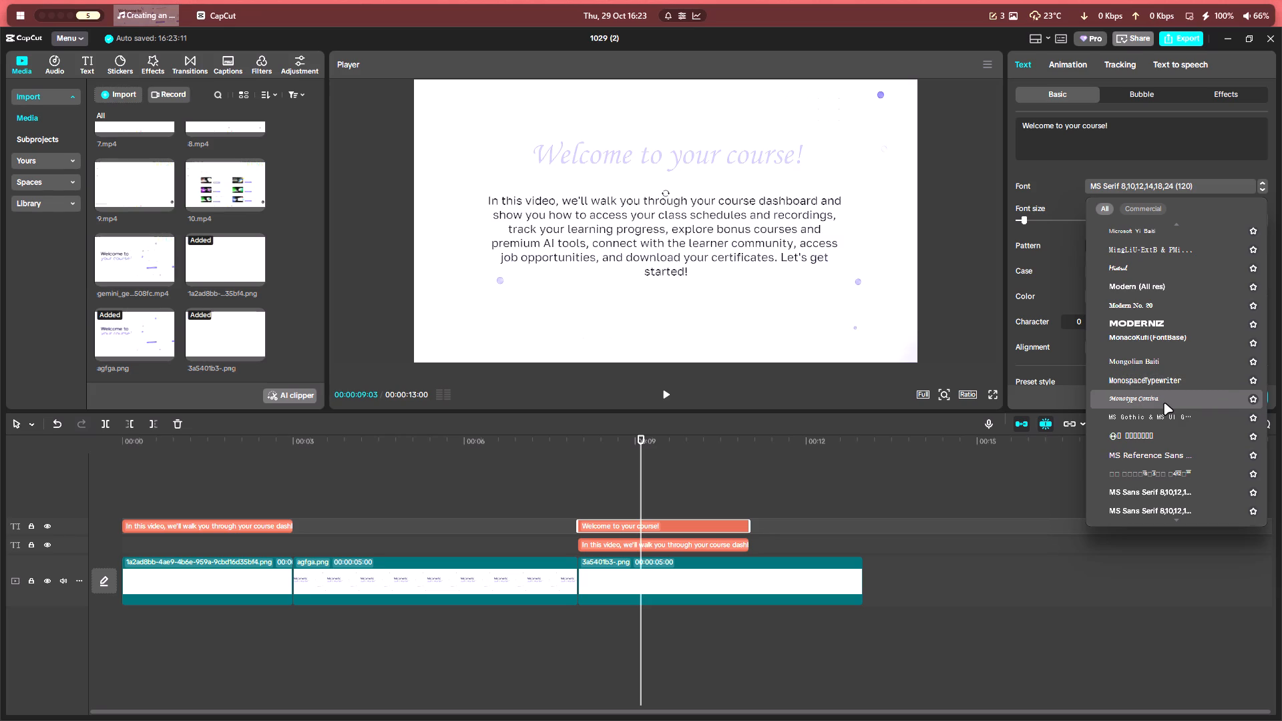
{"action": "left_click", "coordinate": [1164, 403]}
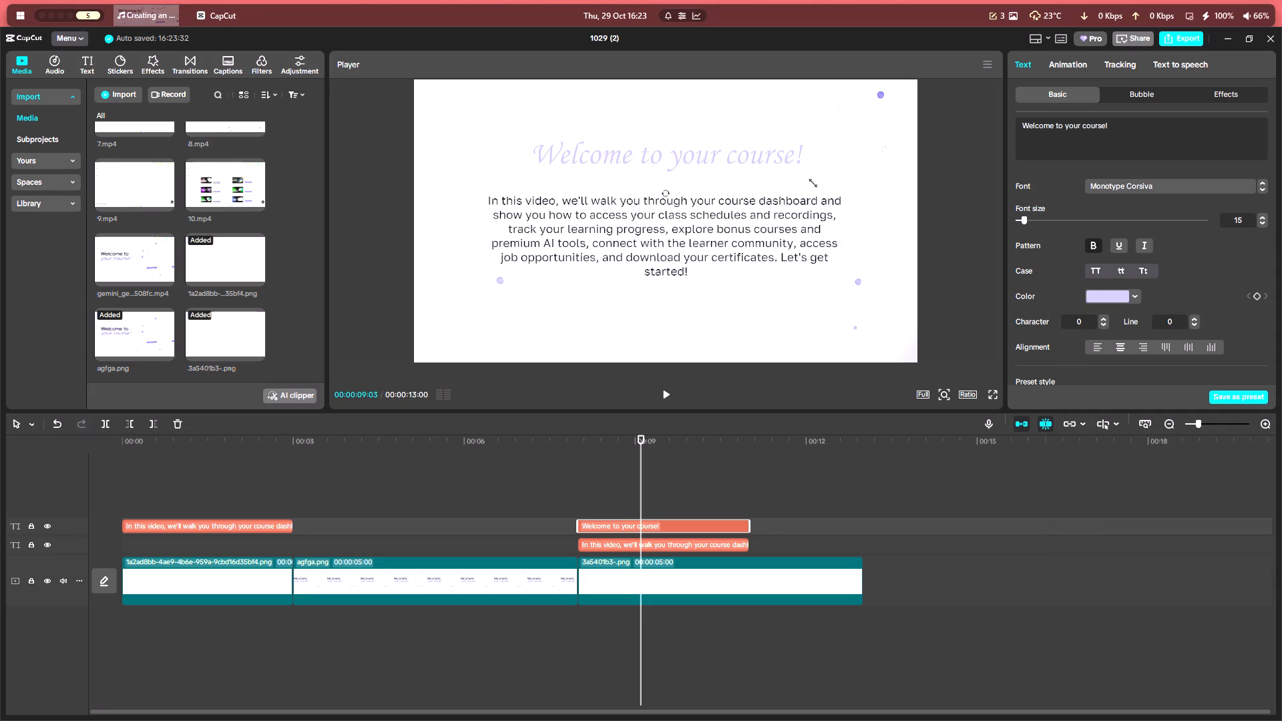
{"action": "left_click_drag", "start_coordinate": [810, 181], "coordinate": [859, 240]}
Play back the transition into the text slide, and return the playhead to the slide's start at 8 seconds.
{"action": "left_click", "coordinate": [588, 485]}
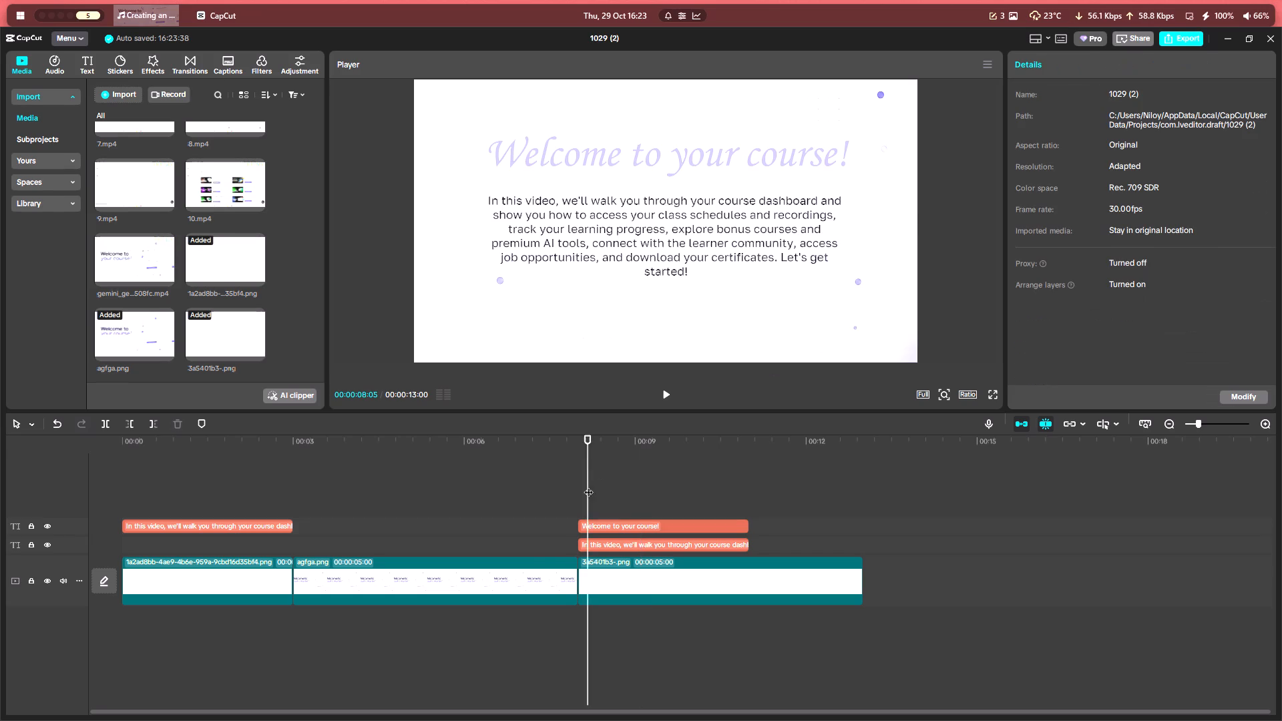
{"action": "left_click_drag", "start_coordinate": [588, 485], "coordinate": [556, 487]}
{"action": "key", "text": "space"}
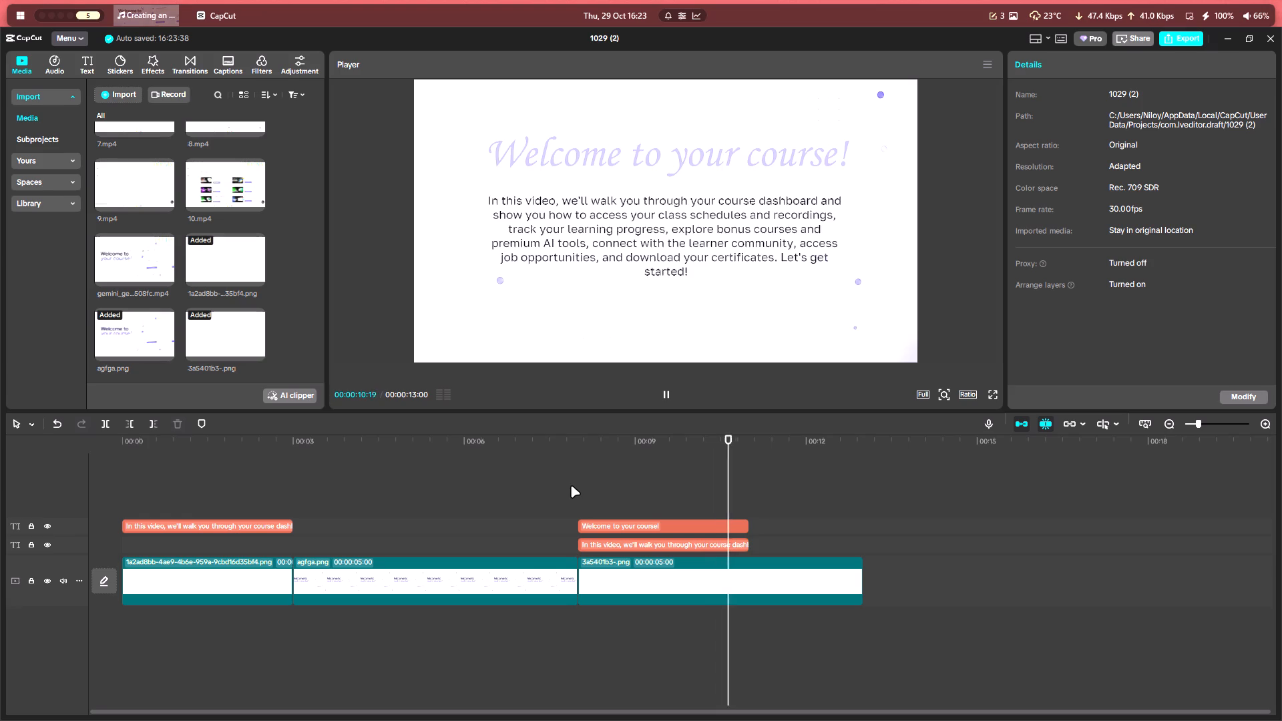
{"action": "left_click", "coordinate": [421, 497]}
{"action": "left_click_drag", "start_coordinate": [421, 497], "coordinate": [575, 504]}
Shrink the description paragraph slightly so its lines are narrower than the heading.
{"action": "left_click", "coordinate": [686, 230]}
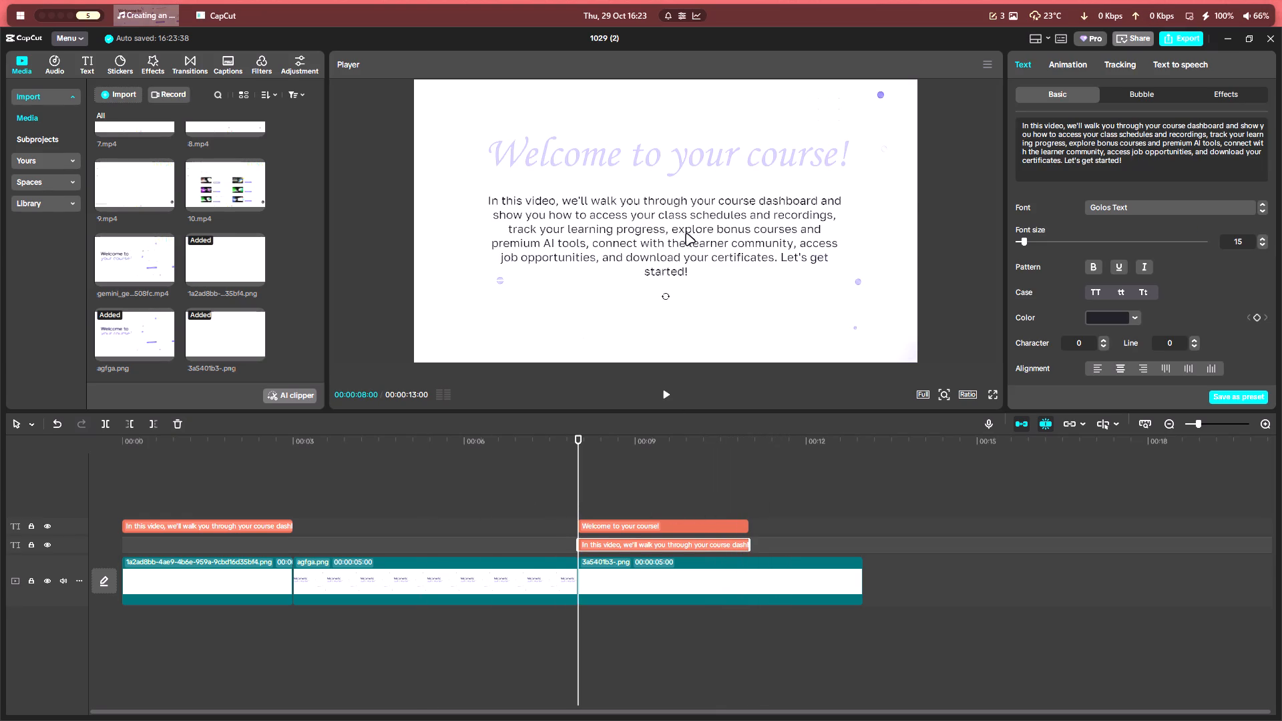
{"action": "left_click_drag", "start_coordinate": [849, 285], "coordinate": [843, 301]}
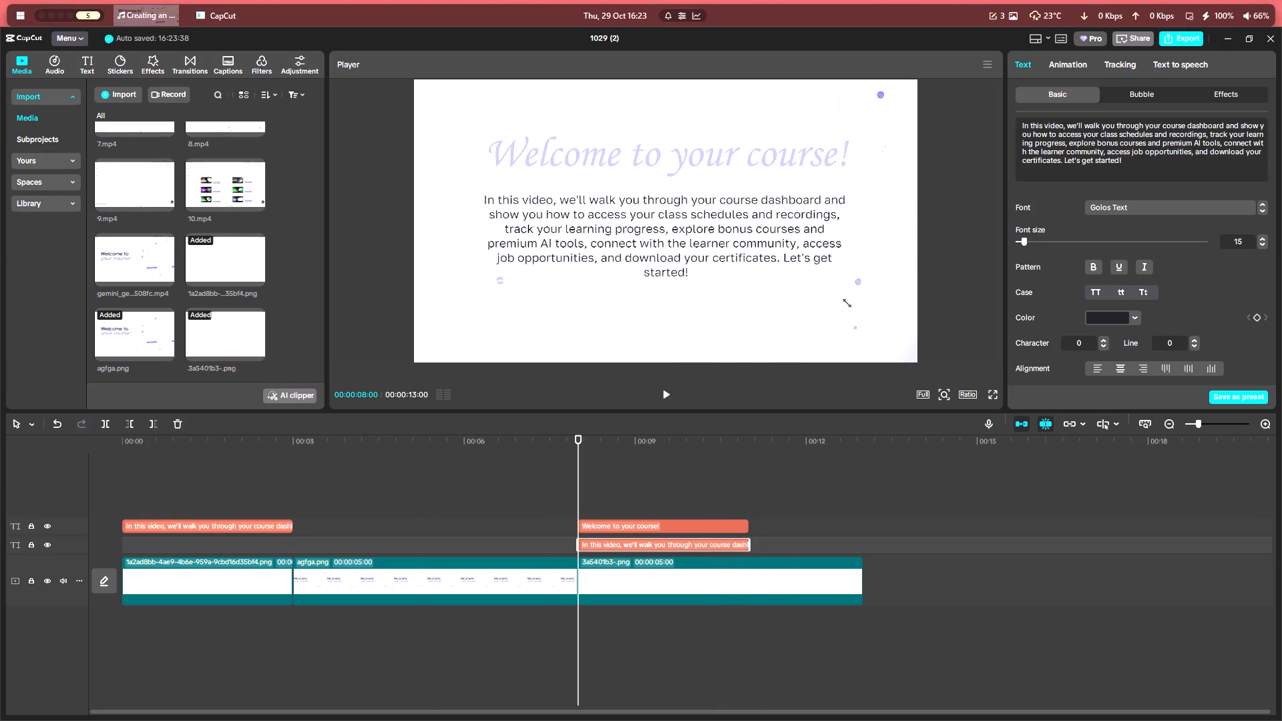
{"action": "left_click_drag", "start_coordinate": [843, 301], "coordinate": [825, 305]}
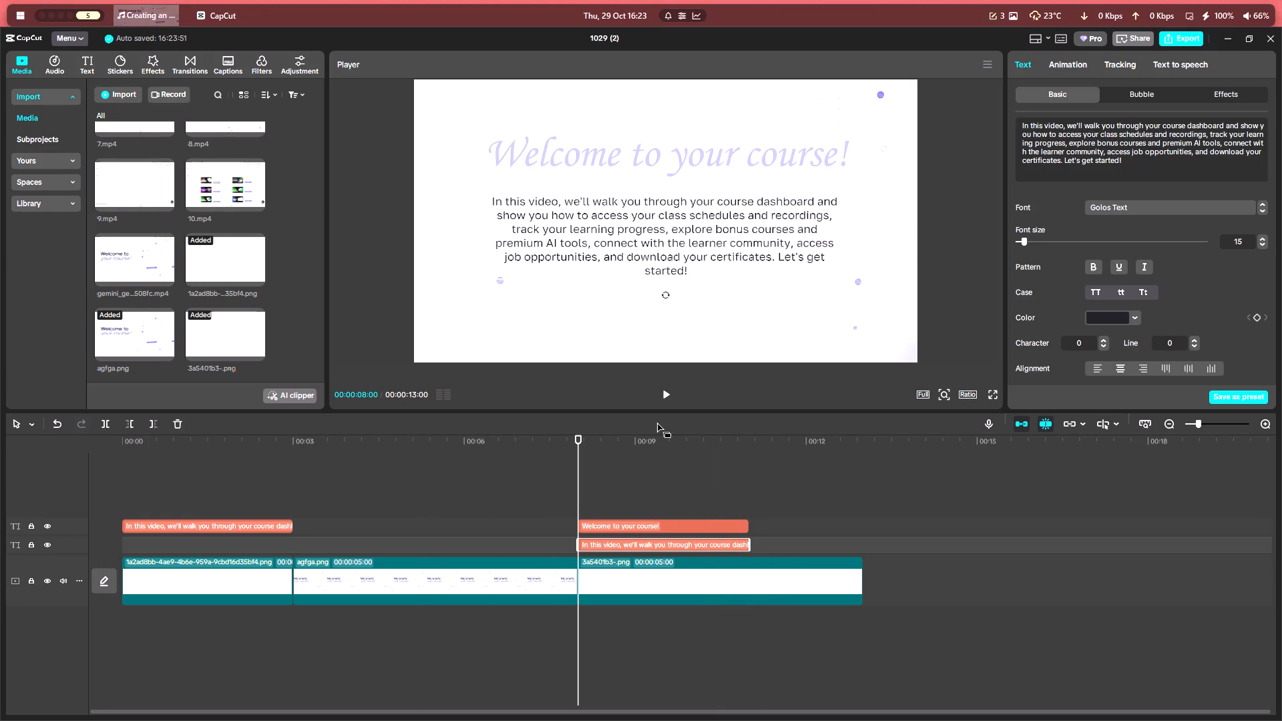
Recolour the description paragraph to a dark indigo, close to hex 2A2355.
{"action": "left_click", "coordinate": [1094, 320]}
{"action": "left_click_drag", "start_coordinate": [1094, 408], "coordinate": [1108, 391]}
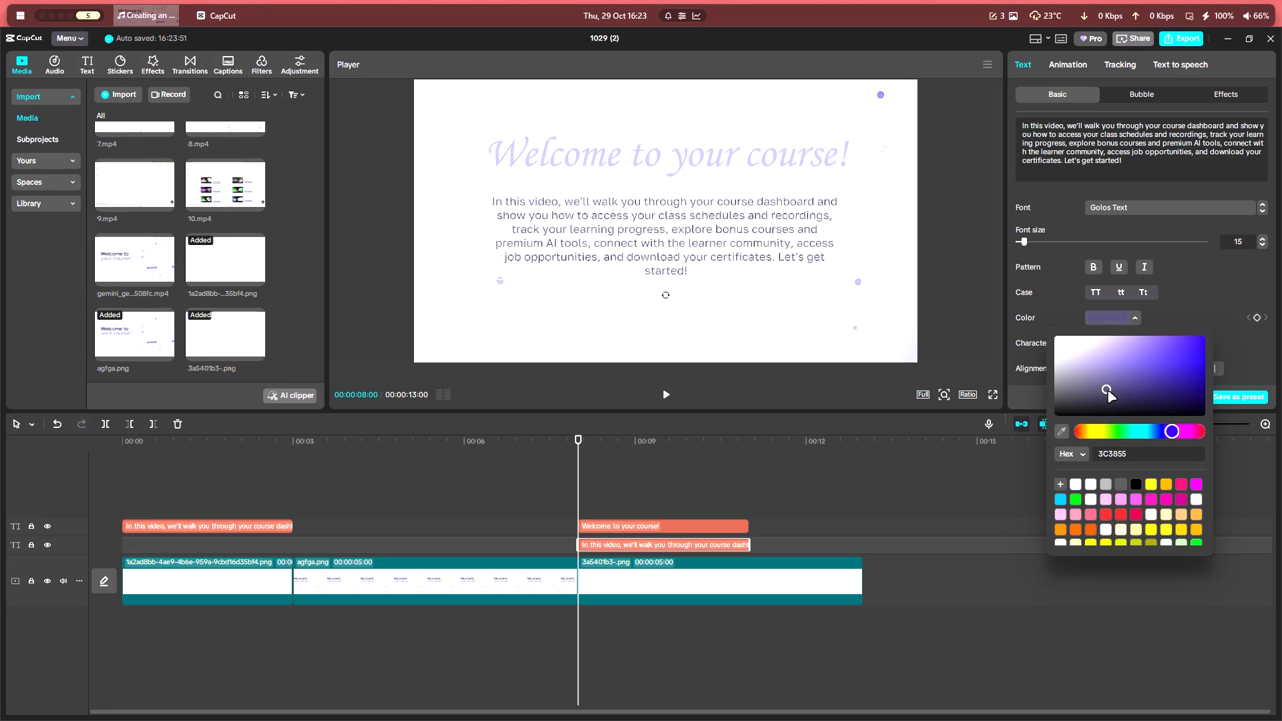
{"action": "left_click_drag", "start_coordinate": [1108, 391], "coordinate": [1132, 403]}
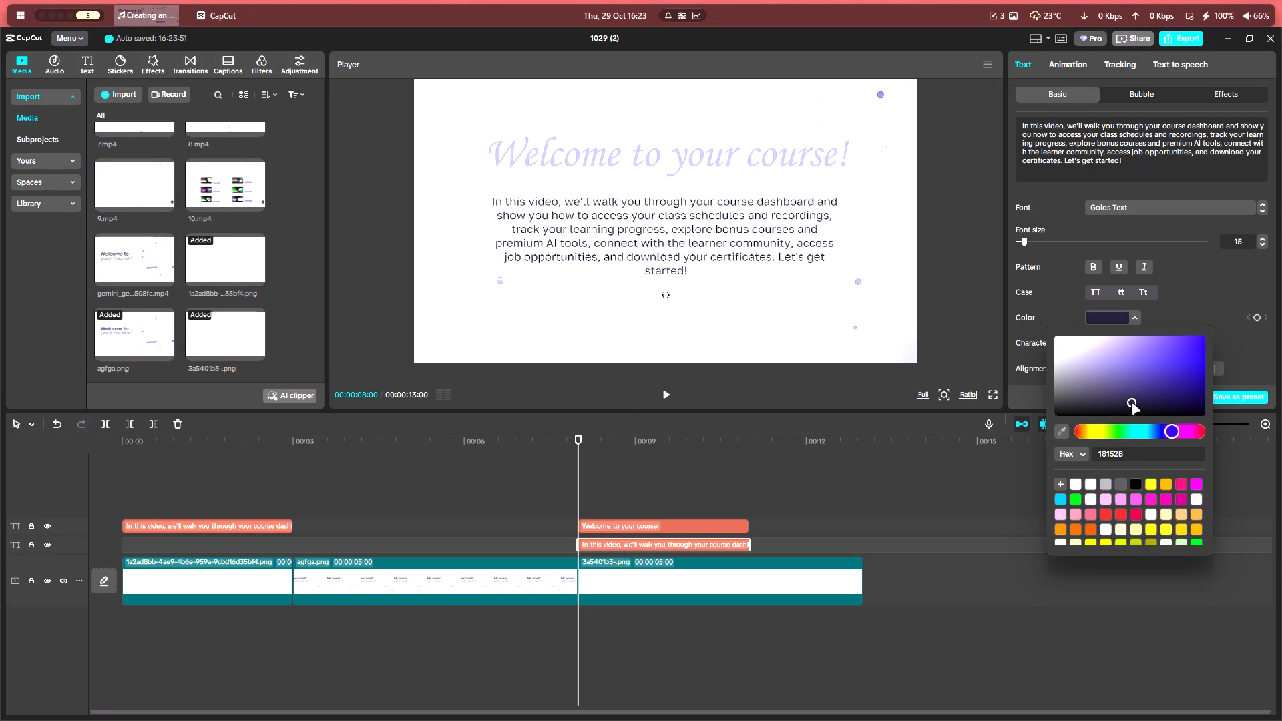
{"action": "left_click_drag", "start_coordinate": [1132, 403], "coordinate": [1144, 389]}
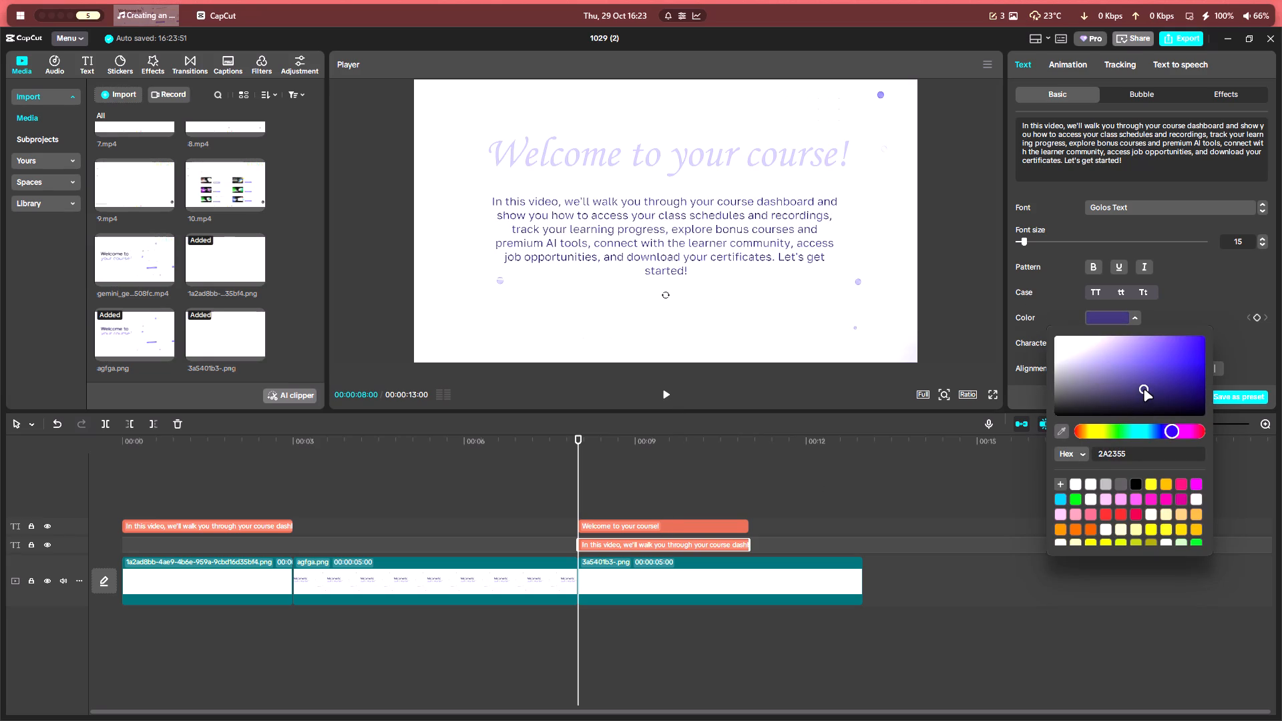
{"action": "left_click_drag", "start_coordinate": [1144, 389], "coordinate": [1145, 396]}
Play back the end of the second clip and the start of the text slide to check the restyled text.
{"action": "left_click", "coordinate": [500, 480]}
{"action": "left_click_drag", "start_coordinate": [500, 480], "coordinate": [523, 487]}
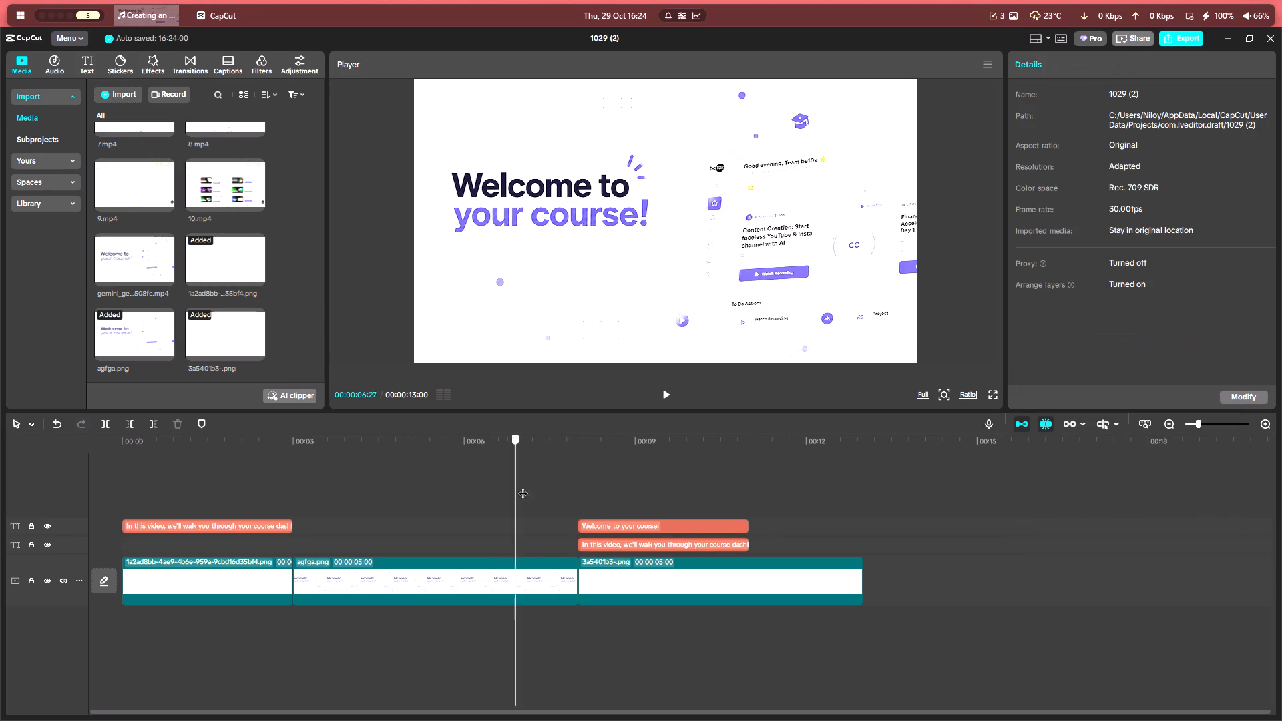
{"action": "left_click_drag", "start_coordinate": [523, 487], "coordinate": [570, 513]}
{"action": "key", "text": "space"}
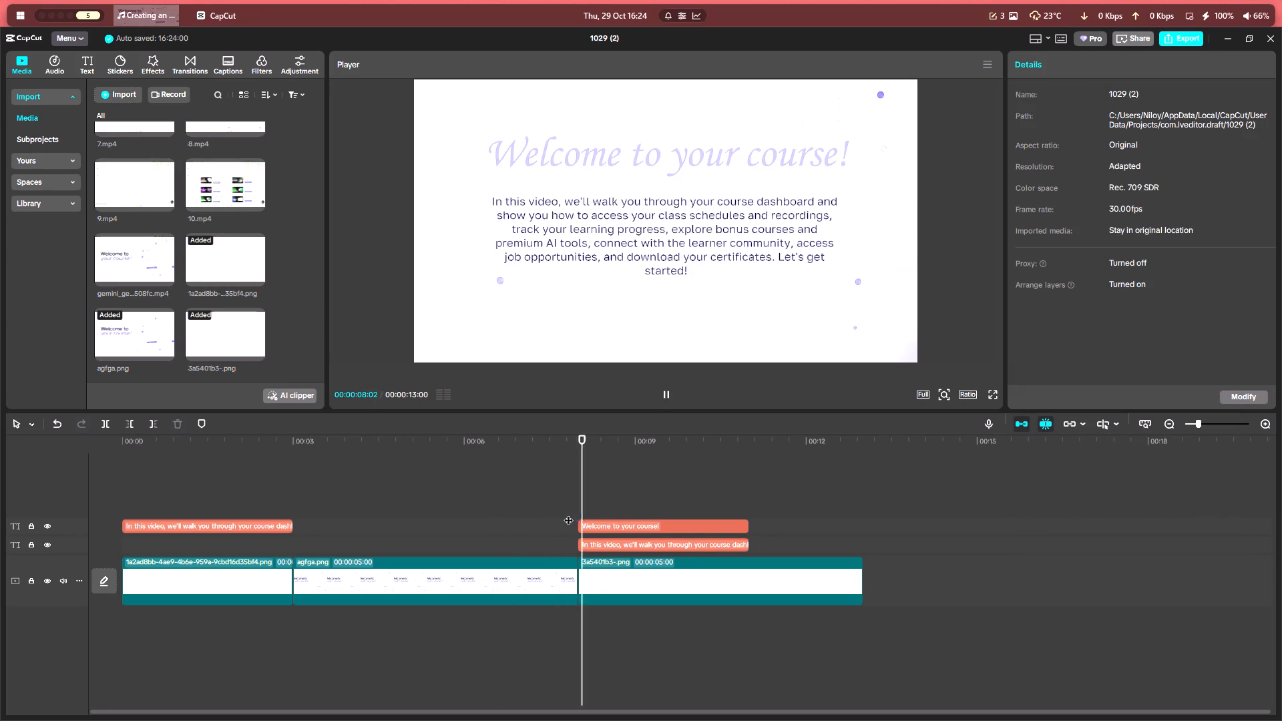
{"action": "scroll", "coordinate": [568, 513], "scroll_direction": "up", "scroll_amount": 3, "text": "ctrl"}
{"action": "key", "text": "space"}
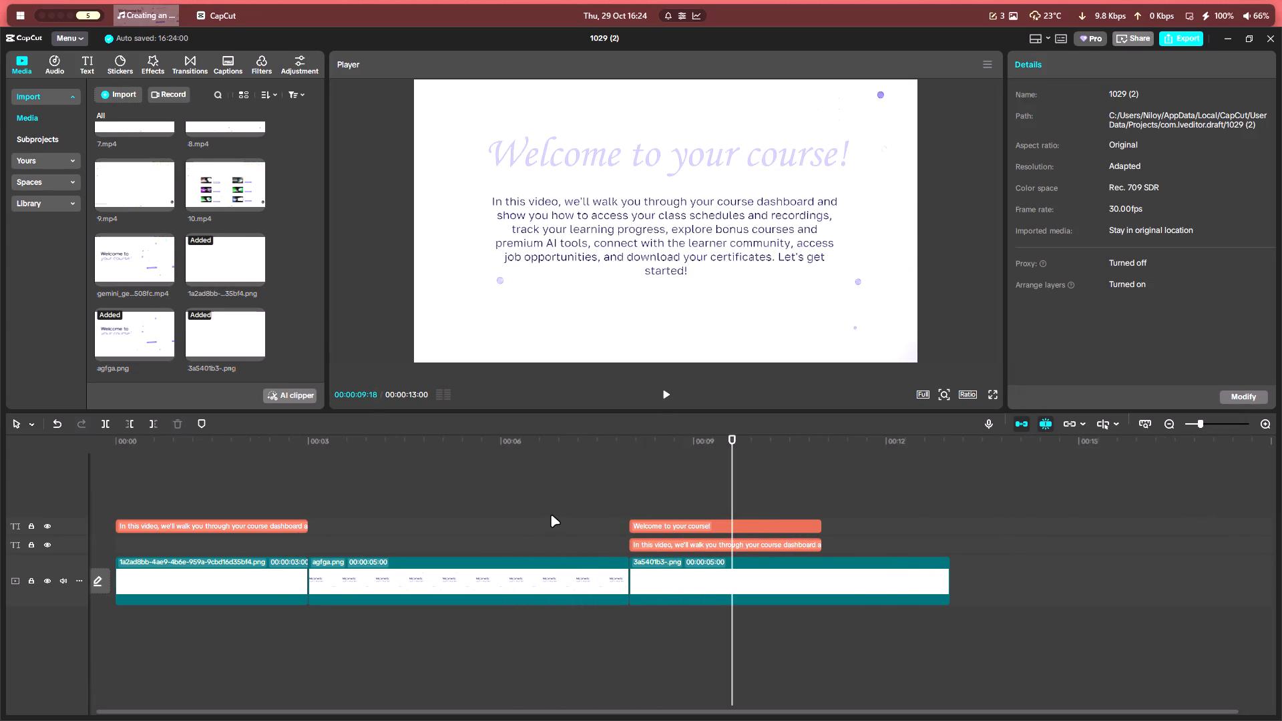
Enlarge the "Welcome to your course!" heading slightly beyond the paragraph's width, and play back the text slide to check it.
{"action": "left_click", "coordinate": [658, 529]}
{"action": "left_click_drag", "start_coordinate": [858, 184], "coordinate": [869, 189]}
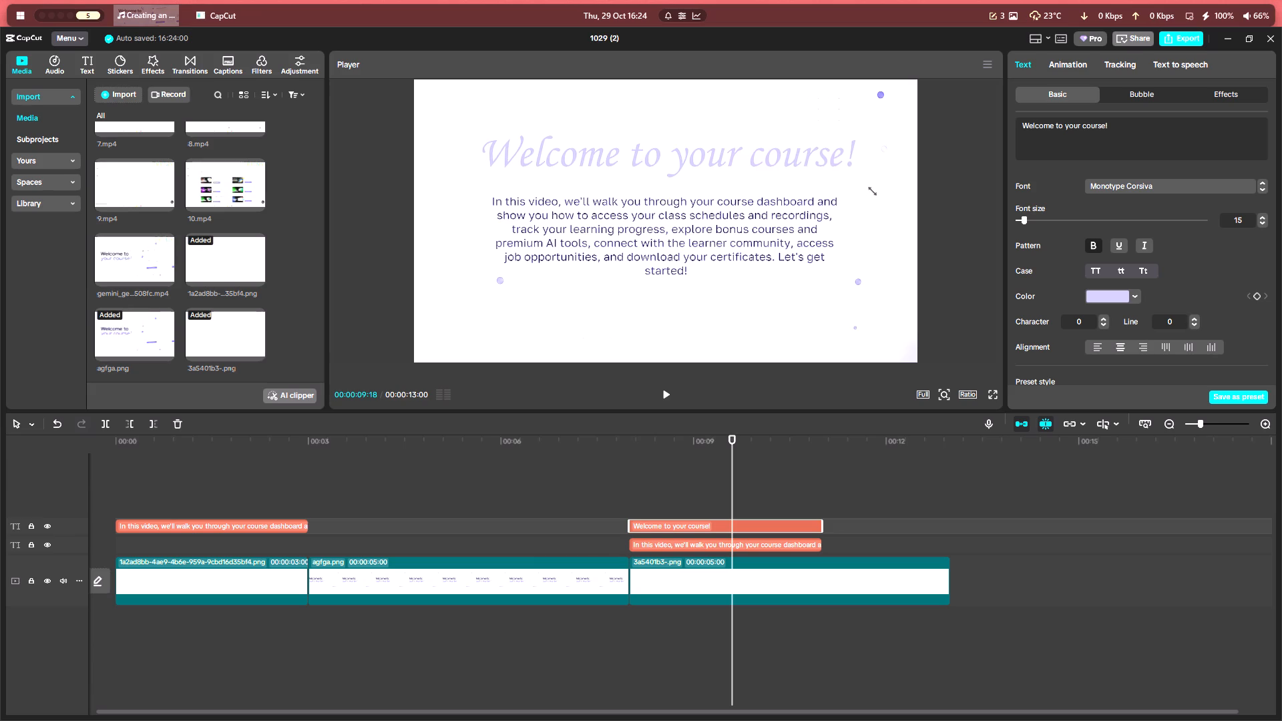
{"action": "left_click_drag", "start_coordinate": [869, 189], "coordinate": [870, 189]}
{"action": "left_click", "coordinate": [611, 496]}
{"action": "key", "text": "space"}
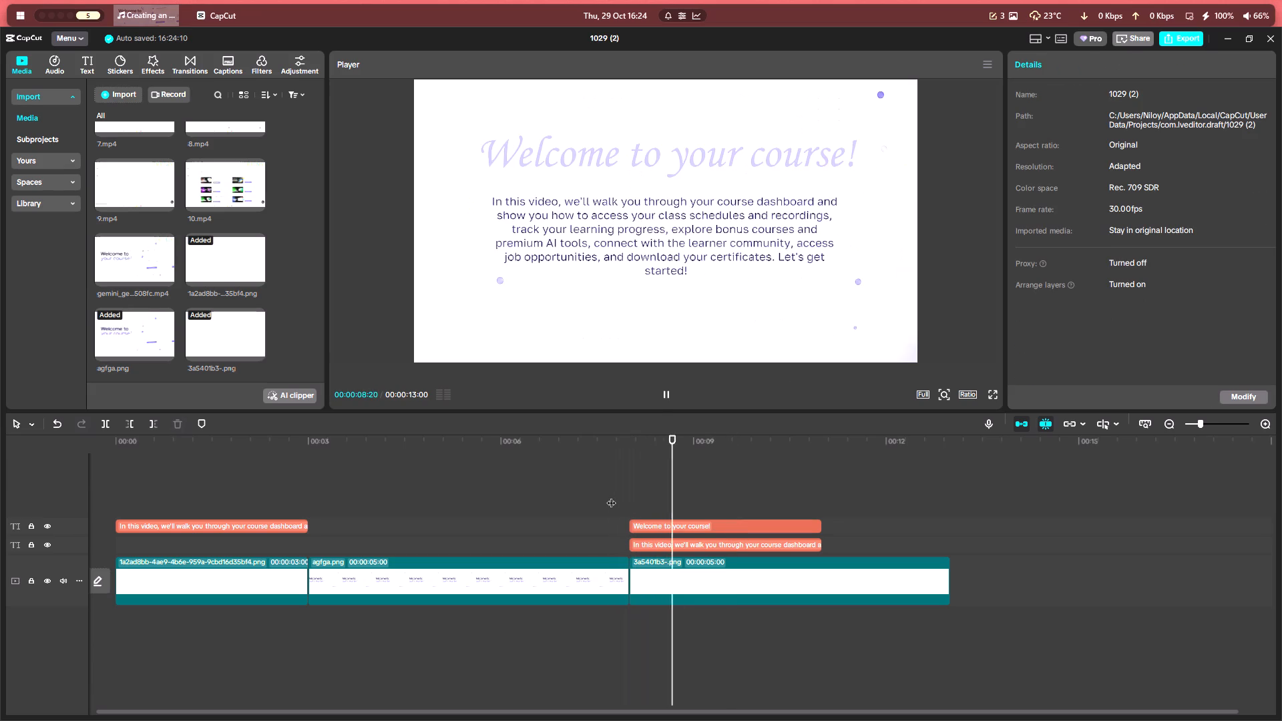
{"action": "key", "text": "space"}
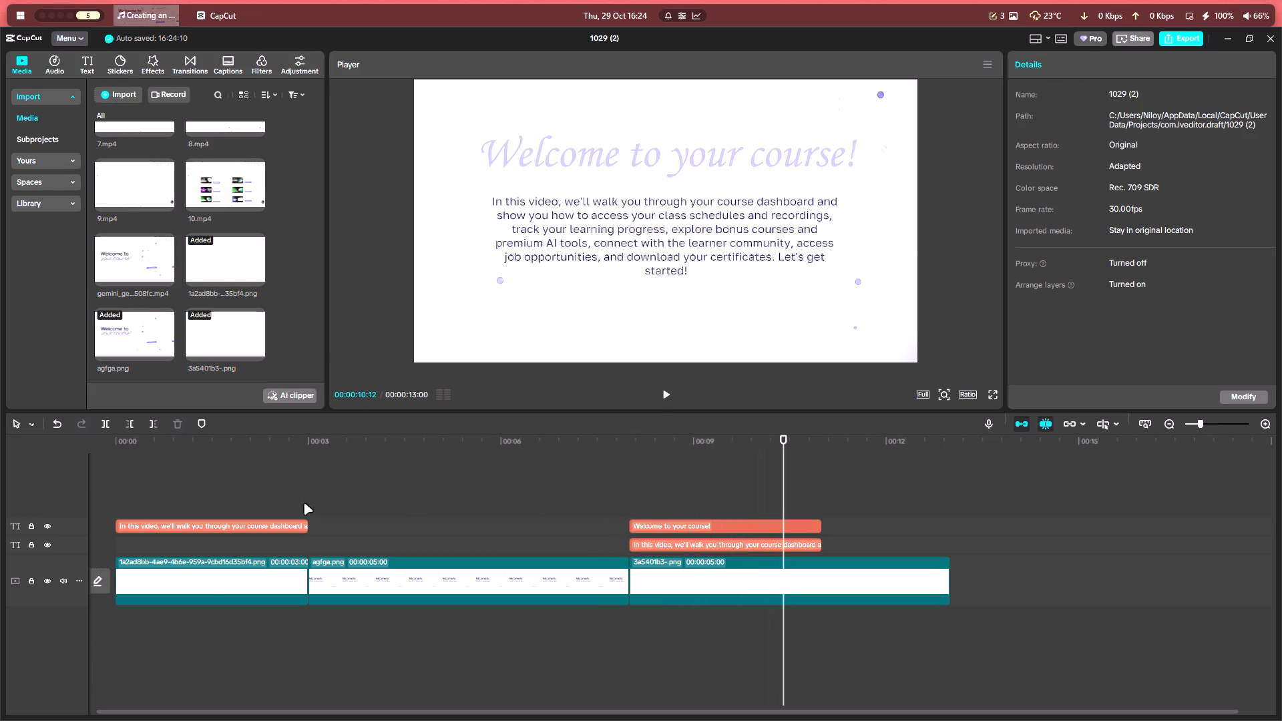
Delete the first two image clips and the description text clip above them, keeping only the text slide.
{"action": "left_click_drag", "start_coordinate": [300, 503], "coordinate": [220, 580]}
{"action": "left_click_drag", "start_coordinate": [253, 493], "coordinate": [329, 603]}
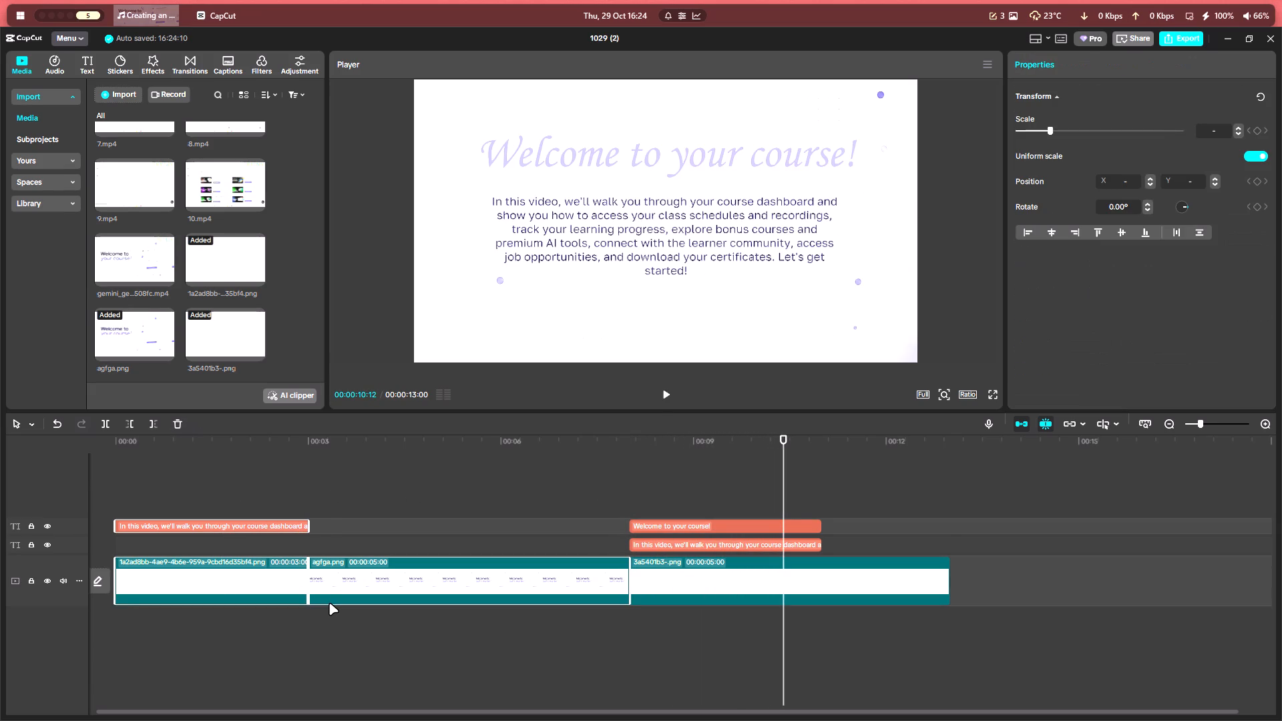
{"action": "key", "text": "BackSpace"}
Move the heading and description text clips to the start of the timeline, above the remaining background image.
{"action": "left_click_drag", "start_coordinate": [674, 479], "coordinate": [678, 595]}
{"action": "left_click_drag", "start_coordinate": [683, 521], "coordinate": [136, 524]}
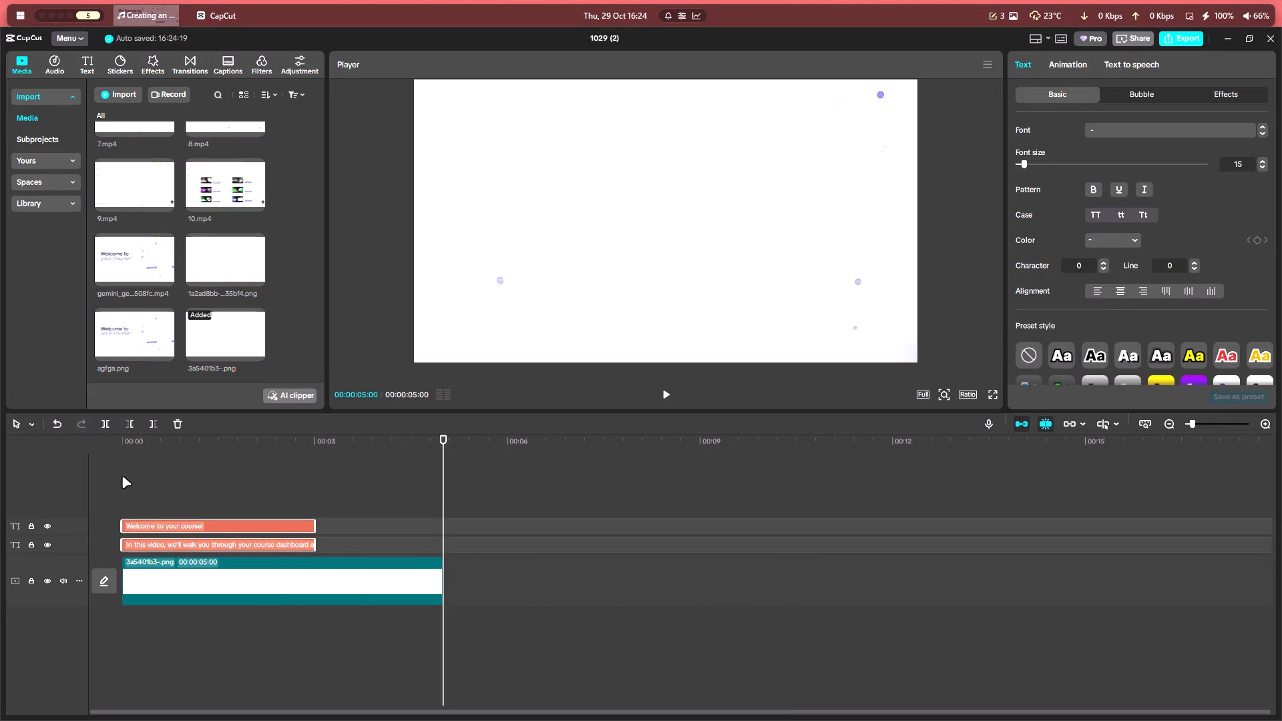
Trim the background image clip to 3 seconds so it ends together with the two text clips.
{"action": "left_click", "coordinate": [122, 476]}
{"action": "left_click_drag", "start_coordinate": [122, 476], "coordinate": [312, 485]}
{"action": "left_click_drag", "start_coordinate": [365, 480], "coordinate": [312, 599]}
{"action": "left_click_drag", "start_coordinate": [399, 519], "coordinate": [320, 597]}
{"action": "key", "text": "w"}
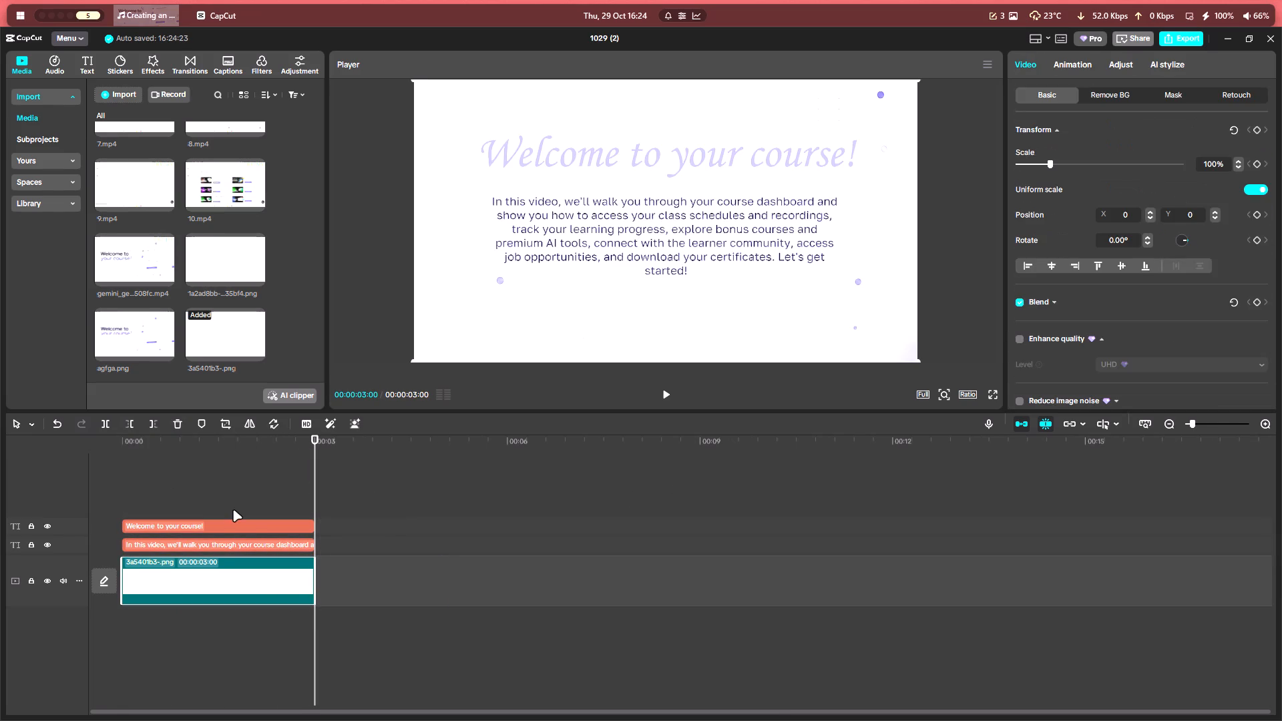
Play back the 3-second intro slide from the beginning to check it.
{"action": "left_click", "coordinate": [222, 504]}
{"action": "left_click_drag", "start_coordinate": [222, 504], "coordinate": [50, 519]}
{"action": "key", "text": "space"}
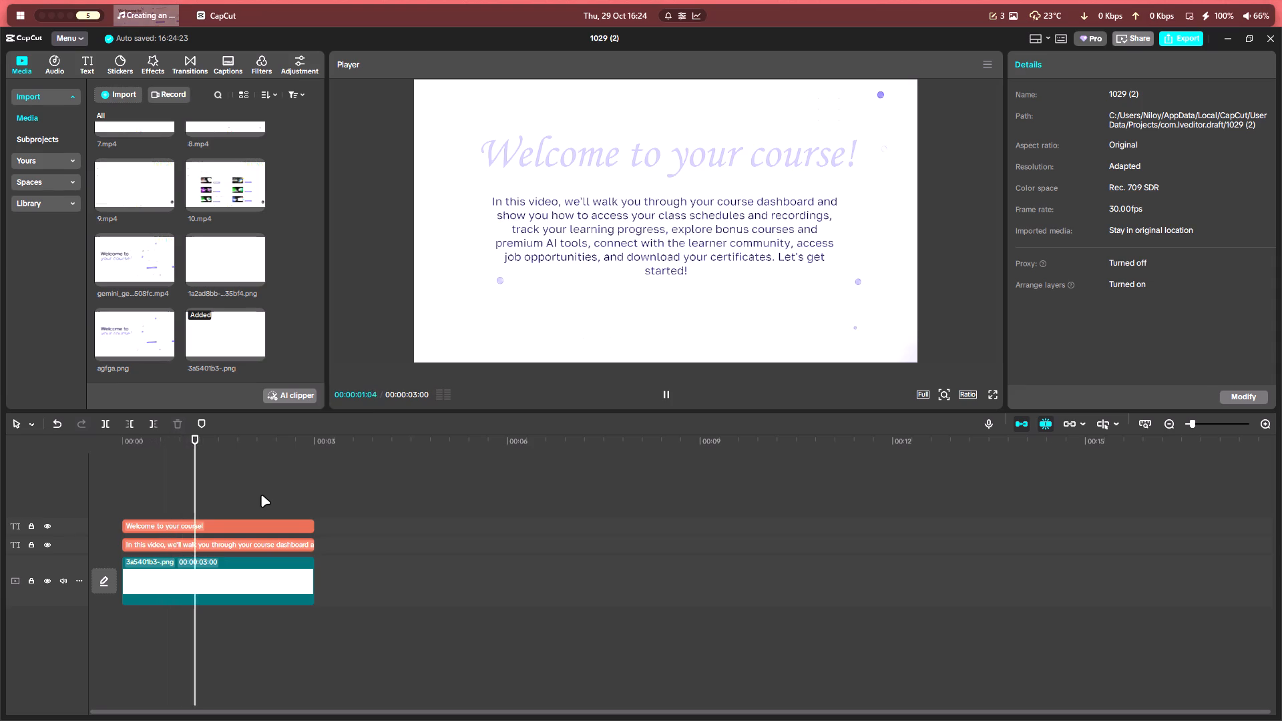
{"action": "left_click", "coordinate": [296, 472]}
{"action": "left_click_drag", "start_coordinate": [296, 472], "coordinate": [89, 507]}
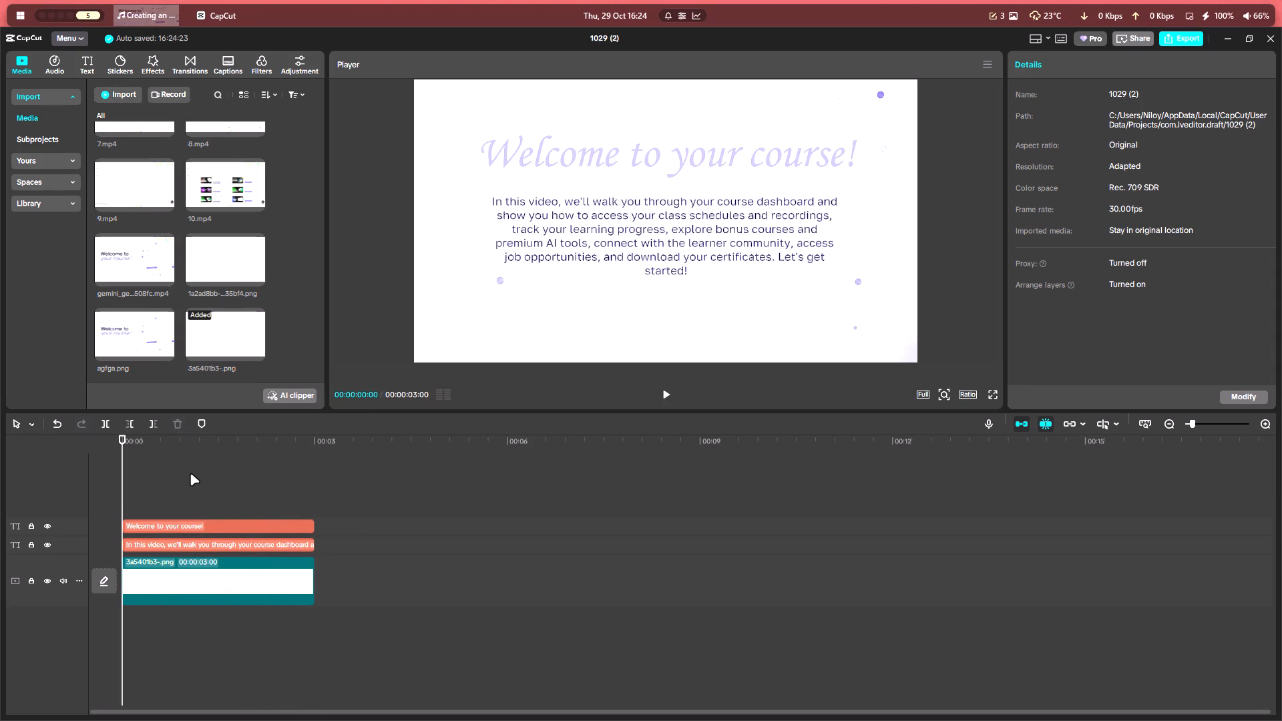
{"action": "key", "text": "space"}
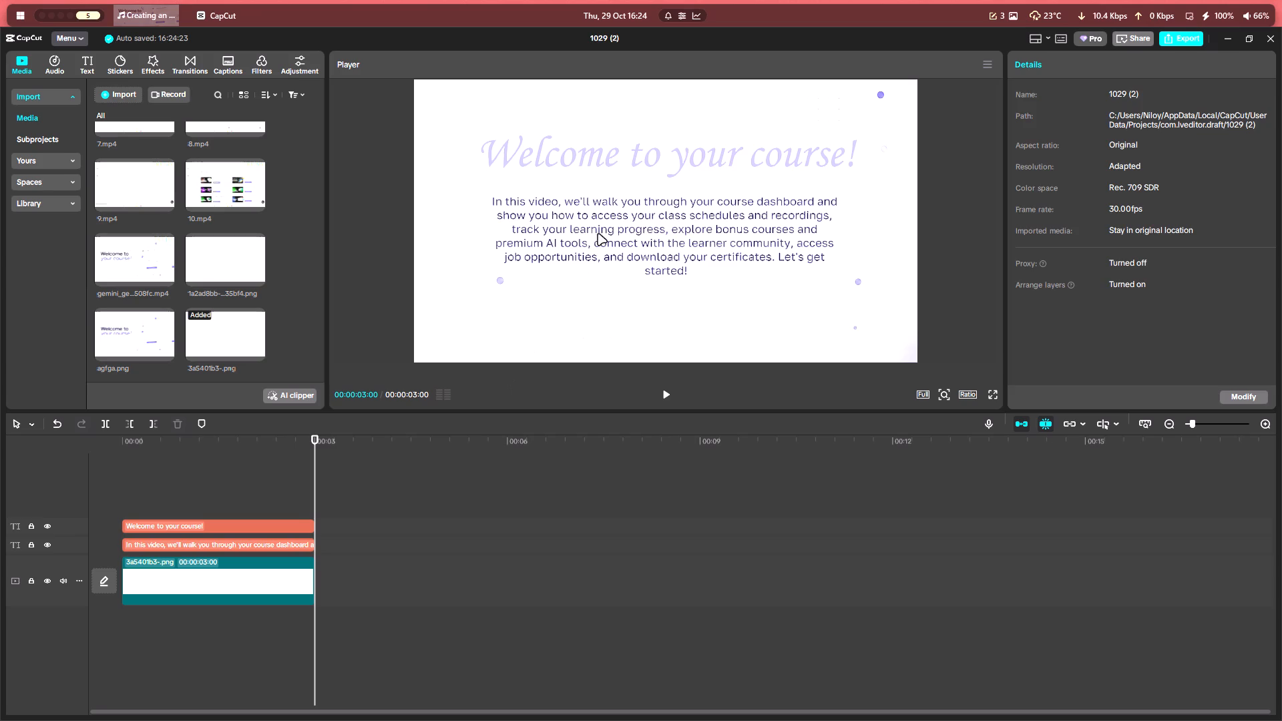
Nudge the description paragraph slightly to the right beneath the heading in the preview.
{"action": "left_click", "coordinate": [636, 221]}
{"action": "left_click_drag", "start_coordinate": [672, 214], "coordinate": [712, 214]}
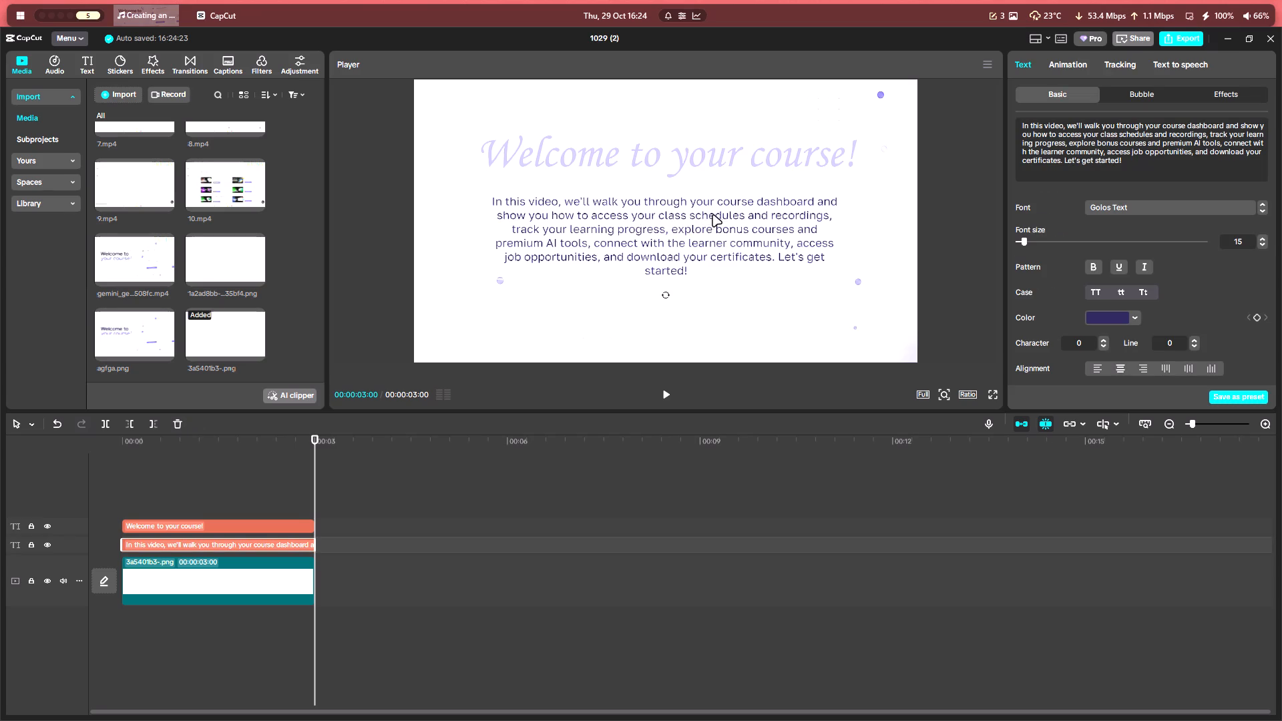
{"action": "left_click_drag", "start_coordinate": [712, 214], "coordinate": [683, 217]}
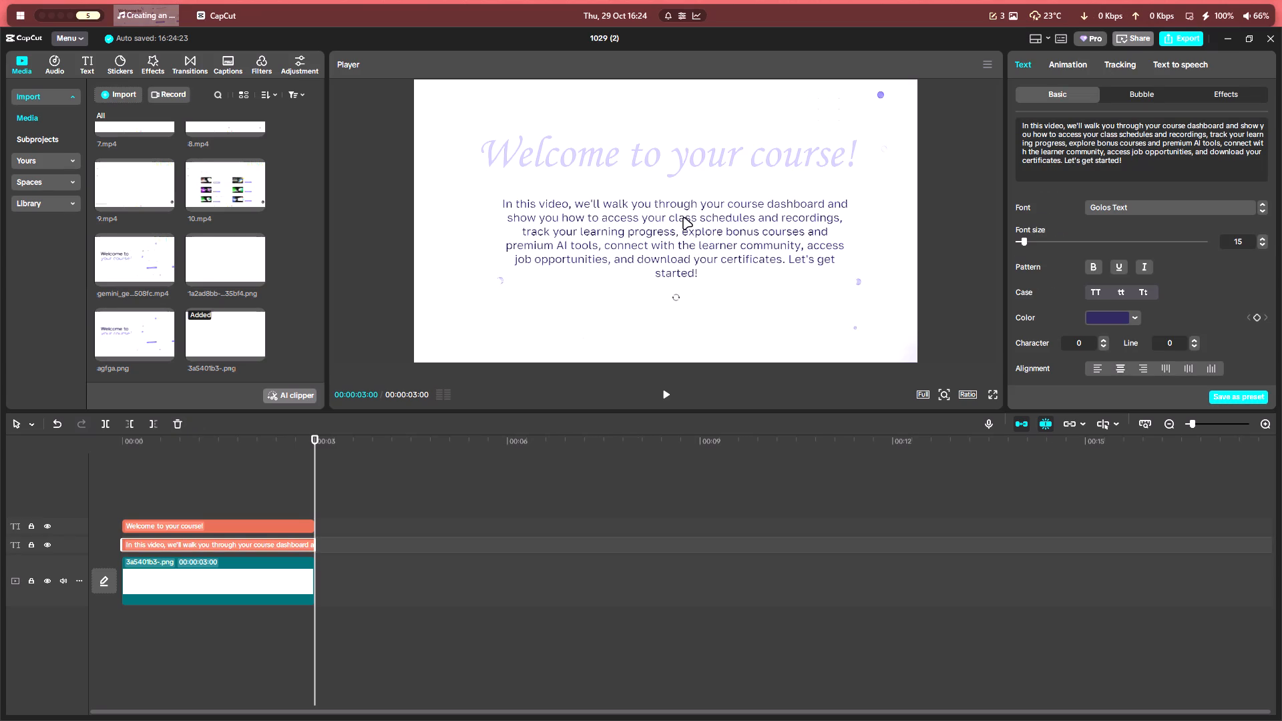
{"action": "left_click_drag", "start_coordinate": [683, 217], "coordinate": [683, 216]}
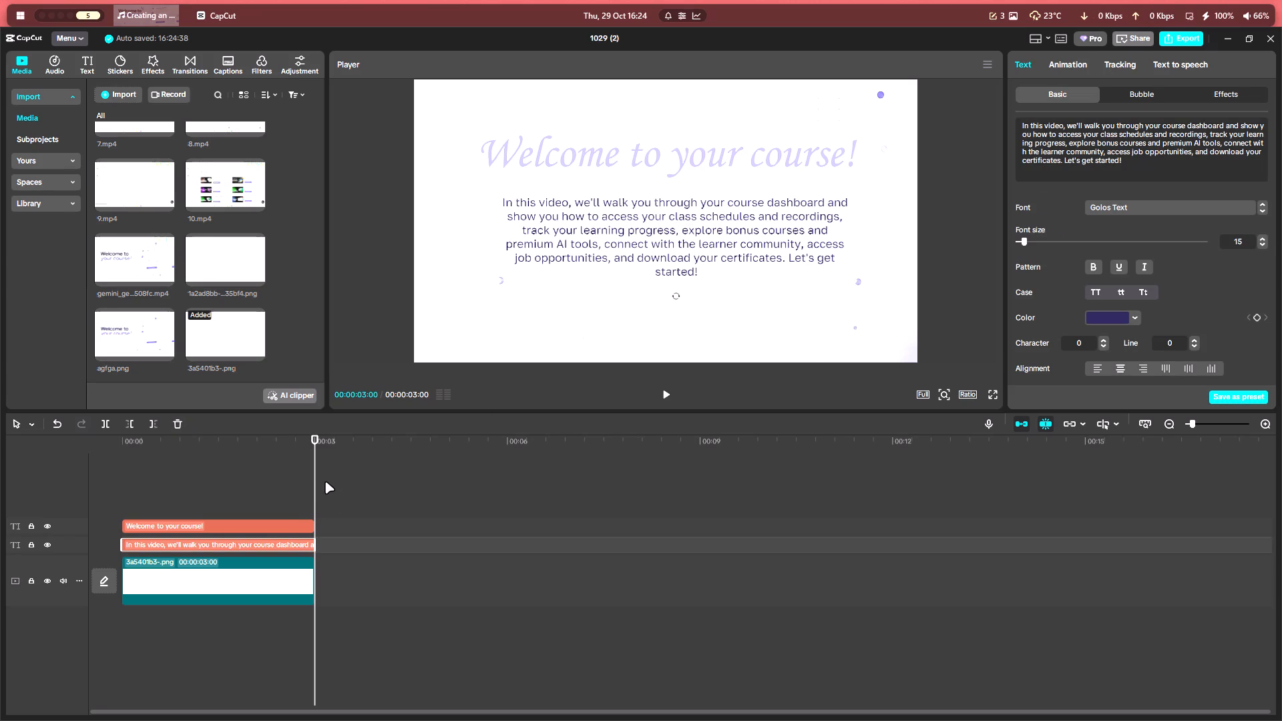
{"action": "left_click", "coordinate": [325, 481]}
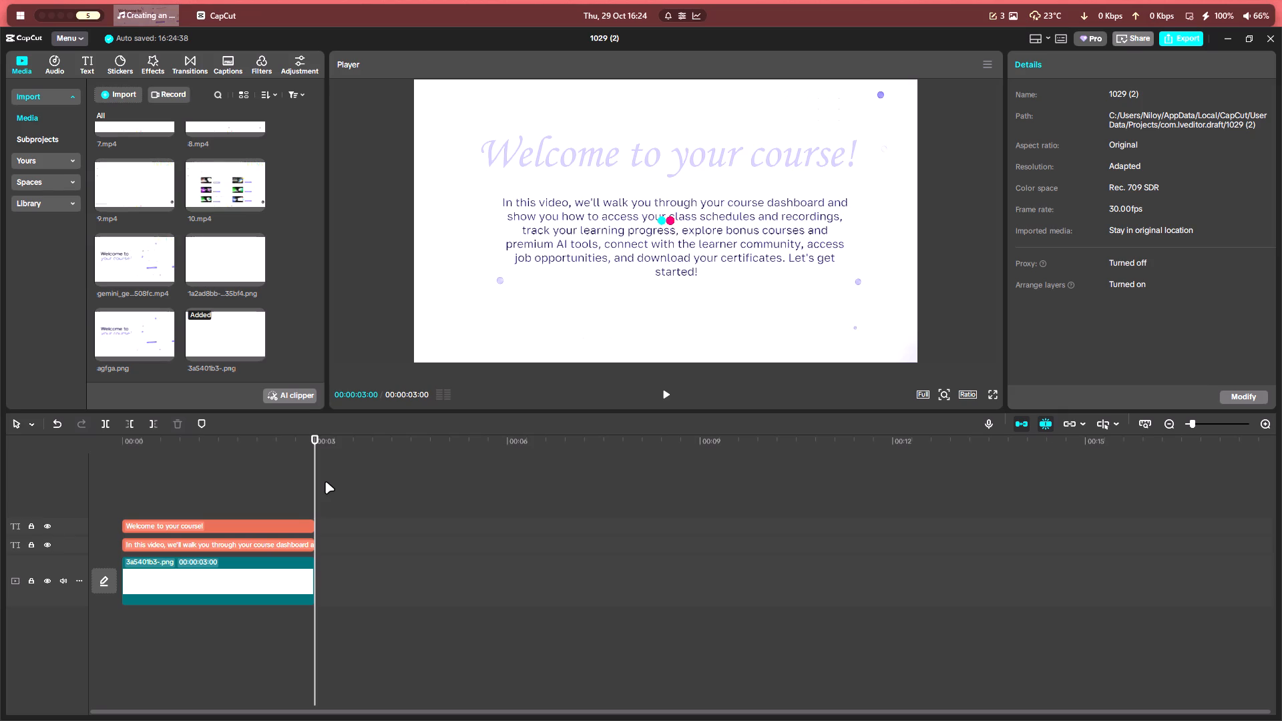
Add the 1.mp4 recording to the main track directly after the intro slide.
{"action": "left_click", "coordinate": [253, 492]}
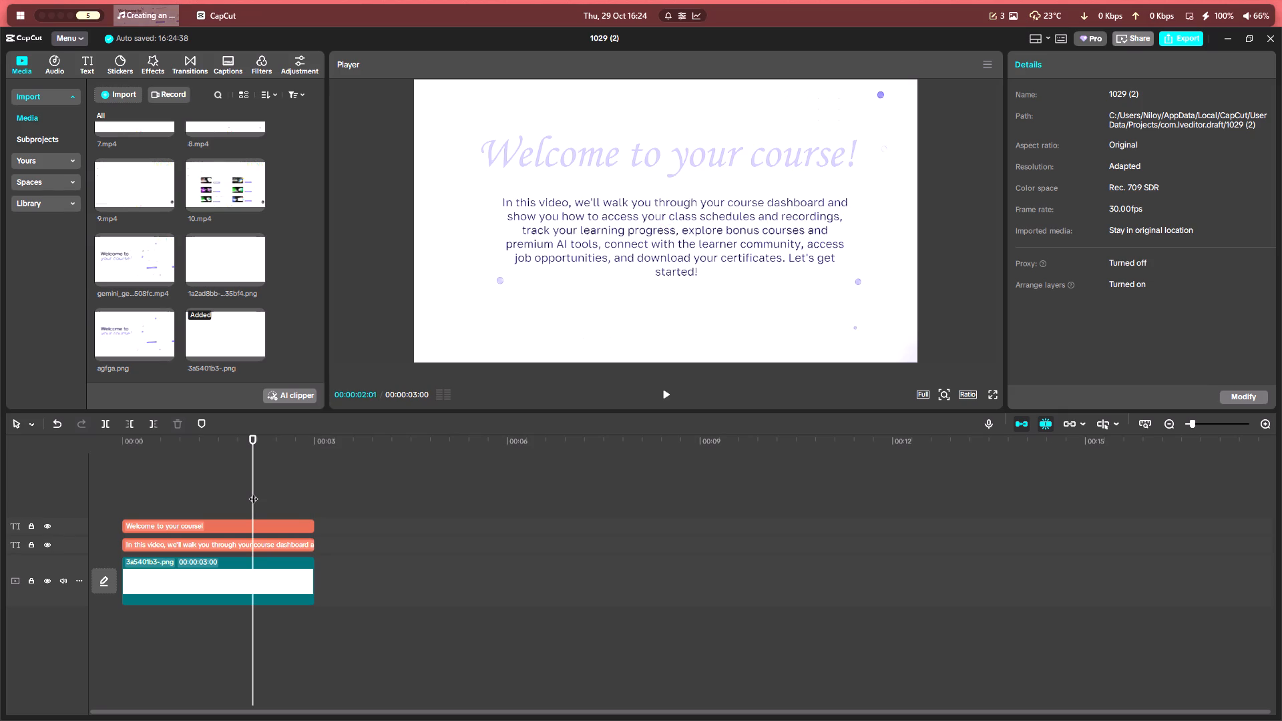
{"action": "scroll", "coordinate": [145, 280], "scroll_direction": "up", "scroll_amount": 4}
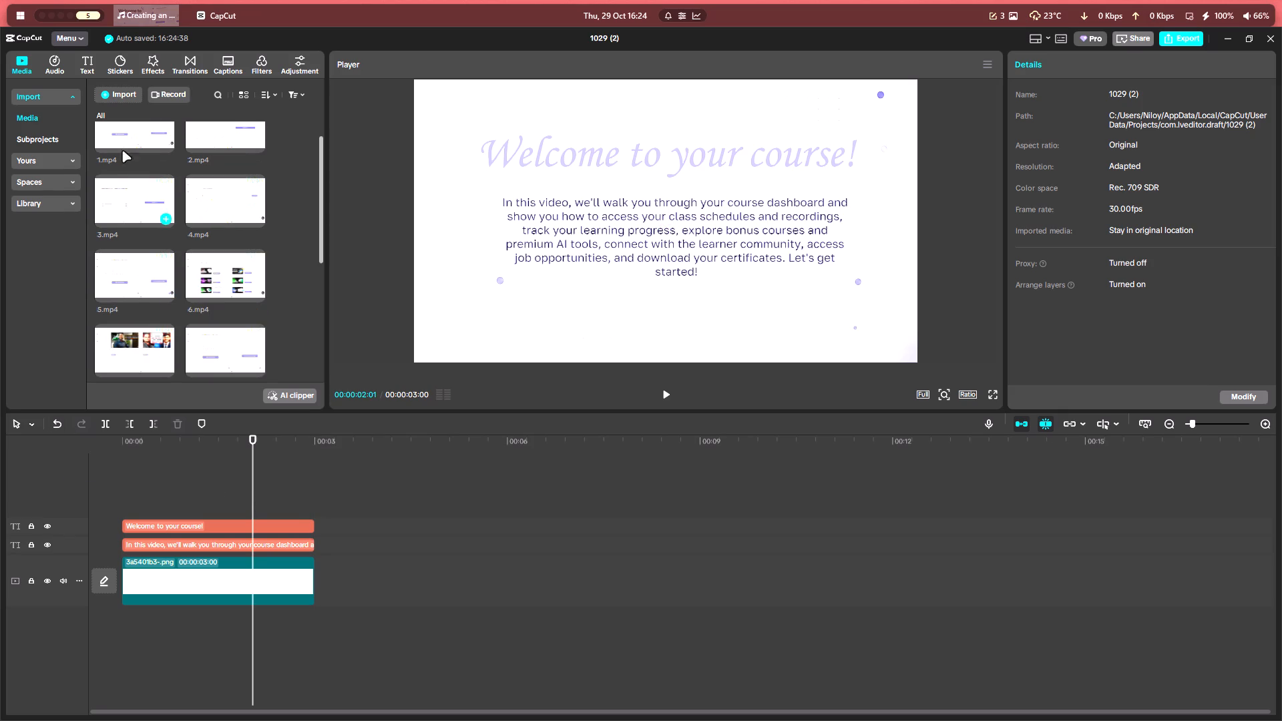
{"action": "scroll", "coordinate": [110, 182], "scroll_direction": "up", "scroll_amount": 5}
{"action": "left_click_drag", "start_coordinate": [120, 156], "coordinate": [332, 575]}
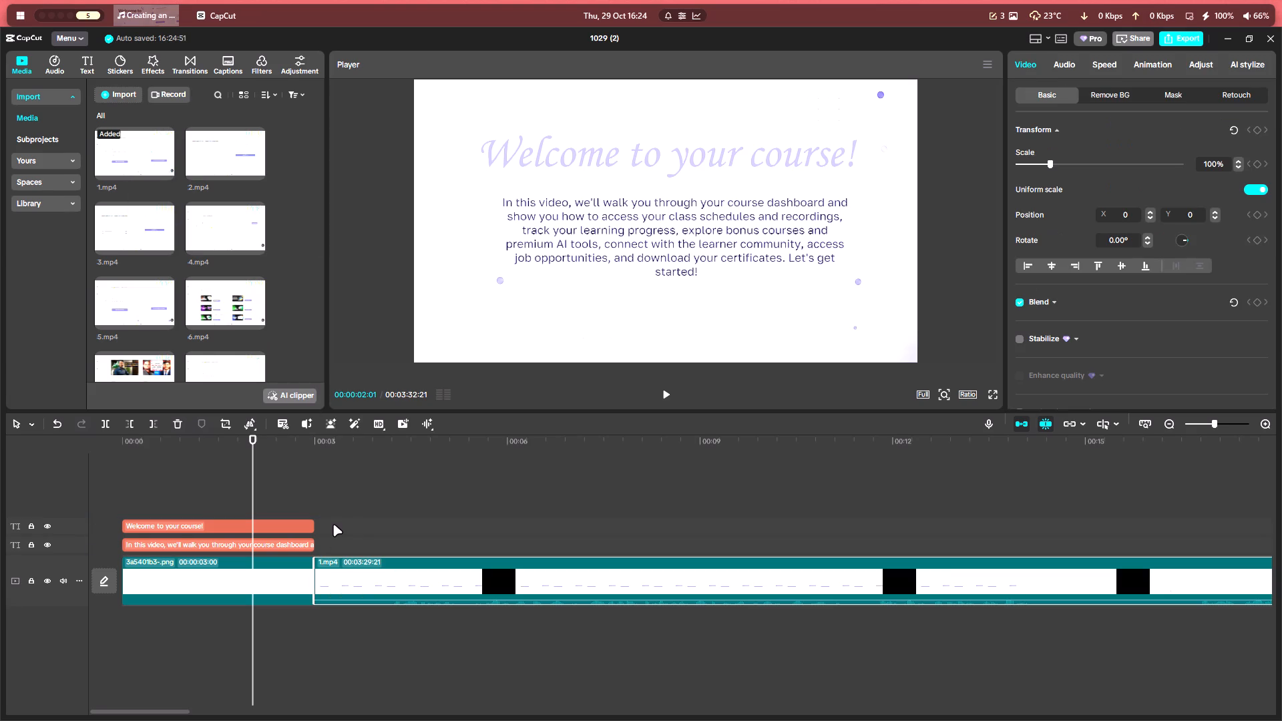
Copy the intro slide with both text clips to the end of 1.mp4, placing its background on the main track.
{"action": "scroll", "coordinate": [511, 528], "scroll_direction": "down", "scroll_amount": 6, "text": "ctrl"}
{"action": "left_click_drag", "start_coordinate": [142, 473], "coordinate": [154, 634]}
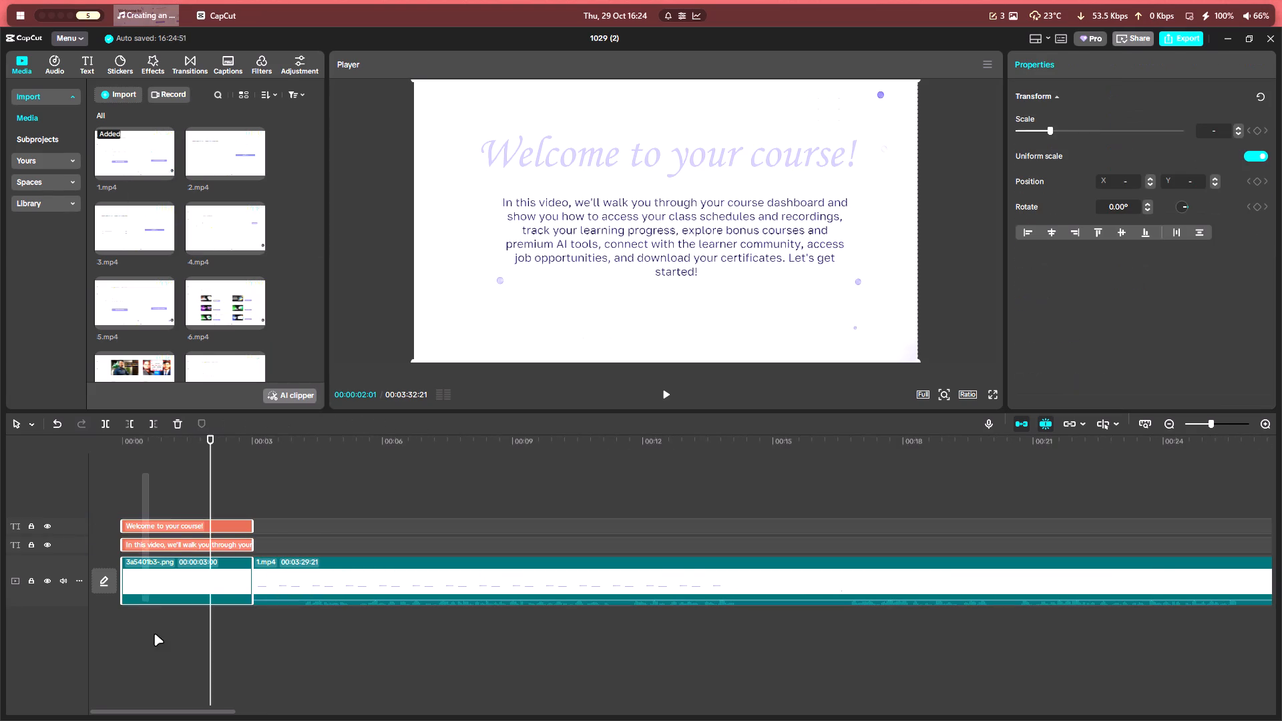
{"action": "left_click_drag", "start_coordinate": [154, 634], "coordinate": [154, 628]}
{"action": "key", "text": "ctrl+c"}
{"action": "scroll", "coordinate": [439, 548], "scroll_direction": "down", "scroll_amount": 6, "text": "ctrl"}
{"action": "scroll", "coordinate": [926, 579], "scroll_direction": "down", "scroll_amount": 19, "text": "ctrl"}
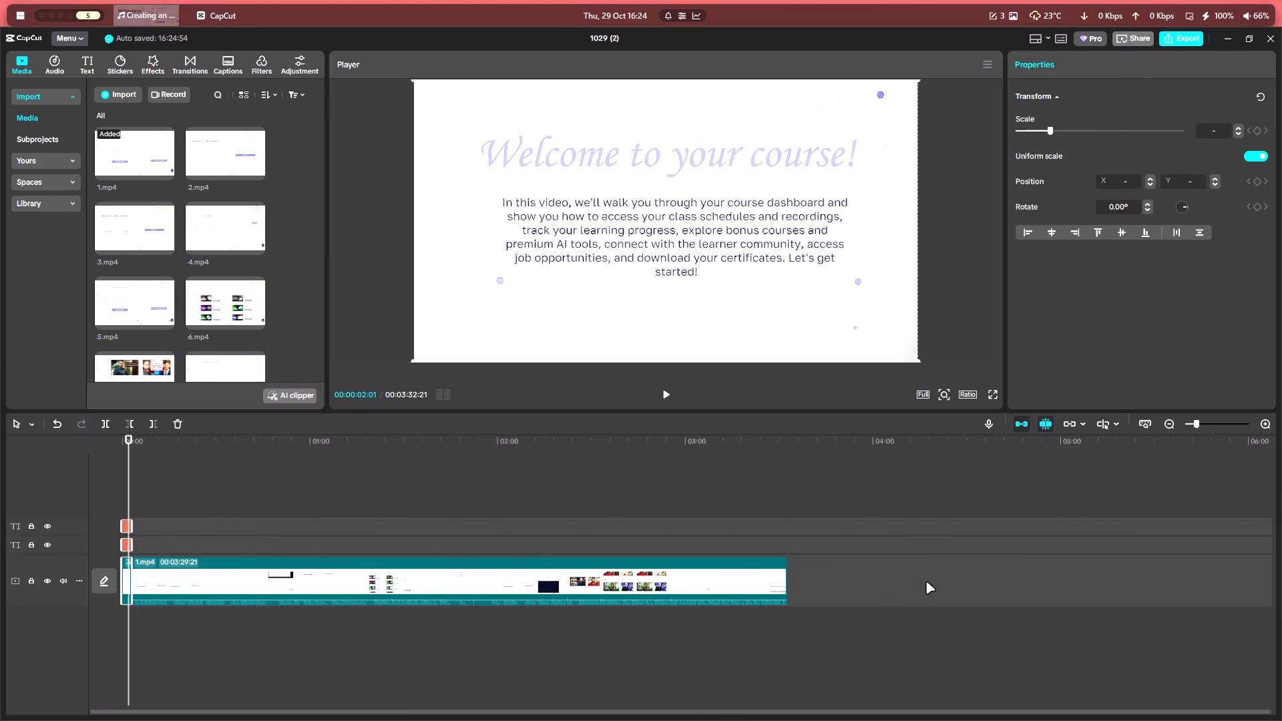
{"action": "left_click", "coordinate": [925, 576]}
{"action": "key", "text": "ctrl+v"}
{"action": "scroll", "coordinate": [914, 577], "scroll_direction": "up", "scroll_amount": 11, "text": "ctrl"}
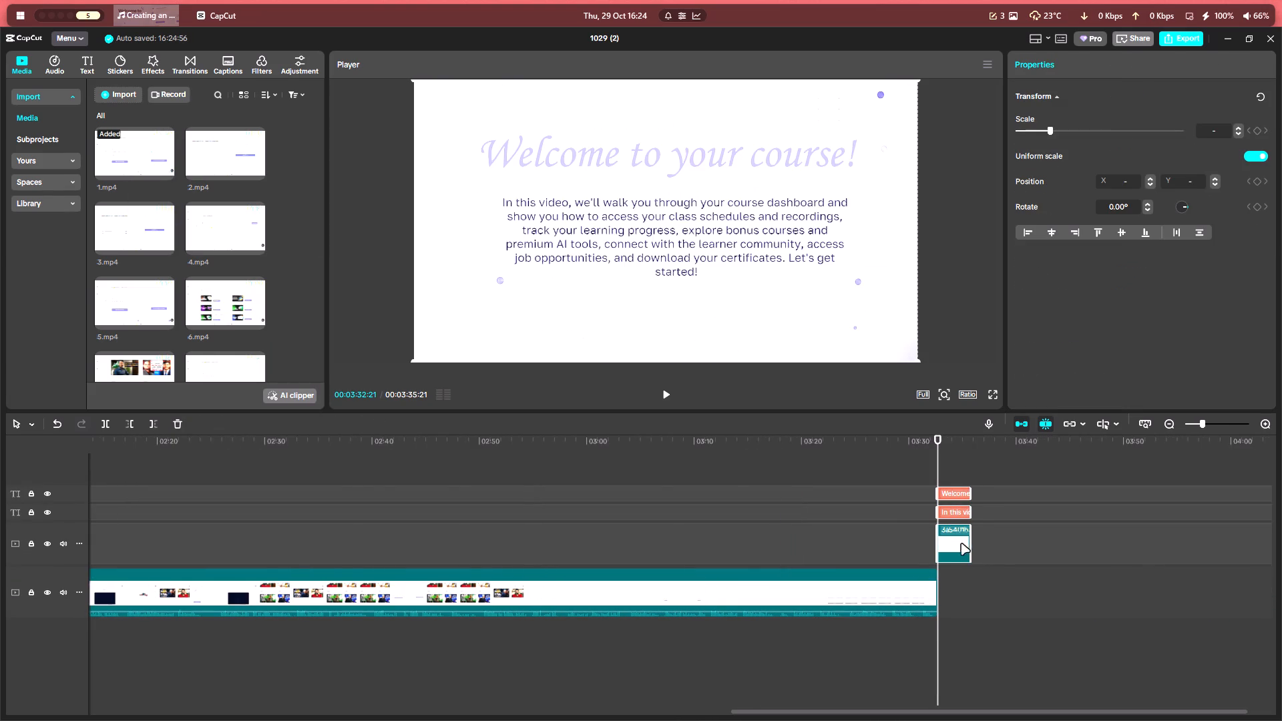
{"action": "left_click_drag", "start_coordinate": [954, 537], "coordinate": [954, 592]}
{"action": "left_click", "coordinate": [950, 485]}
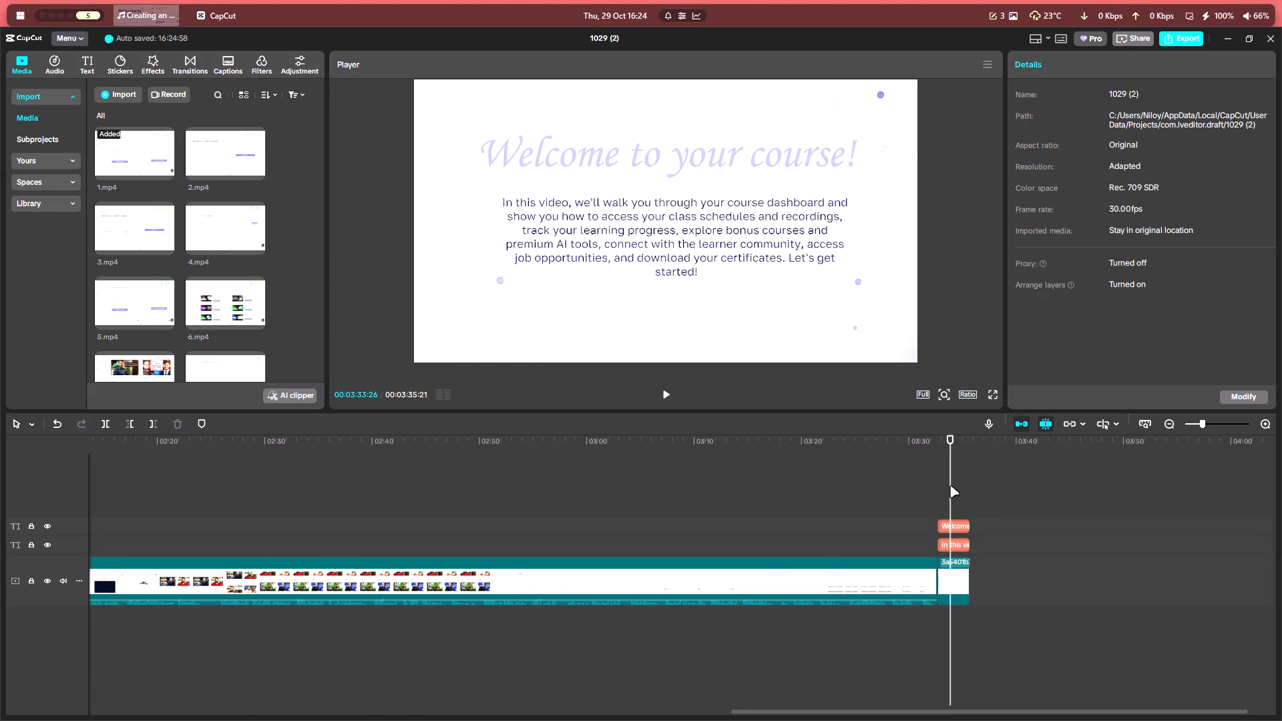
Switch to the Slack chat and look through the messages for the intro and outro wording.
{"action": "key", "text": "alt+2"}
{"action": "scroll", "coordinate": [448, 416], "scroll_direction": "down", "scroll_amount": 4}
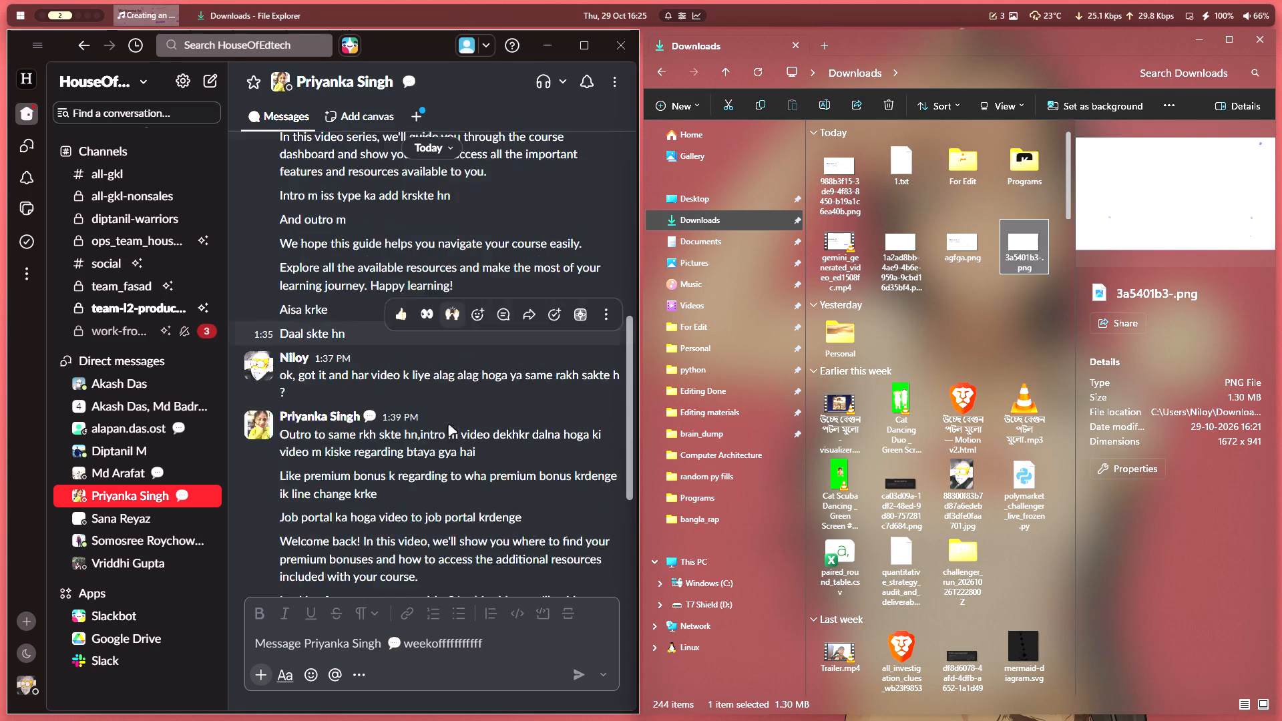
{"action": "scroll", "coordinate": [448, 424], "scroll_direction": "down", "scroll_amount": 5}
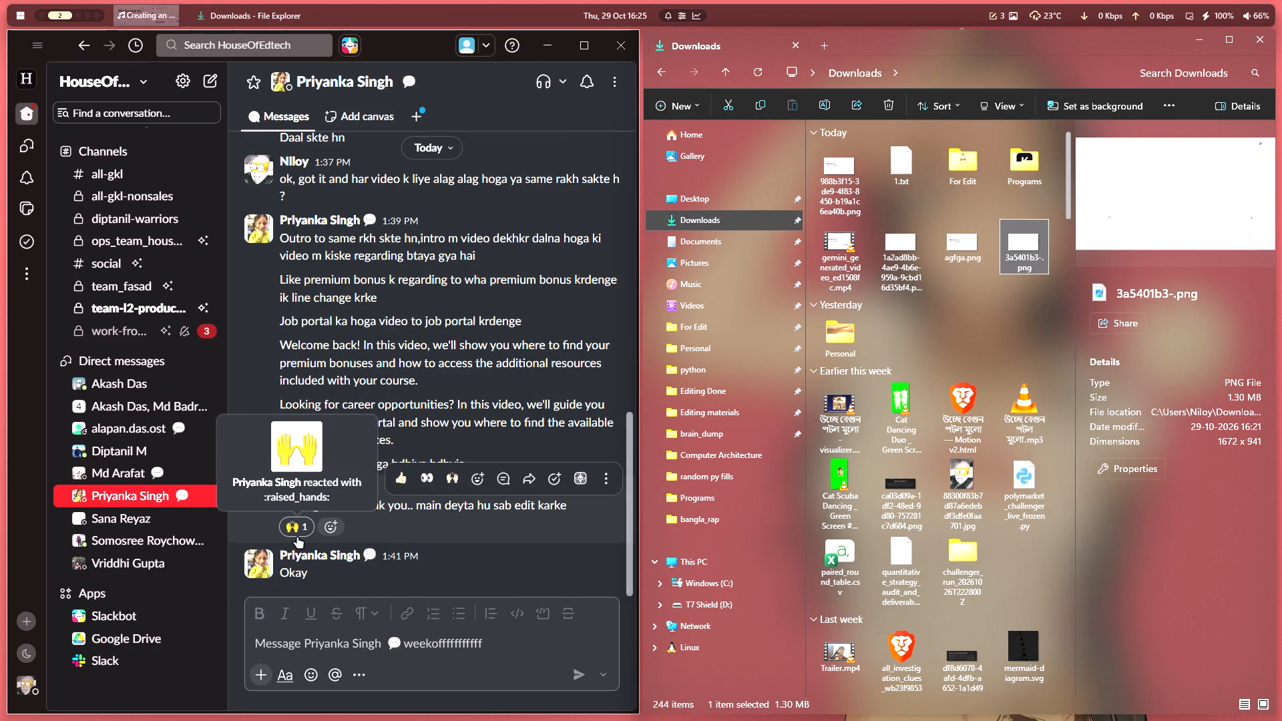
{"action": "scroll", "coordinate": [817, 468], "scroll_direction": "down", "scroll_amount": 2}
{"action": "scroll", "coordinate": [870, 509], "scroll_direction": "up", "scroll_amount": 4}
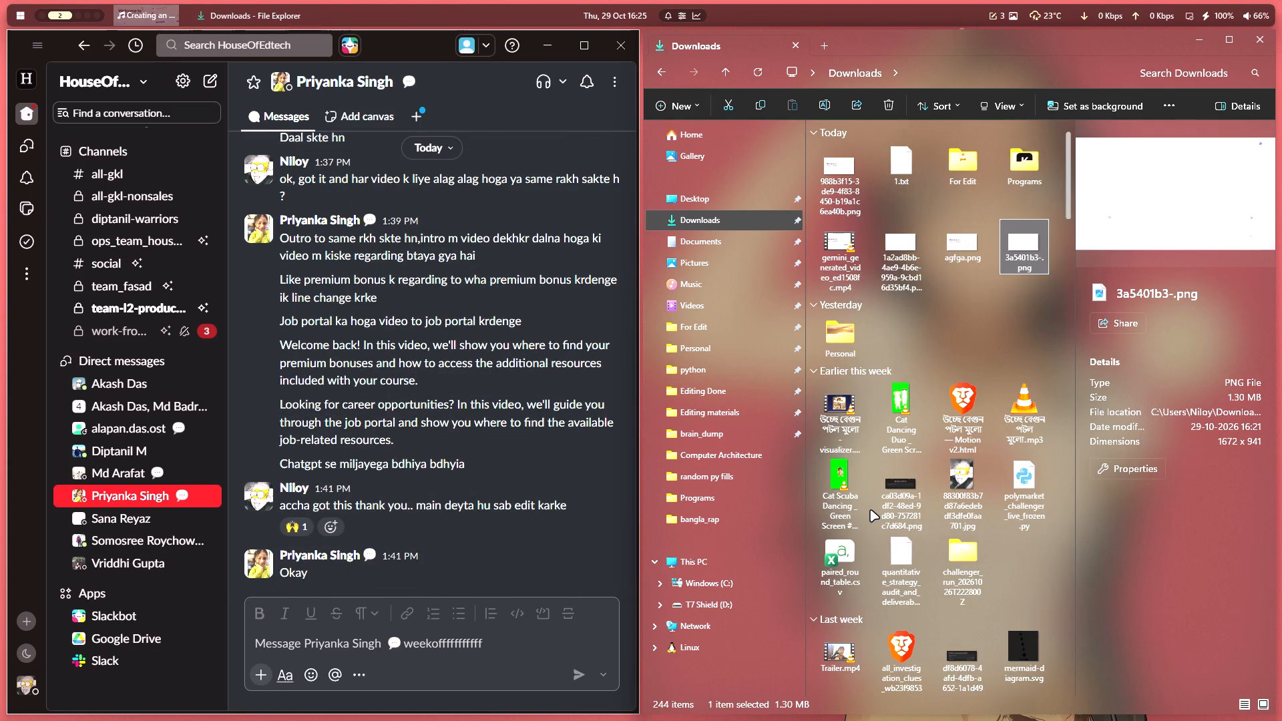
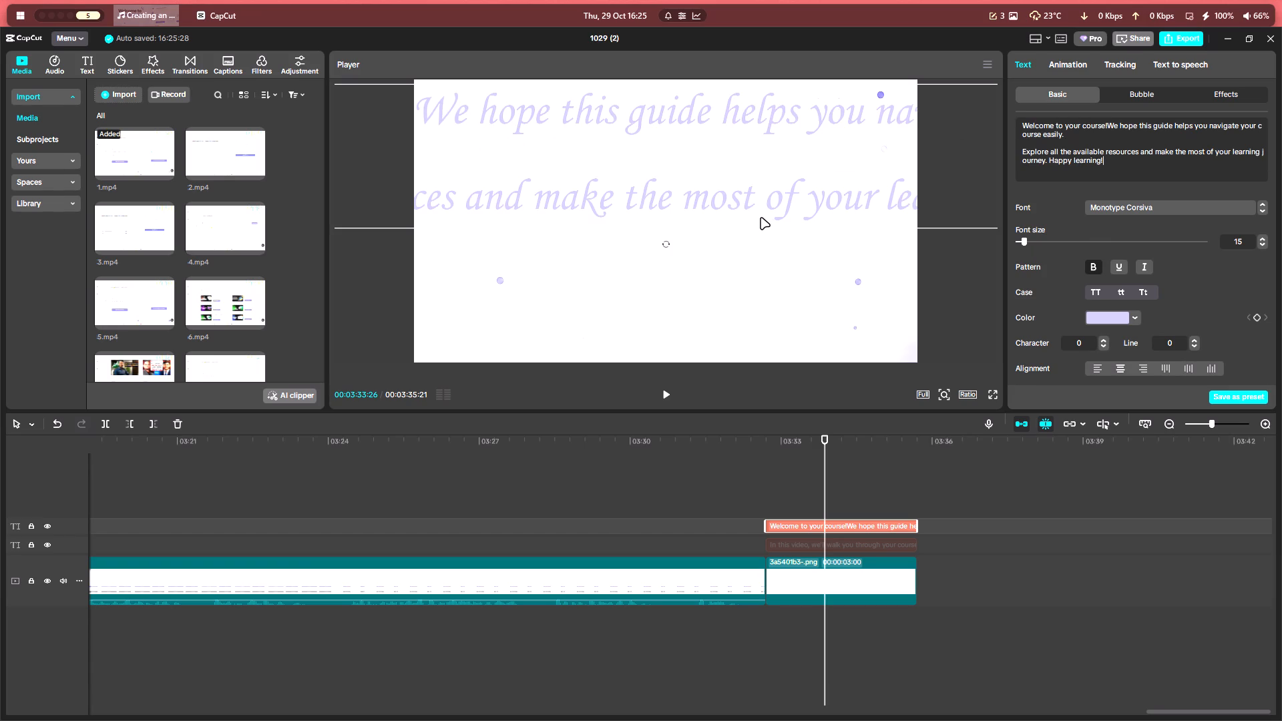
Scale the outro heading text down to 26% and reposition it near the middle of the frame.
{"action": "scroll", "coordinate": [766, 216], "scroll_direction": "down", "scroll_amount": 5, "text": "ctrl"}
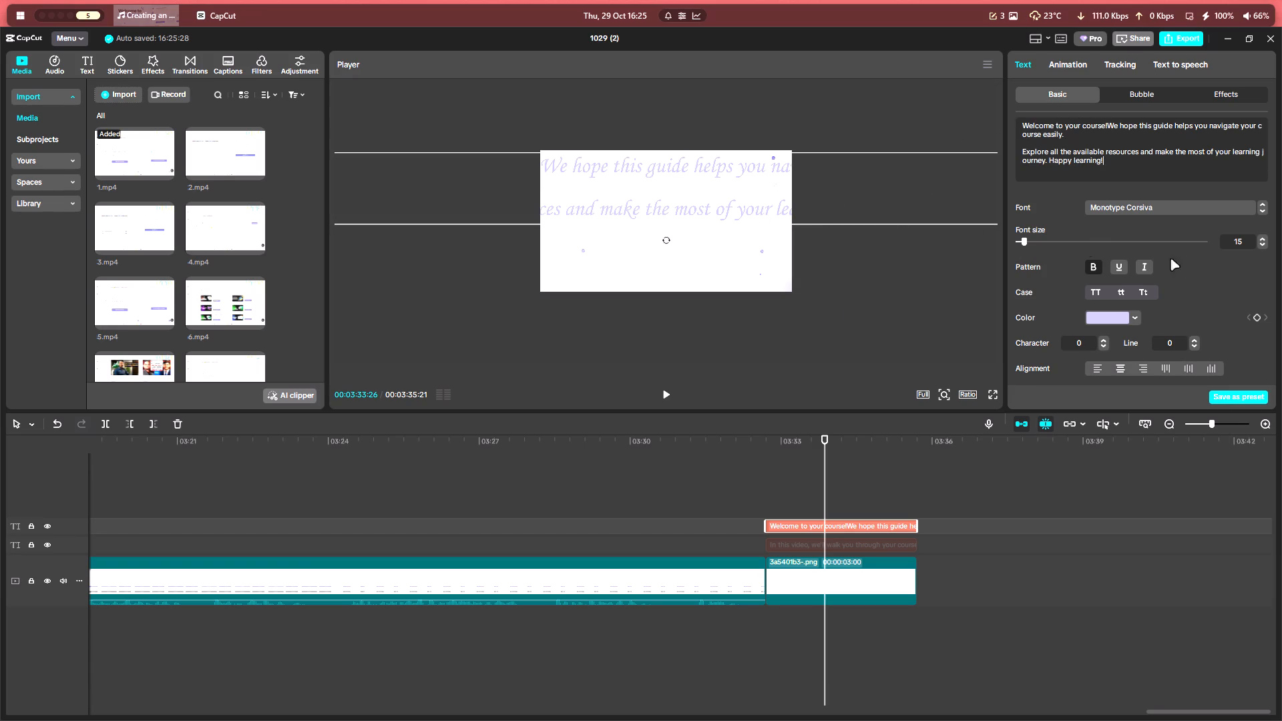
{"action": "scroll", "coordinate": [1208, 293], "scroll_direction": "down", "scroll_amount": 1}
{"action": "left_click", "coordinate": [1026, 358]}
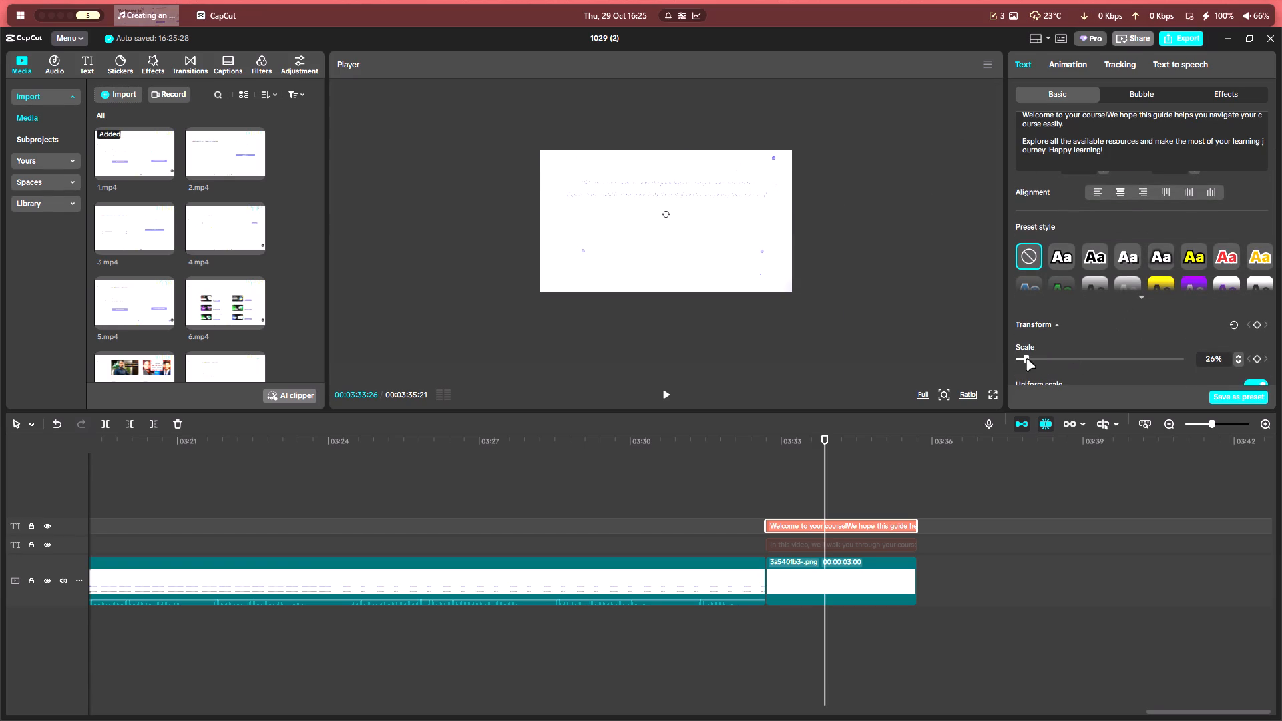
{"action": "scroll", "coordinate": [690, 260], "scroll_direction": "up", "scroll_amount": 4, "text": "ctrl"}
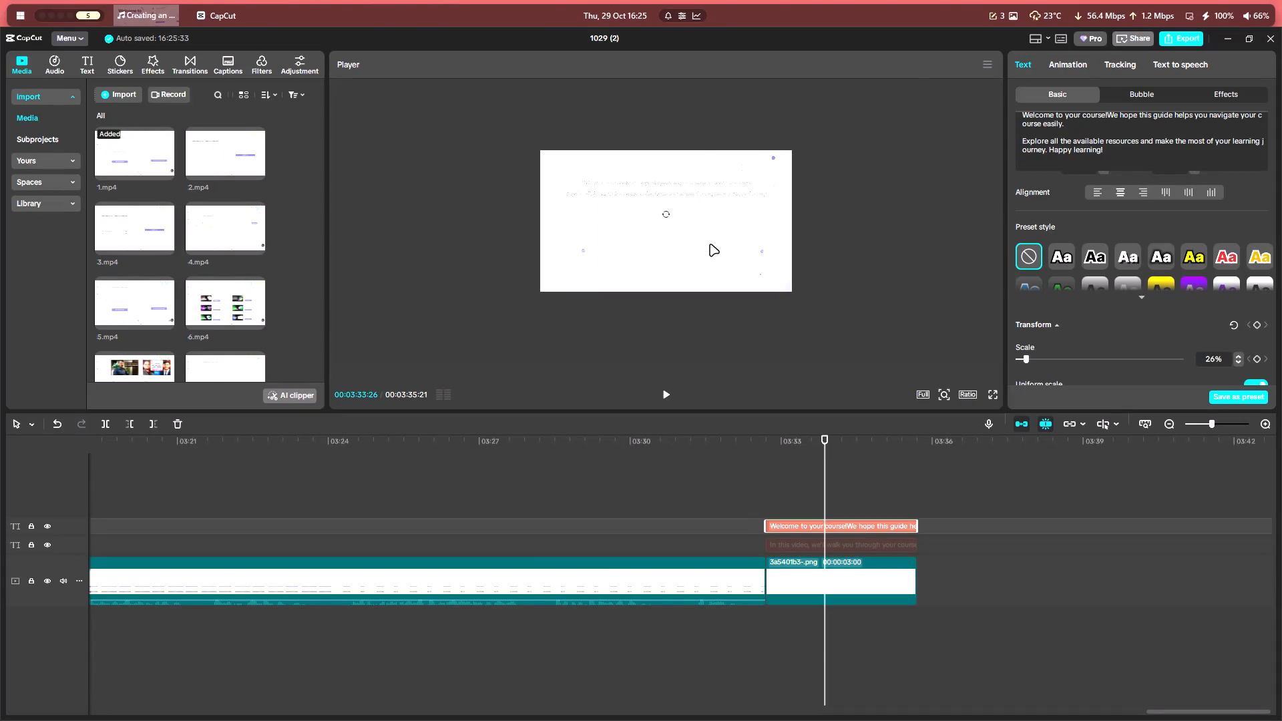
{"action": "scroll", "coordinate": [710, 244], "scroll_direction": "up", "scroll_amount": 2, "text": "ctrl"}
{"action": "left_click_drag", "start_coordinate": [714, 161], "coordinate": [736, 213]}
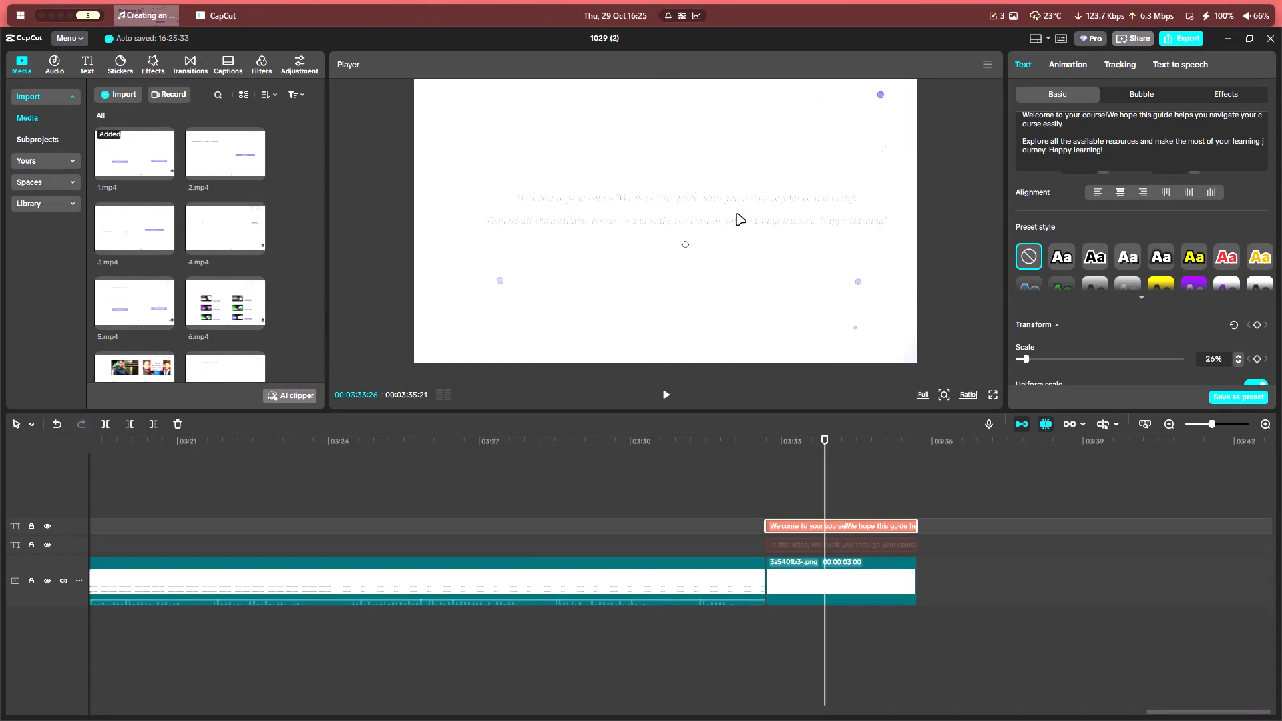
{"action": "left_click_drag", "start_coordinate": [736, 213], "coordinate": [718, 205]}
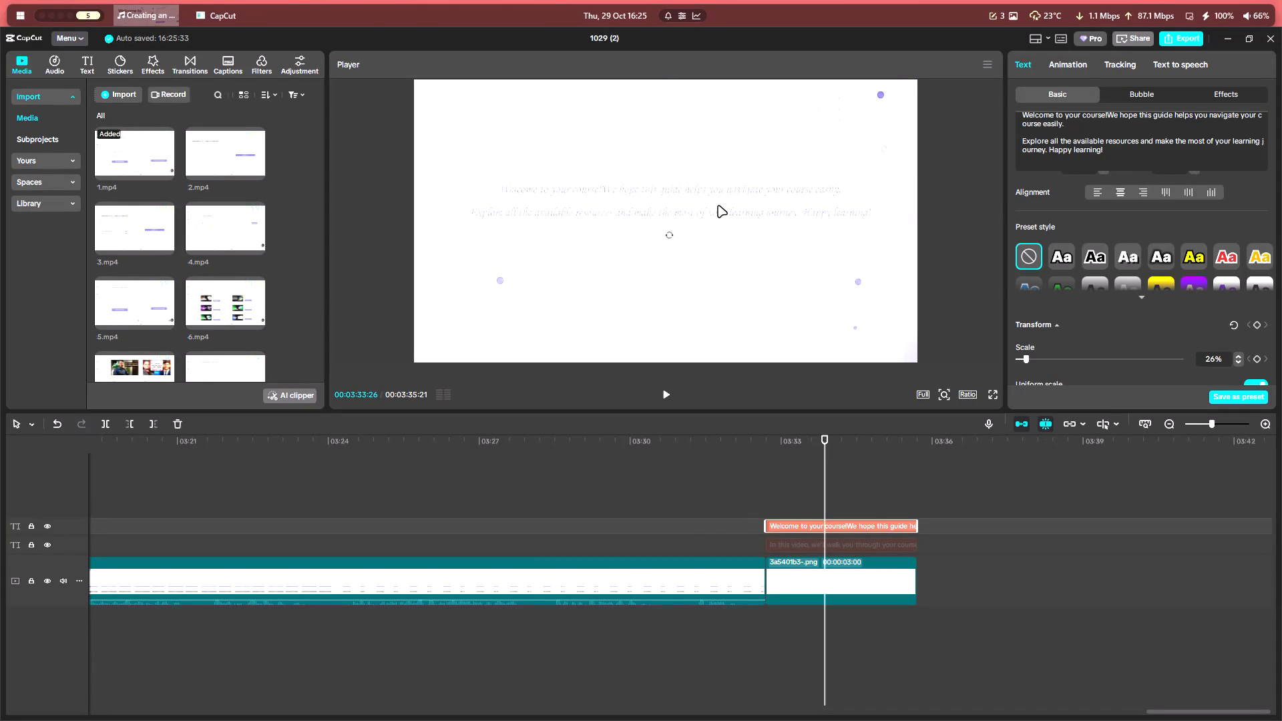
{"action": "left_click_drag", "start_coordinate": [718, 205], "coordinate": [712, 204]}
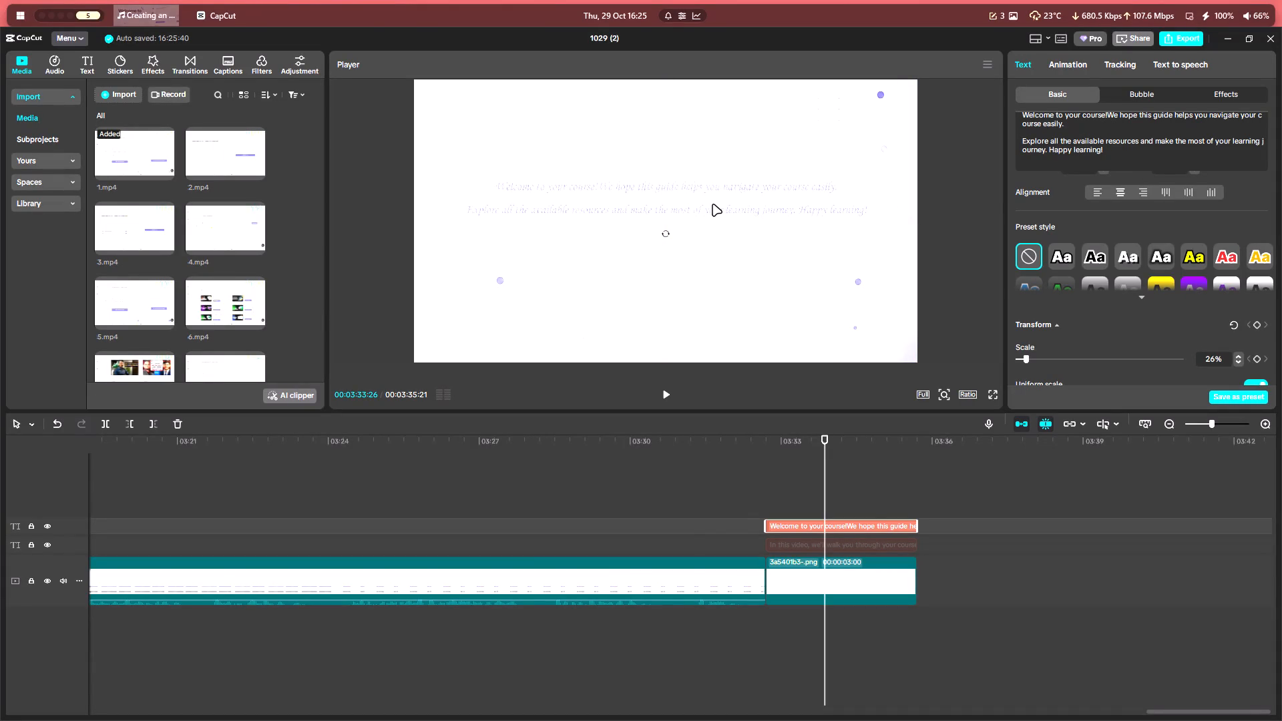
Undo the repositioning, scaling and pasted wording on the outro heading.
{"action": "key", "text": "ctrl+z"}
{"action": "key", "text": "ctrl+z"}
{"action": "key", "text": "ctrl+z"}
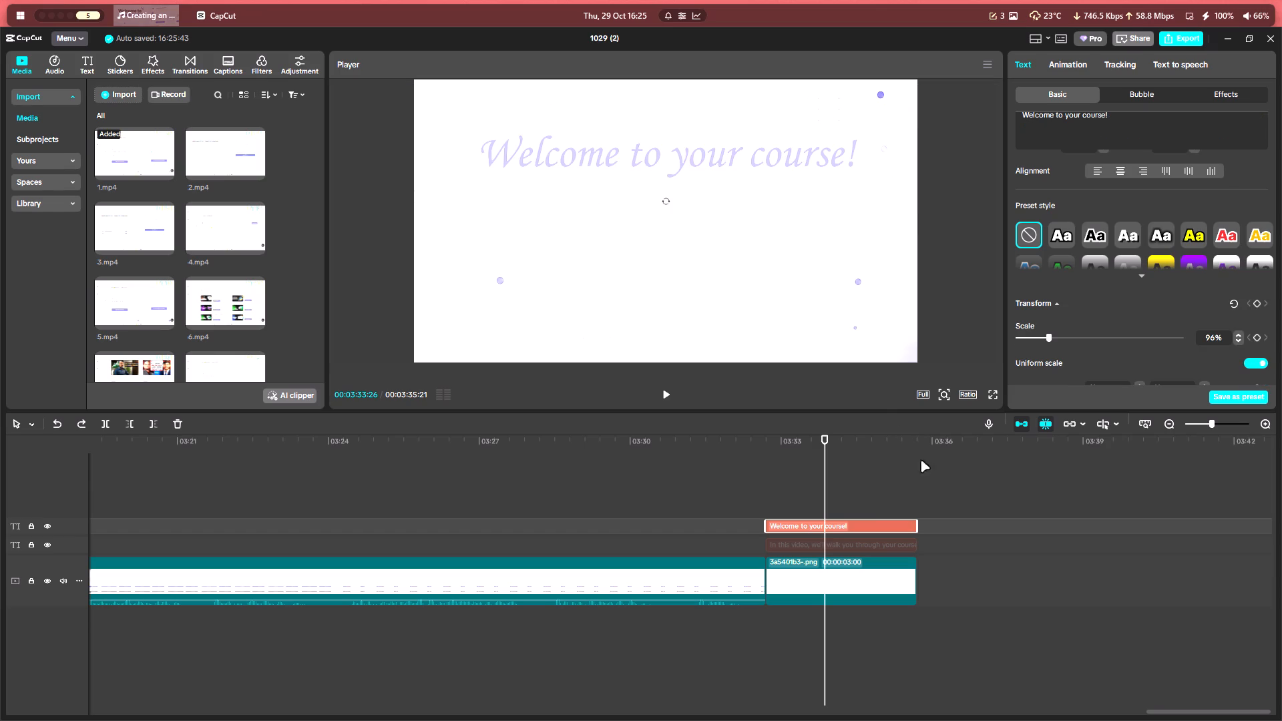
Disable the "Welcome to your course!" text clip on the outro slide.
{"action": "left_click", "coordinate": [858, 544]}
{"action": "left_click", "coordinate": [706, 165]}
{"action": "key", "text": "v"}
Re-enable the outro description clip and replace its wording with the copied "We hope this guide helps you navigate your course easily… Happy learning!" message.
{"action": "scroll", "coordinate": [1076, 164], "scroll_direction": "up", "scroll_amount": 1}
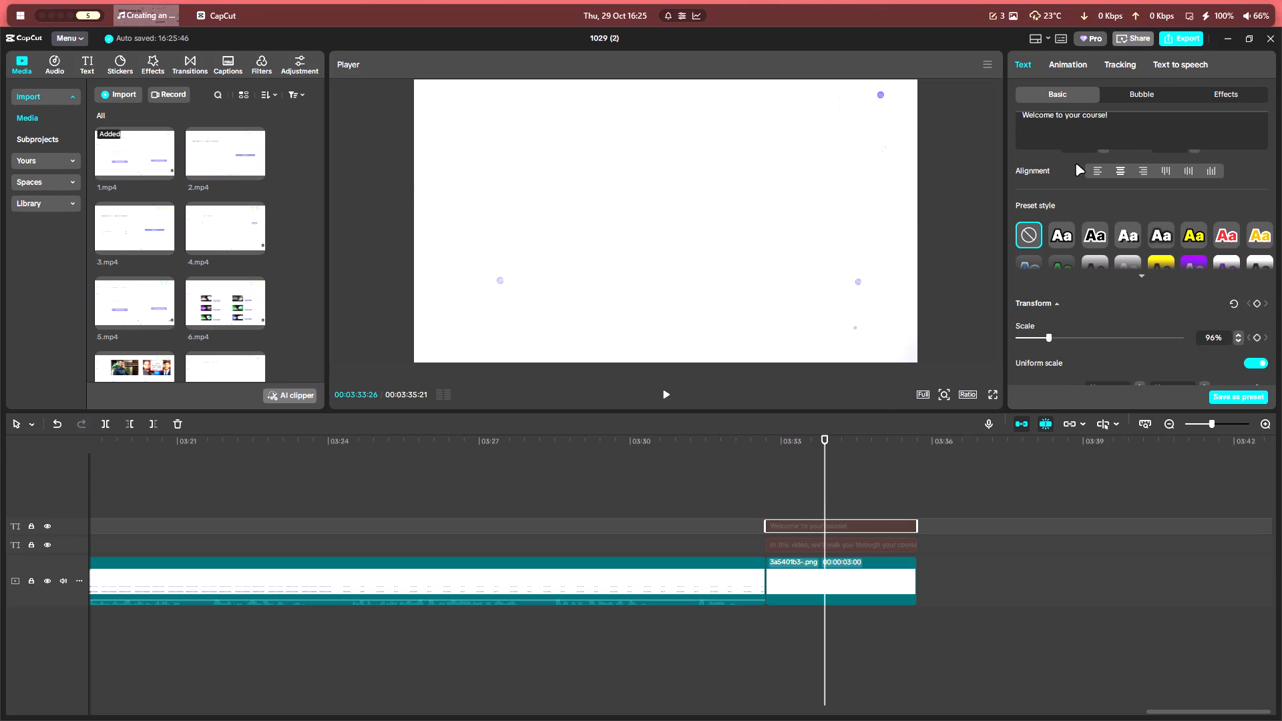
{"action": "left_click", "coordinate": [870, 544]}
{"action": "key", "text": "v"}
{"action": "triple_click", "coordinate": [1080, 152]}
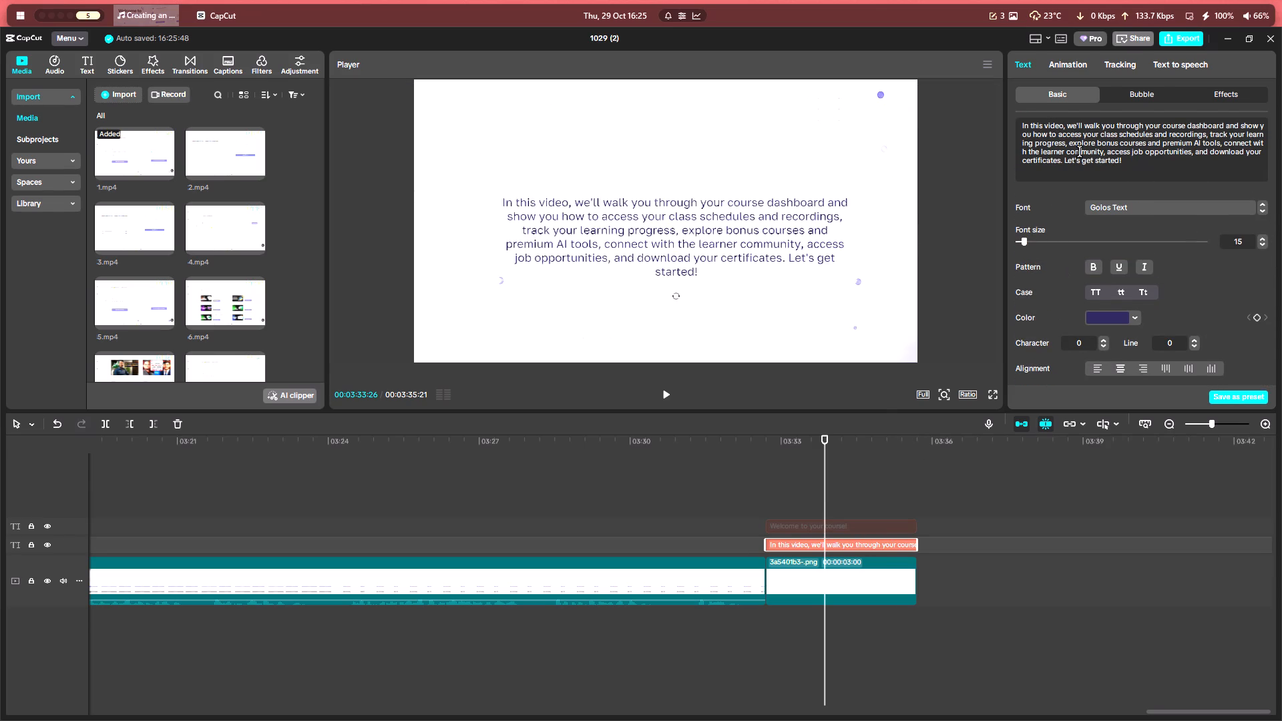
{"action": "key", "text": "ctrl+v"}
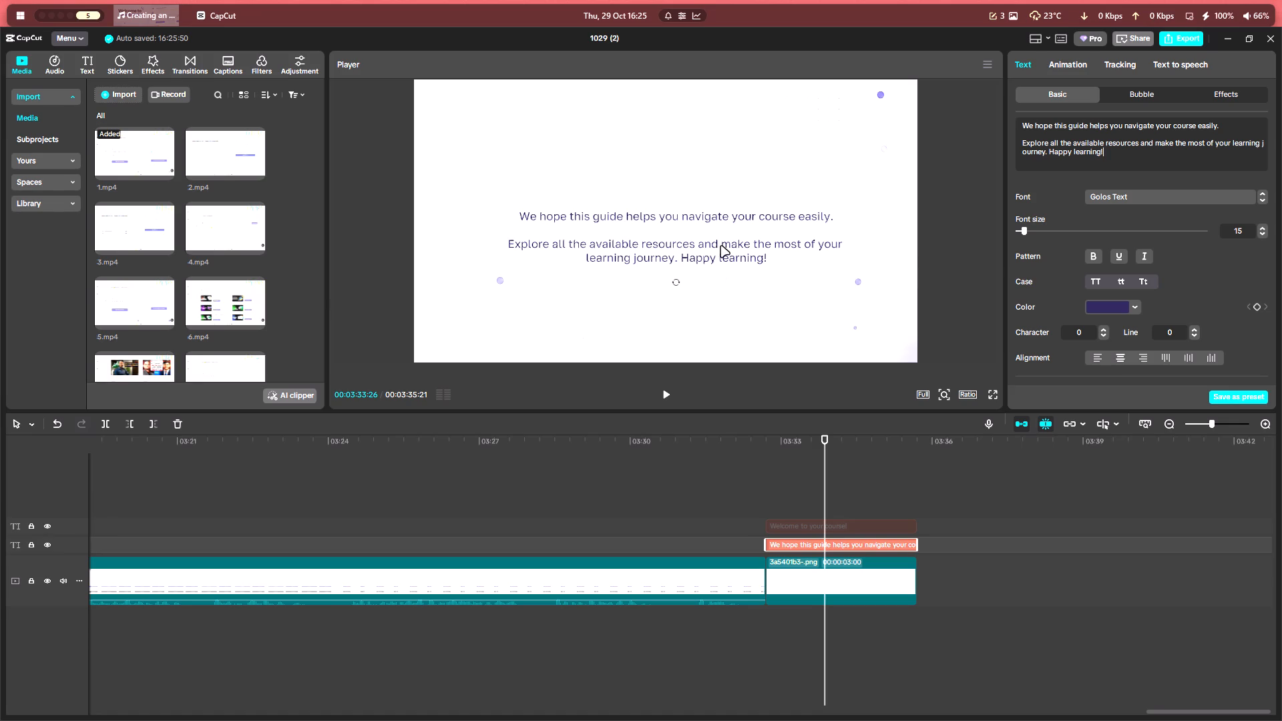
Move the outro message up and centre it in the frame.
{"action": "left_click_drag", "start_coordinate": [720, 236], "coordinate": [707, 220]}
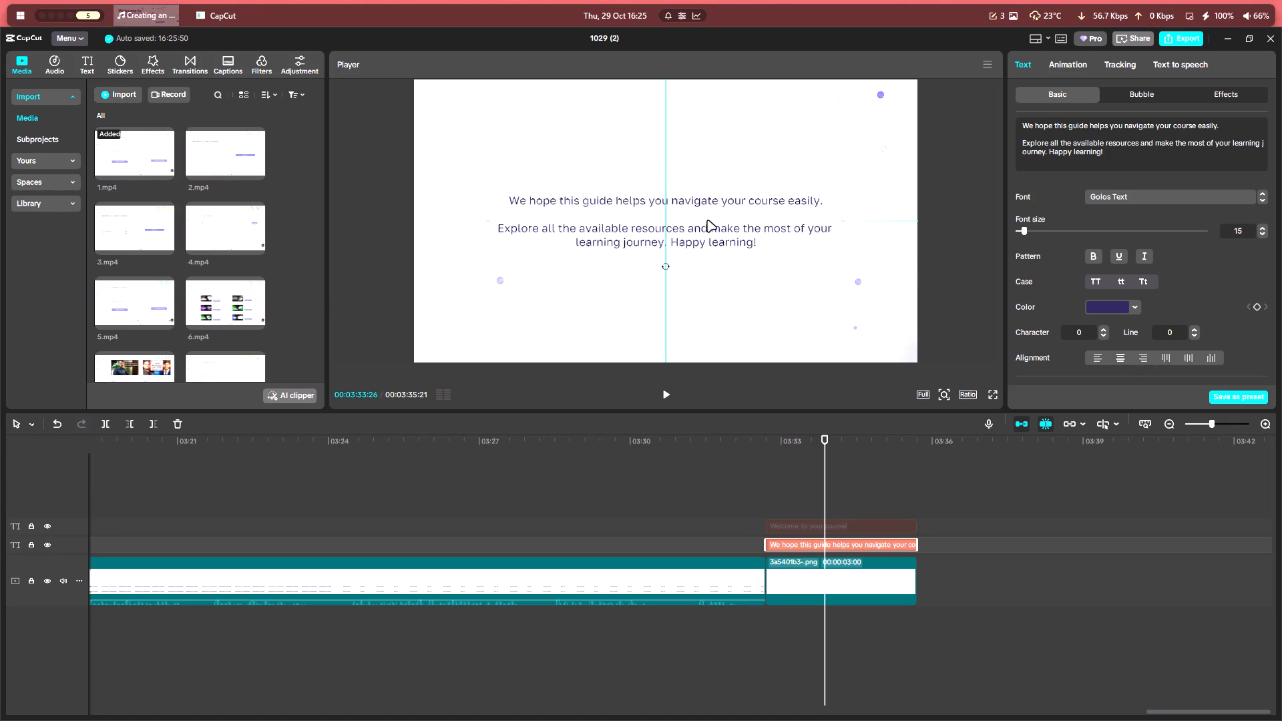
{"action": "left_click_drag", "start_coordinate": [707, 220], "coordinate": [714, 221]}
{"action": "left_click", "coordinate": [749, 484]}
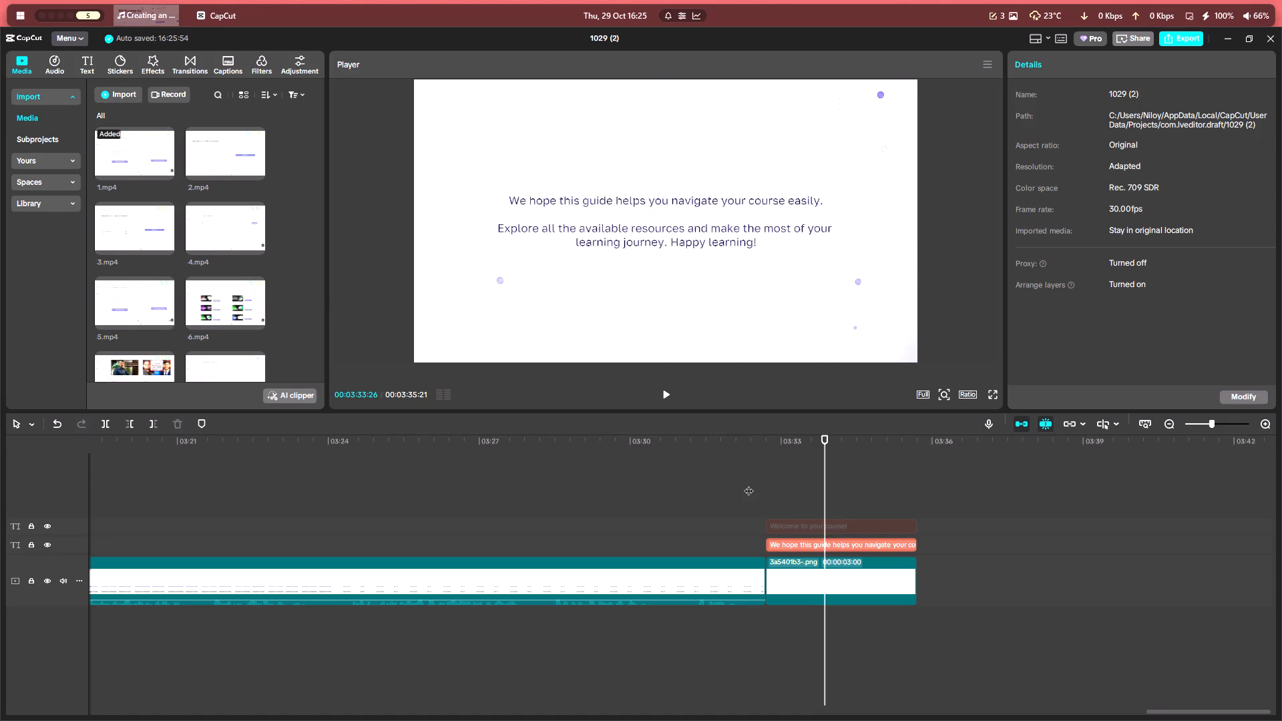
Play back the outro slide from its start to check the closing message.
{"action": "left_click_drag", "start_coordinate": [749, 484], "coordinate": [765, 491]}
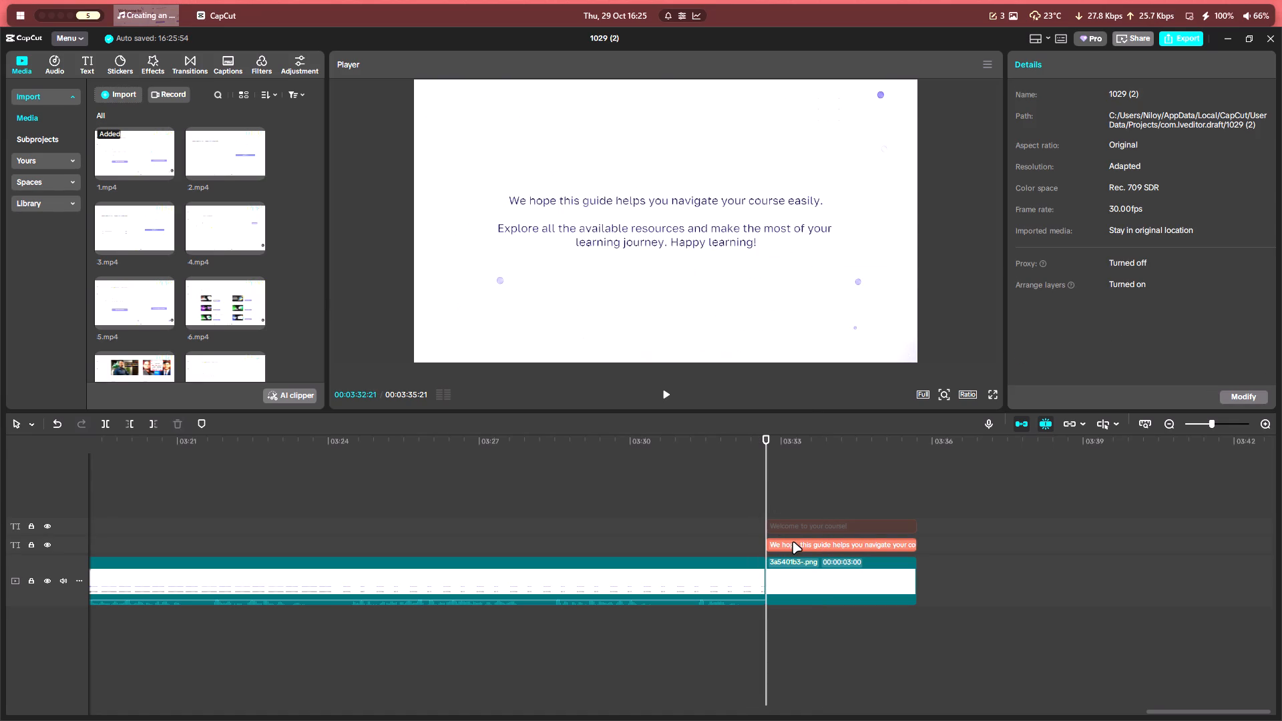
{"action": "key", "text": "space"}
{"action": "scroll", "coordinate": [793, 541], "scroll_direction": "up", "scroll_amount": 4, "text": "ctrl"}
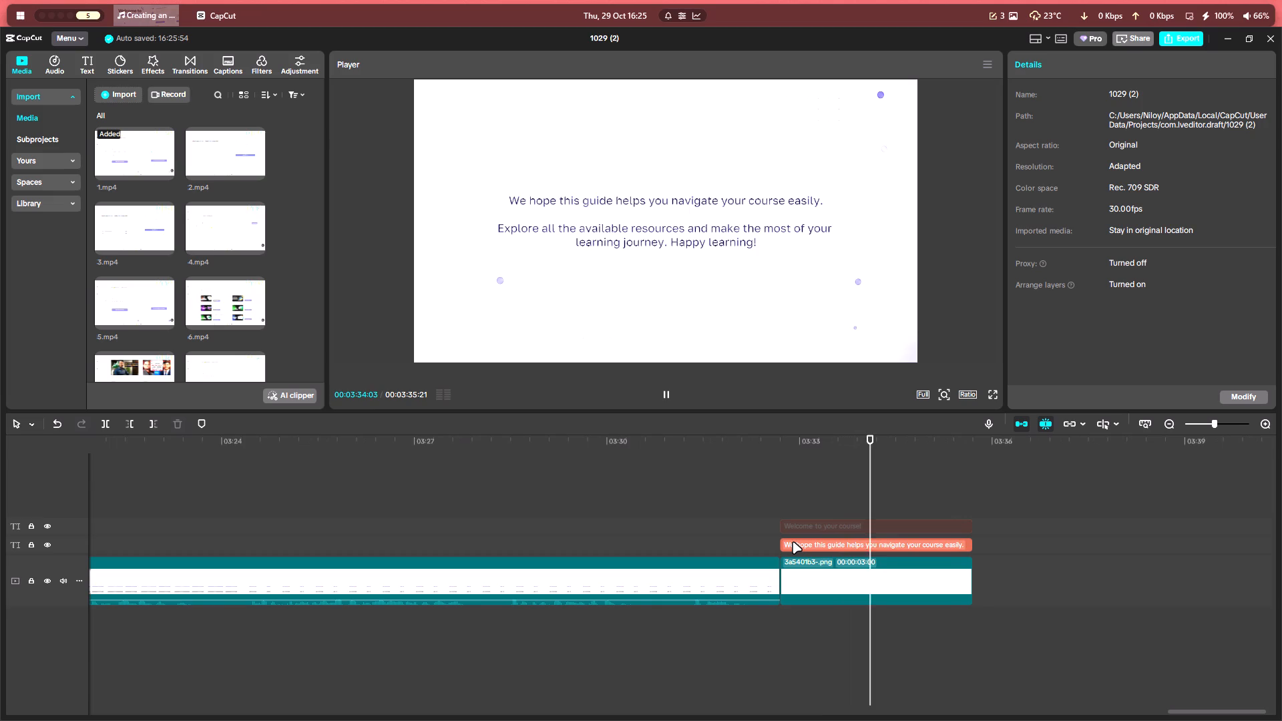
{"action": "scroll", "coordinate": [793, 541], "scroll_direction": "down", "scroll_amount": 5, "text": "ctrl"}
{"action": "left_click", "coordinate": [833, 527]}
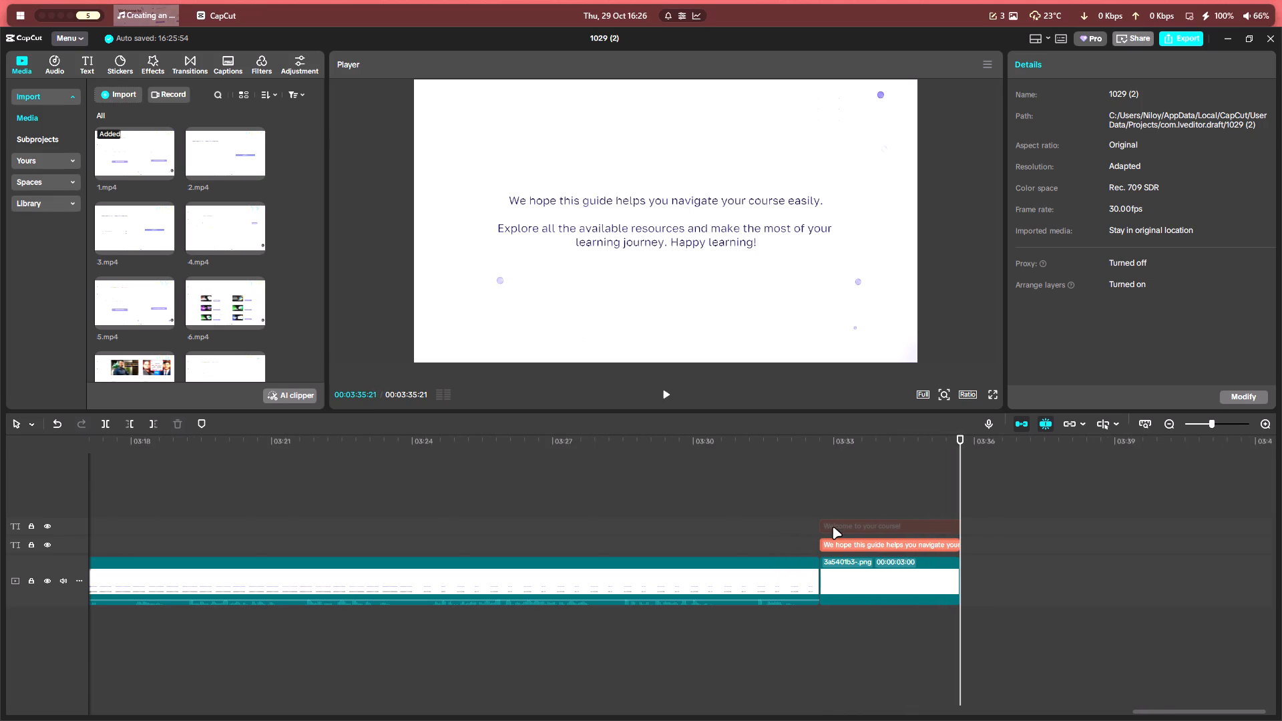
{"action": "left_click", "coordinate": [823, 497]}
{"action": "scroll", "coordinate": [578, 549], "scroll_direction": "down", "scroll_amount": 6, "text": "ctrl"}
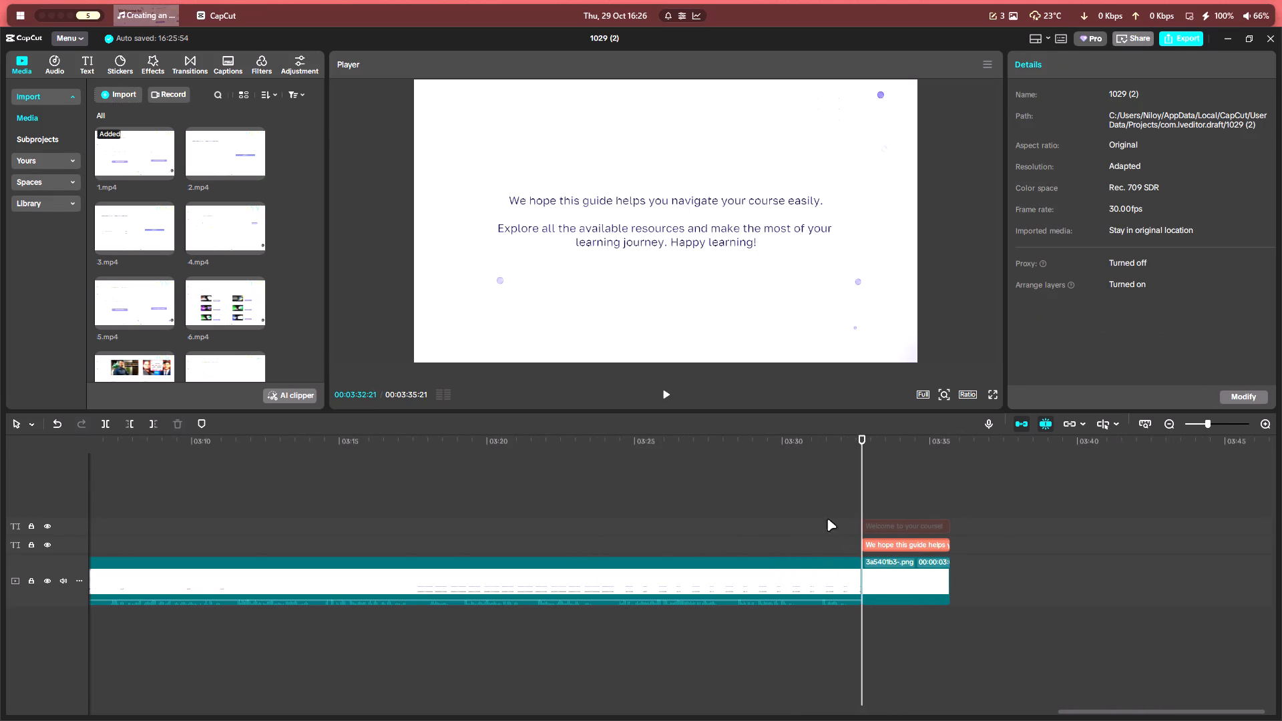
Delete the disabled "Welcome to your course!" text clip from the outro slide.
{"action": "left_click", "coordinate": [877, 524]}
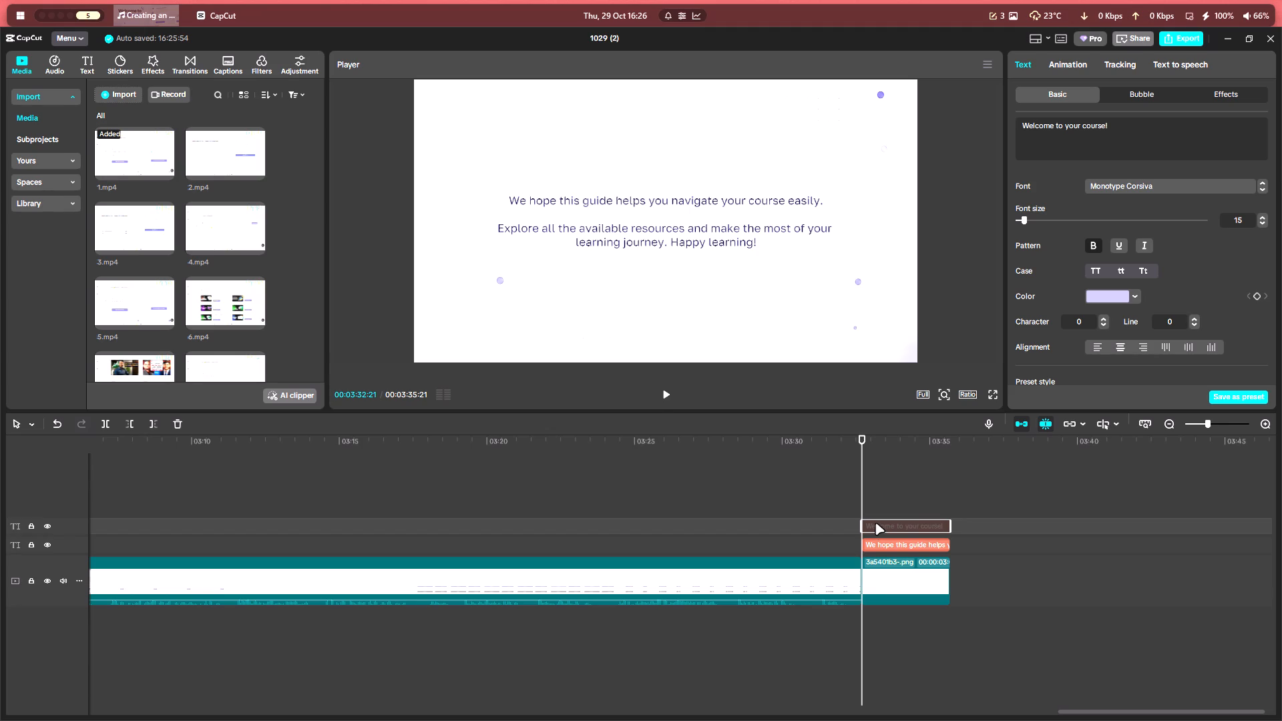
{"action": "key", "text": "space"}
{"action": "scroll", "coordinate": [902, 495], "scroll_direction": "up", "scroll_amount": 4, "text": "ctrl"}
{"action": "scroll", "coordinate": [850, 532], "scroll_direction": "down", "scroll_amount": 2, "text": "ctrl"}
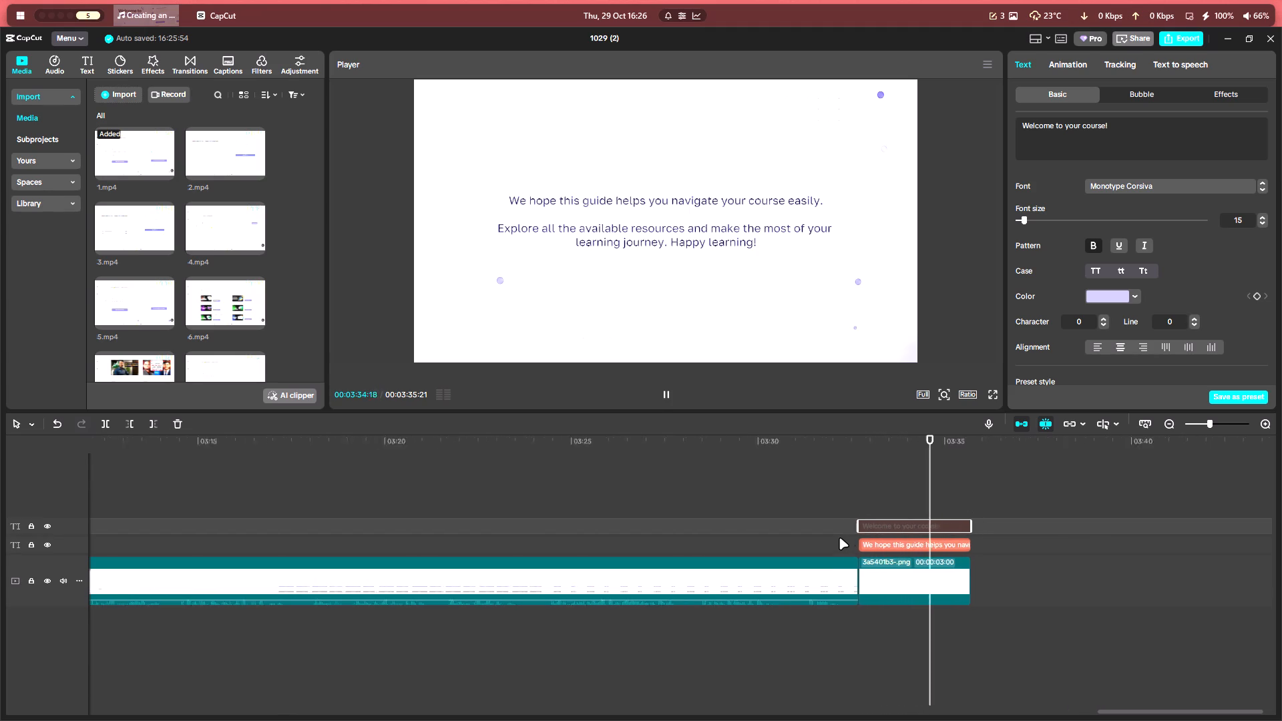
{"action": "scroll", "coordinate": [839, 537], "scroll_direction": "down", "scroll_amount": 1, "text": "ctrl"}
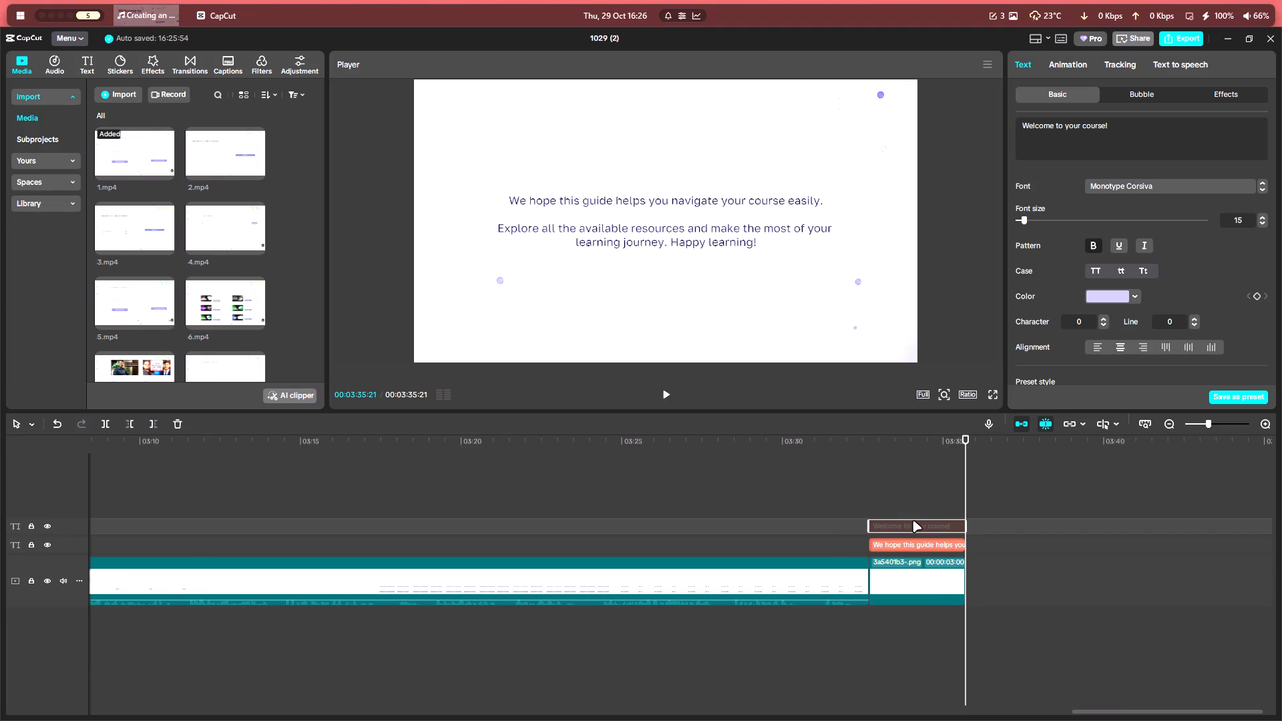
{"action": "key", "text": "BackSpace"}
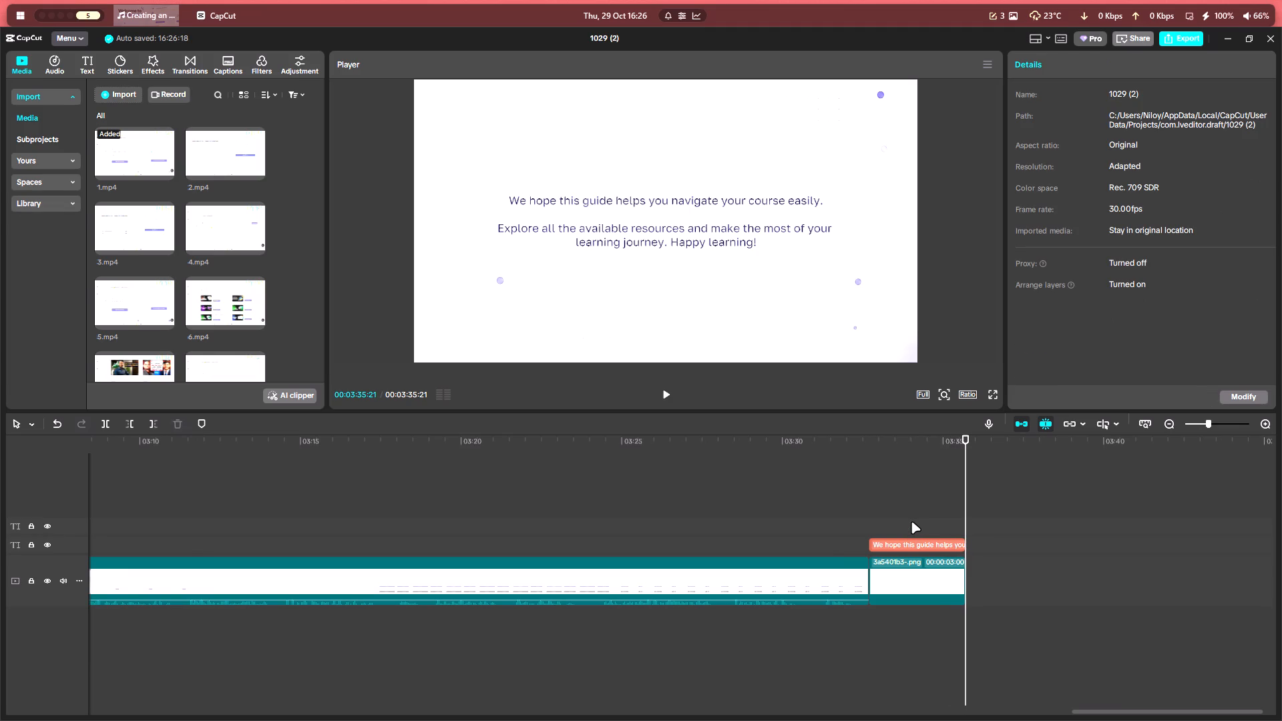
Enlarge the outro message slightly in the preview, keeping it centred in the frame.
{"action": "left_click", "coordinate": [926, 532]}
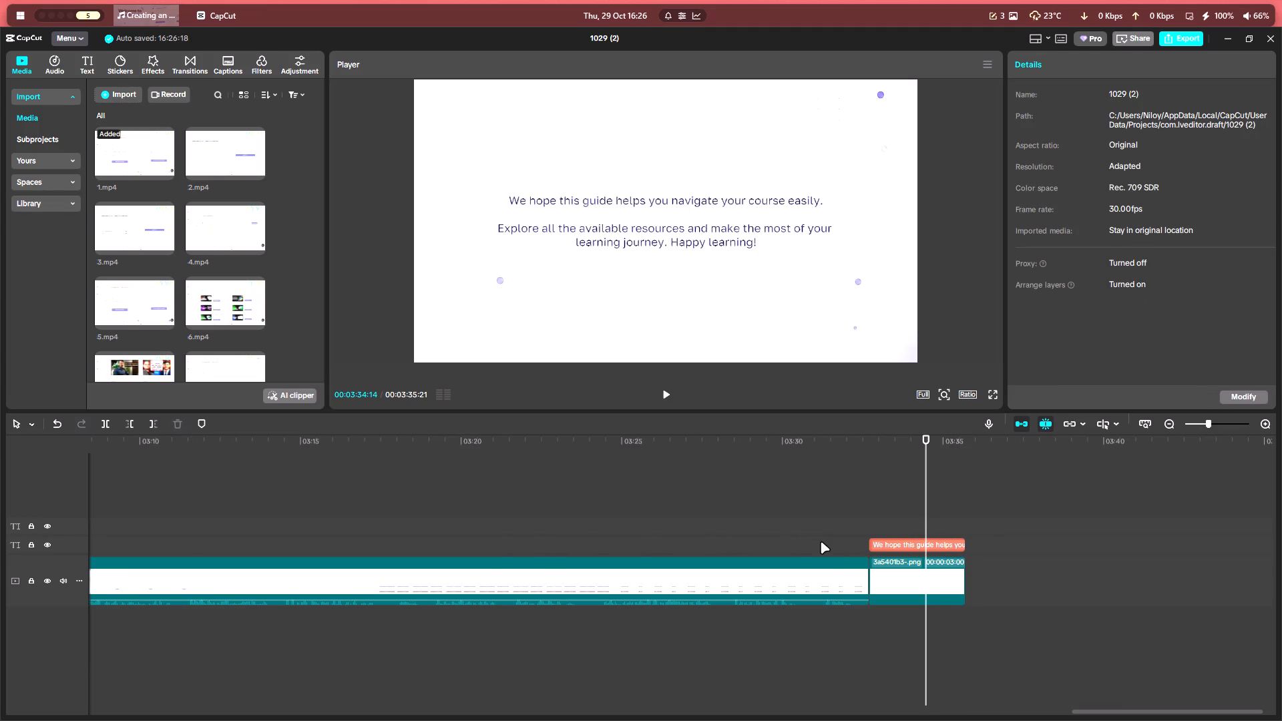
{"action": "left_click", "coordinate": [913, 545]}
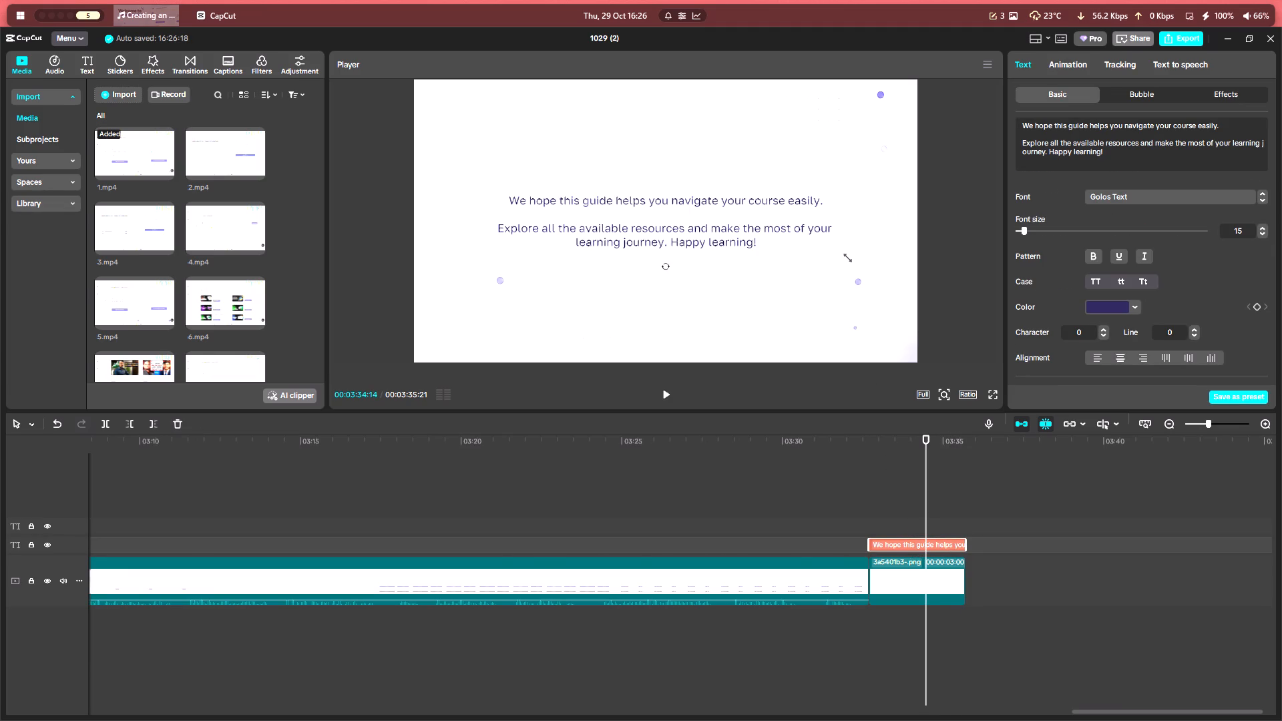
{"action": "left_click_drag", "start_coordinate": [845, 253], "coordinate": [866, 285]}
{"action": "left_click", "coordinate": [777, 229]}
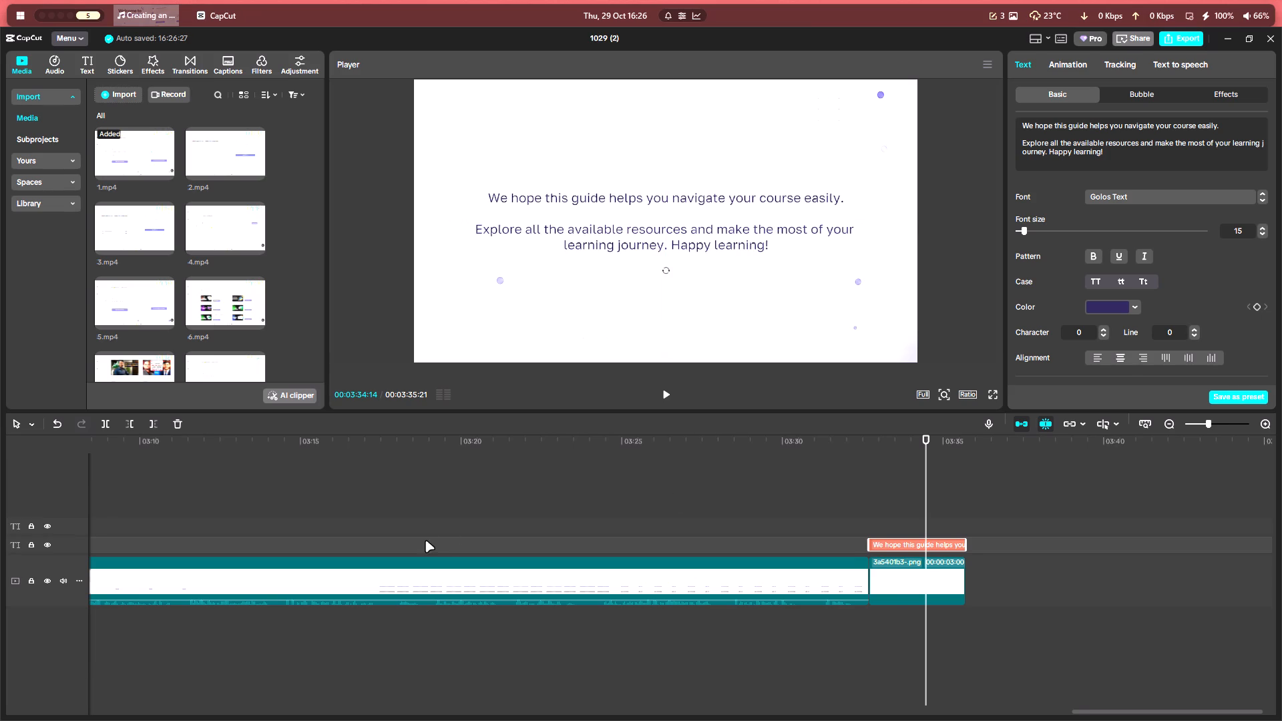
Return to the intro slide and lower the "Welcome to your course!" heading to a Y position of 463.
{"action": "scroll", "coordinate": [421, 540], "scroll_direction": "down", "scroll_amount": 20, "text": "ctrl"}
{"action": "scroll", "coordinate": [421, 540], "scroll_direction": "down", "scroll_amount": 6, "text": "ctrl"}
{"action": "left_click_drag", "start_coordinate": [164, 492], "coordinate": [144, 492]}
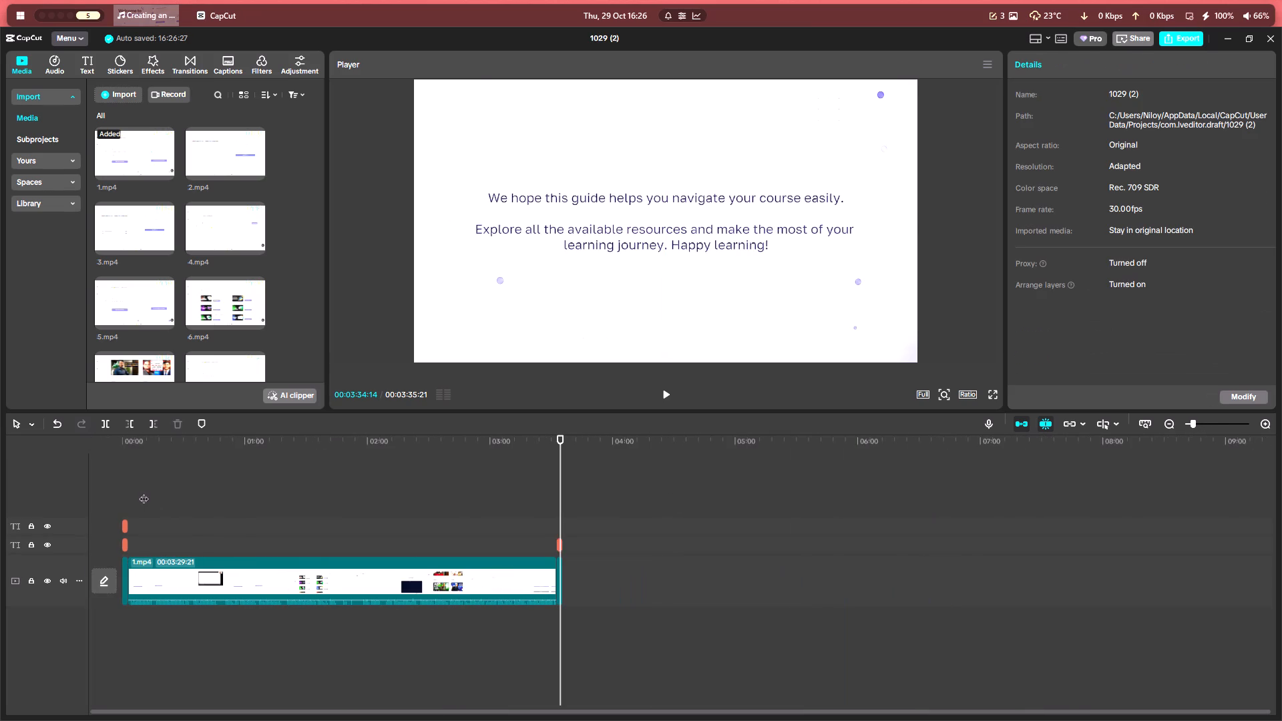
{"action": "left_click_drag", "start_coordinate": [144, 492], "coordinate": [79, 496]}
{"action": "scroll", "coordinate": [302, 543], "scroll_direction": "up", "scroll_amount": 10, "text": "ctrl"}
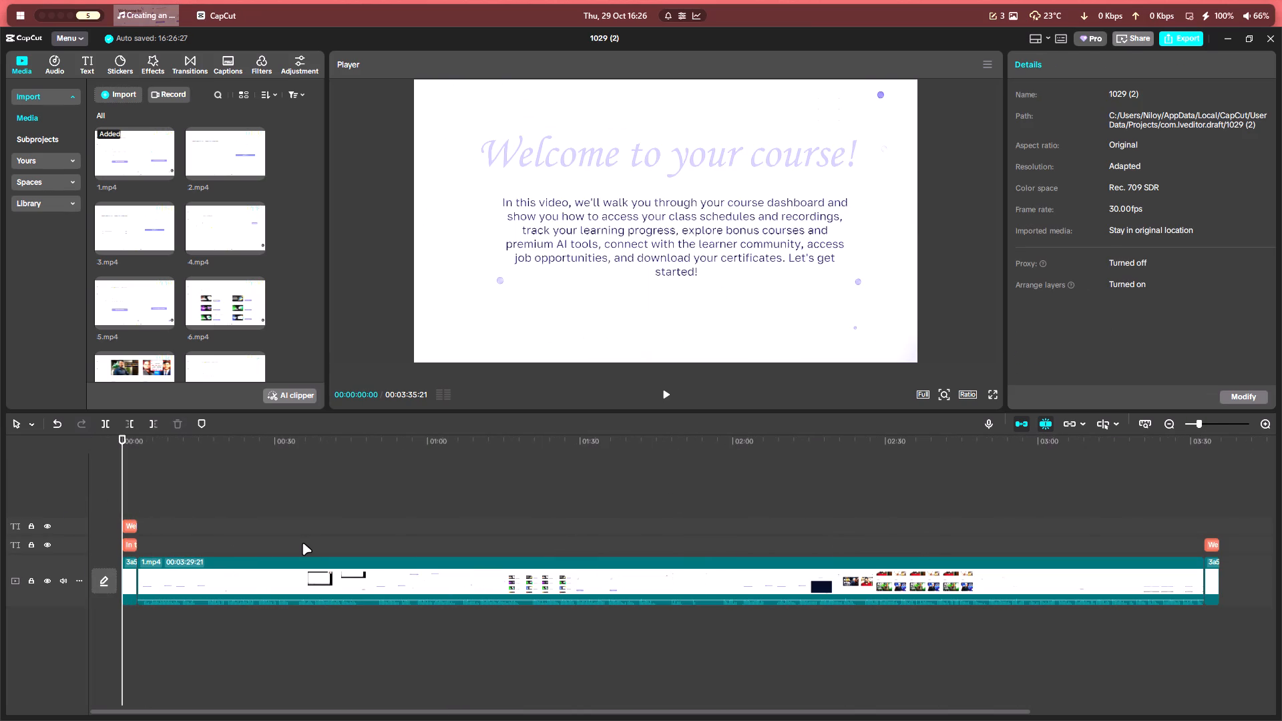
{"action": "scroll", "coordinate": [302, 543], "scroll_direction": "up", "scroll_amount": 17, "text": "ctrl"}
{"action": "left_click_drag", "start_coordinate": [177, 489], "coordinate": [164, 592]}
{"action": "left_click", "coordinate": [186, 496]}
{"action": "left_click", "coordinate": [189, 529]}
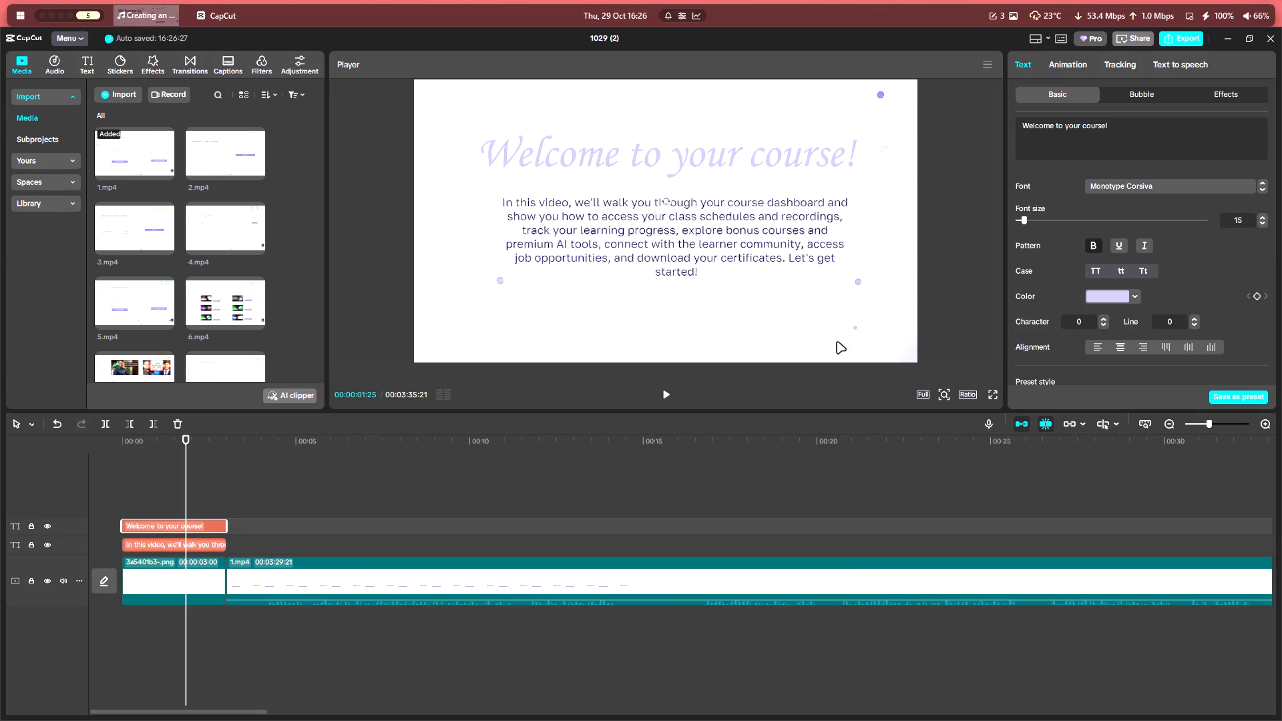
{"action": "scroll", "coordinate": [1145, 276], "scroll_direction": "down", "scroll_amount": 1}
{"action": "scroll", "coordinate": [1146, 334], "scroll_direction": "down", "scroll_amount": 1}
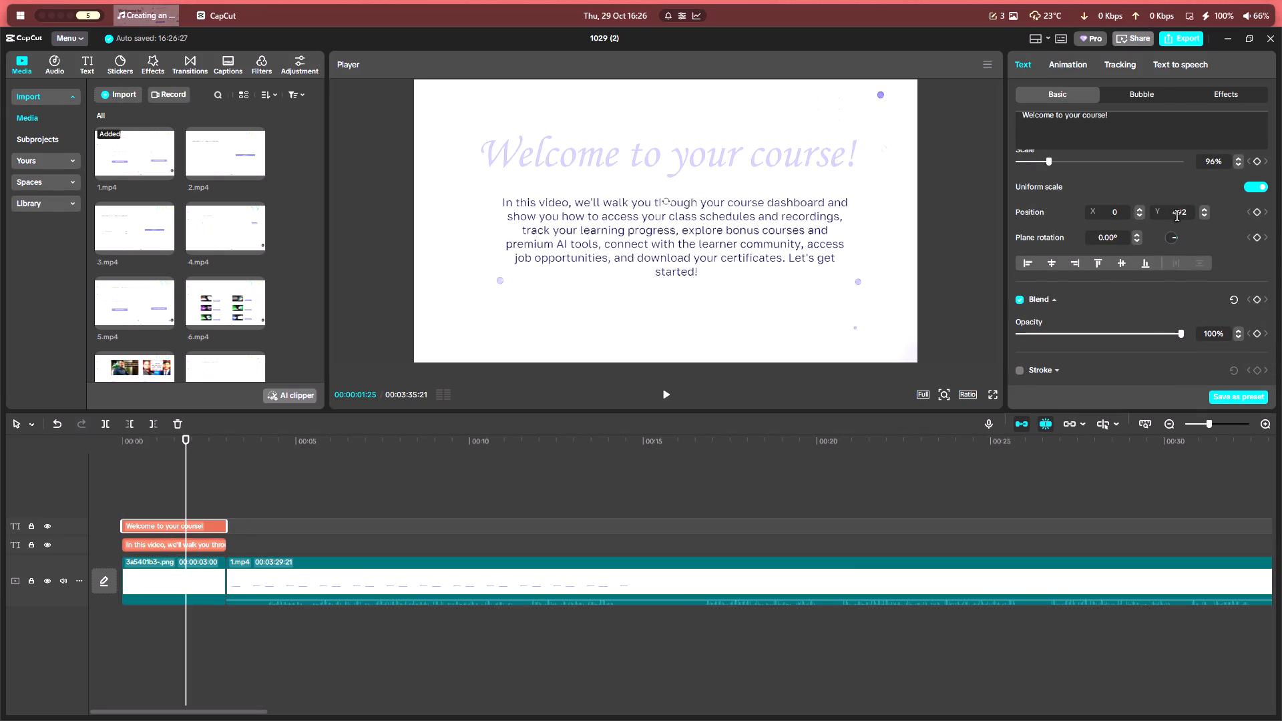
{"action": "triple_click", "coordinate": [1205, 214]}
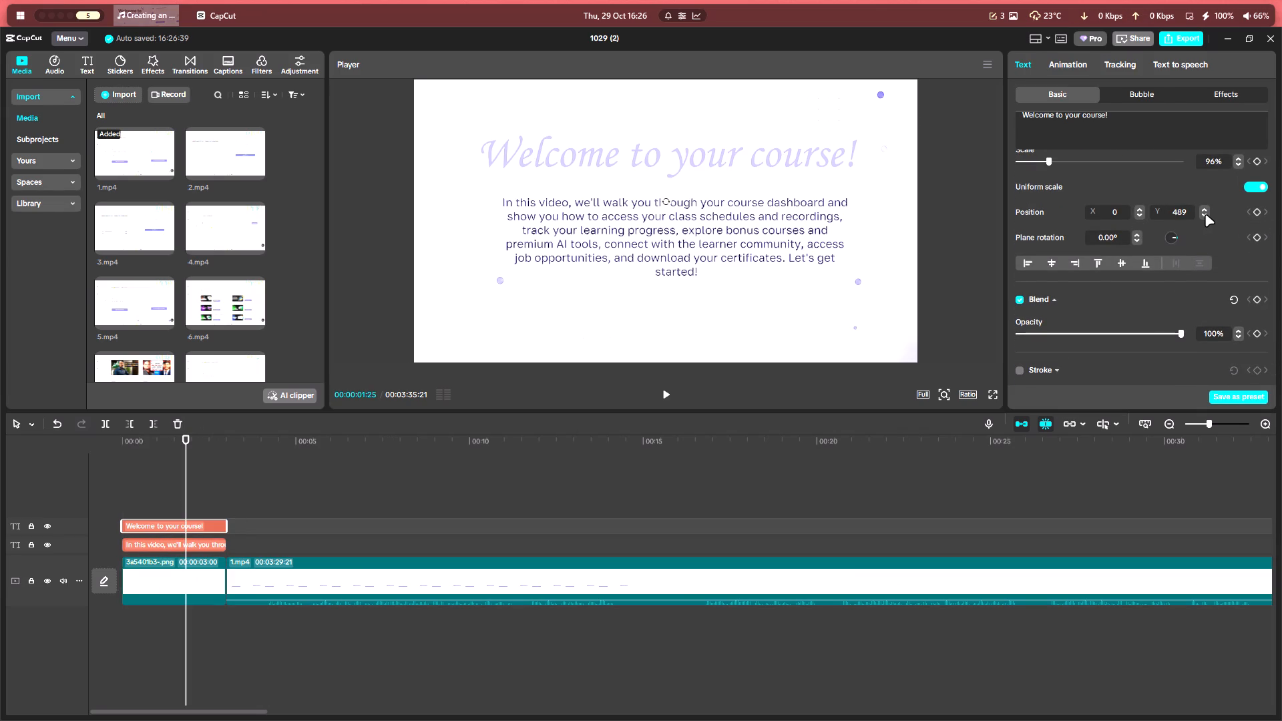
{"action": "triple_click", "coordinate": [1205, 214]}
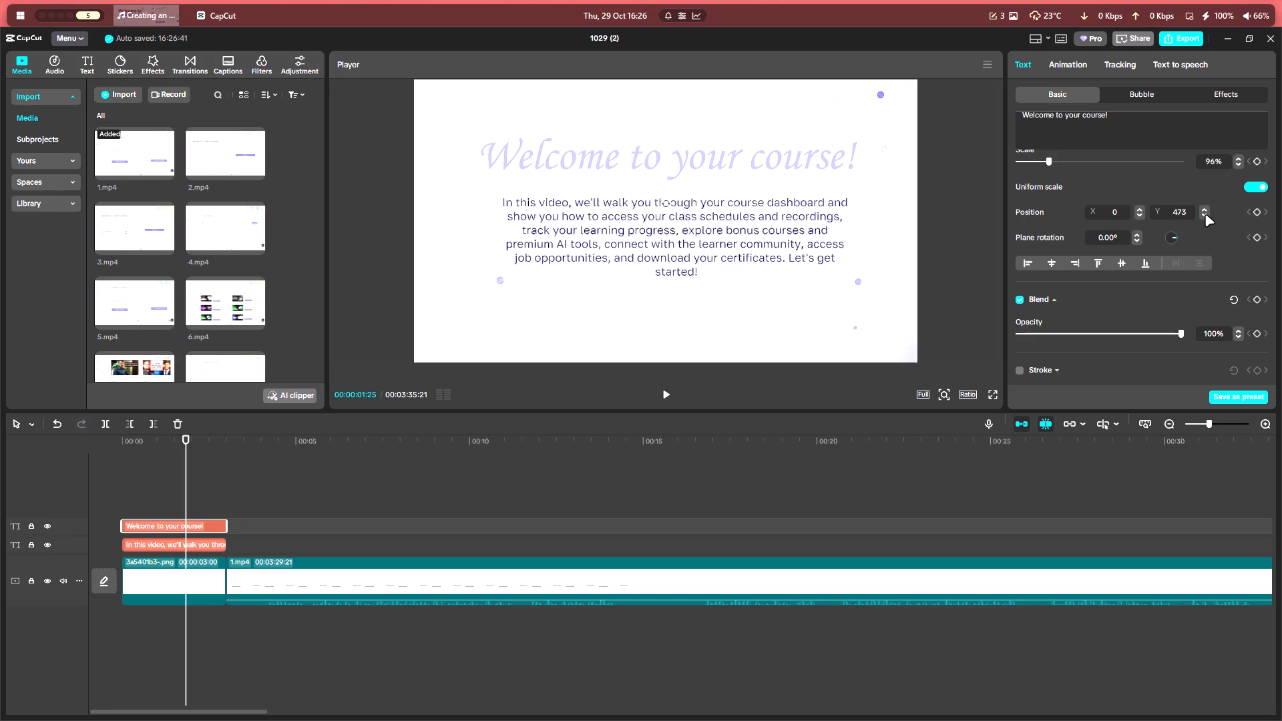
{"action": "triple_click", "coordinate": [1205, 214]}
{"action": "triple_click", "coordinate": [1205, 214]}
{"action": "triple_click", "coordinate": [1205, 214]}
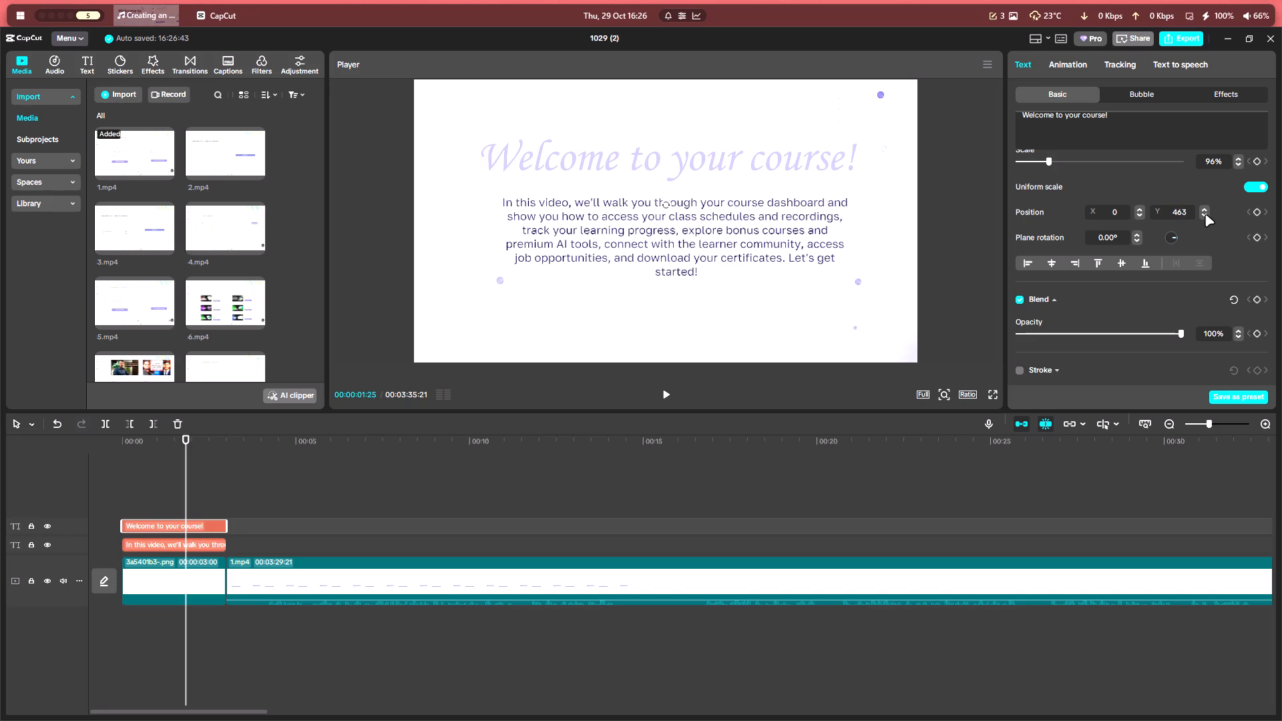
Nudge the "Welcome to your course!" heading slightly further down on the intro slide.
{"action": "left_click", "coordinate": [1205, 214]}
{"action": "left_click", "coordinate": [1205, 214]}
Shift the intro slide's "In this video…" paragraph sideways to an X position of 38, keeping its vertical position.
{"action": "left_click", "coordinate": [686, 258]}
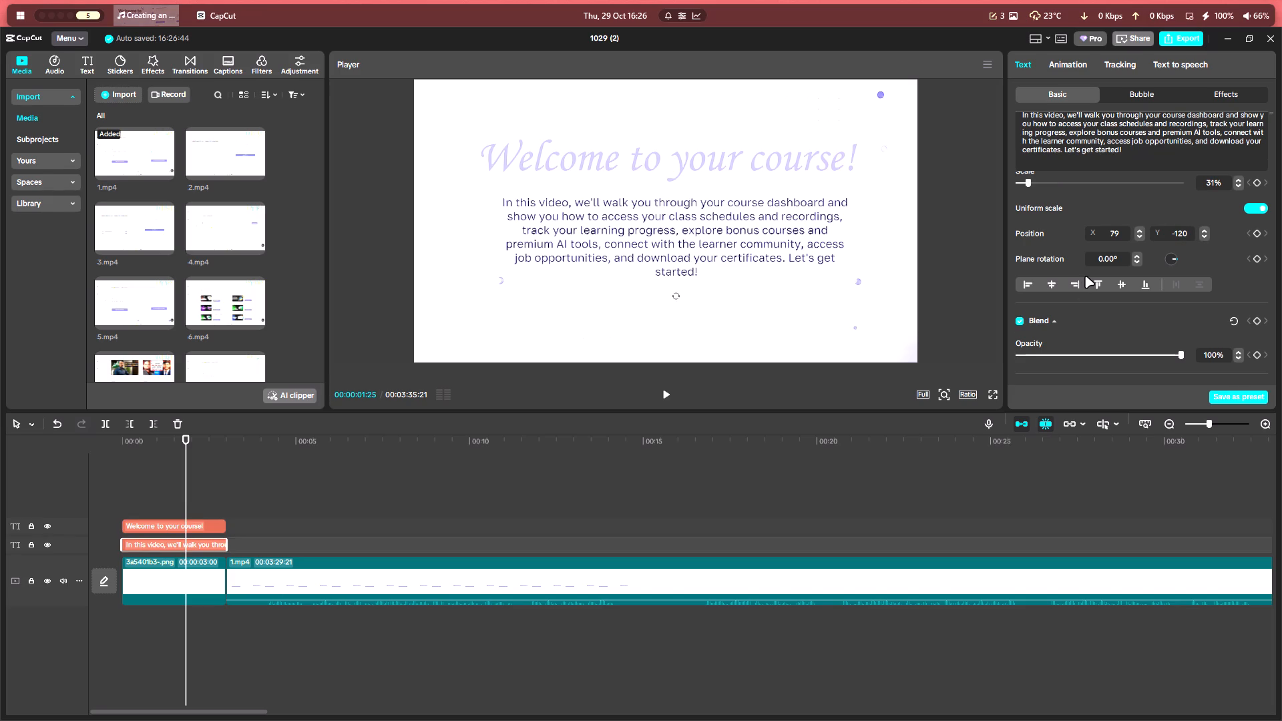
{"action": "scroll", "coordinate": [743, 250], "scroll_direction": "down", "scroll_amount": 2, "text": "ctrl"}
{"action": "scroll", "coordinate": [834, 302], "scroll_direction": "down", "scroll_amount": 4, "text": "ctrl"}
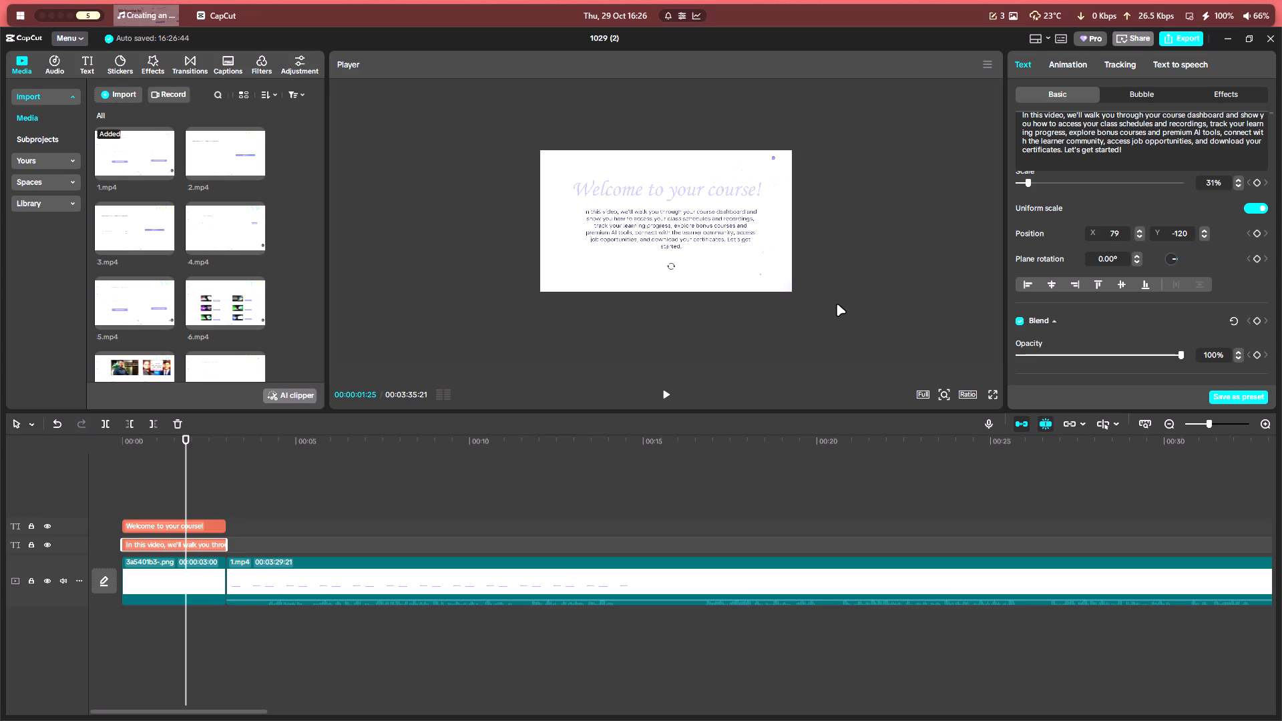
{"action": "scroll", "coordinate": [885, 298], "scroll_direction": "up", "scroll_amount": 4, "text": "ctrl"}
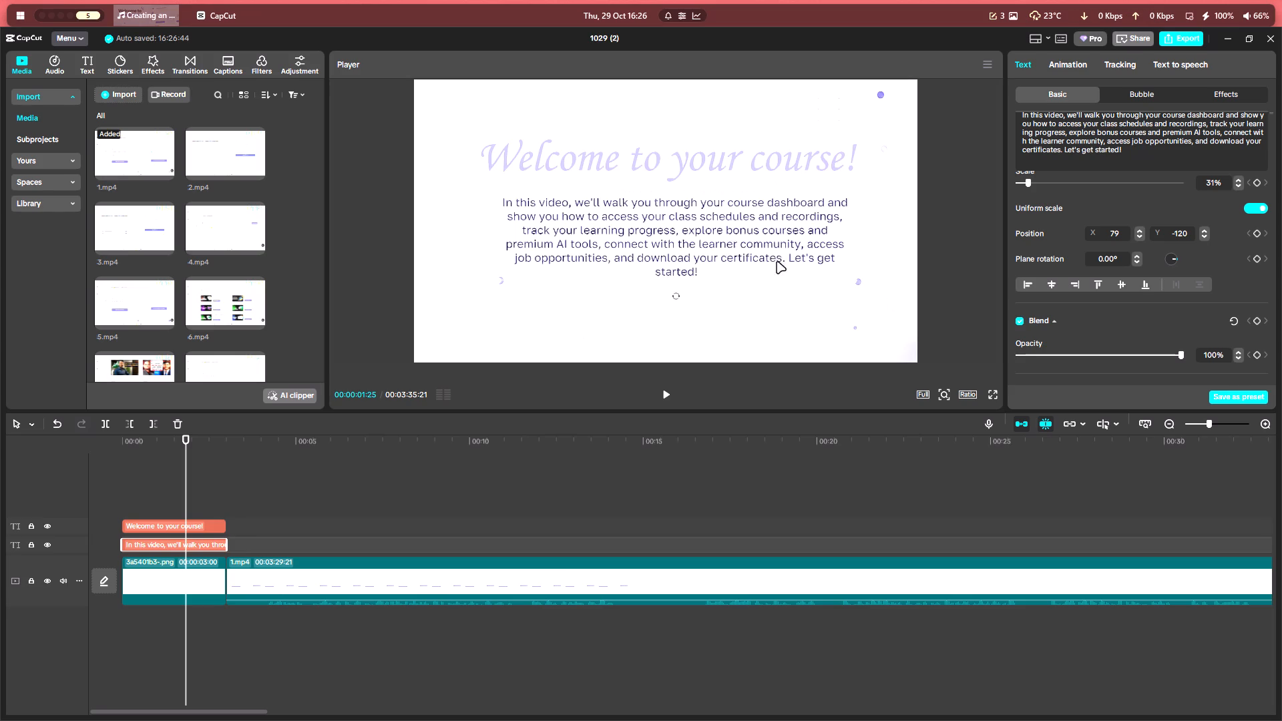
{"action": "left_click", "coordinate": [1137, 236]}
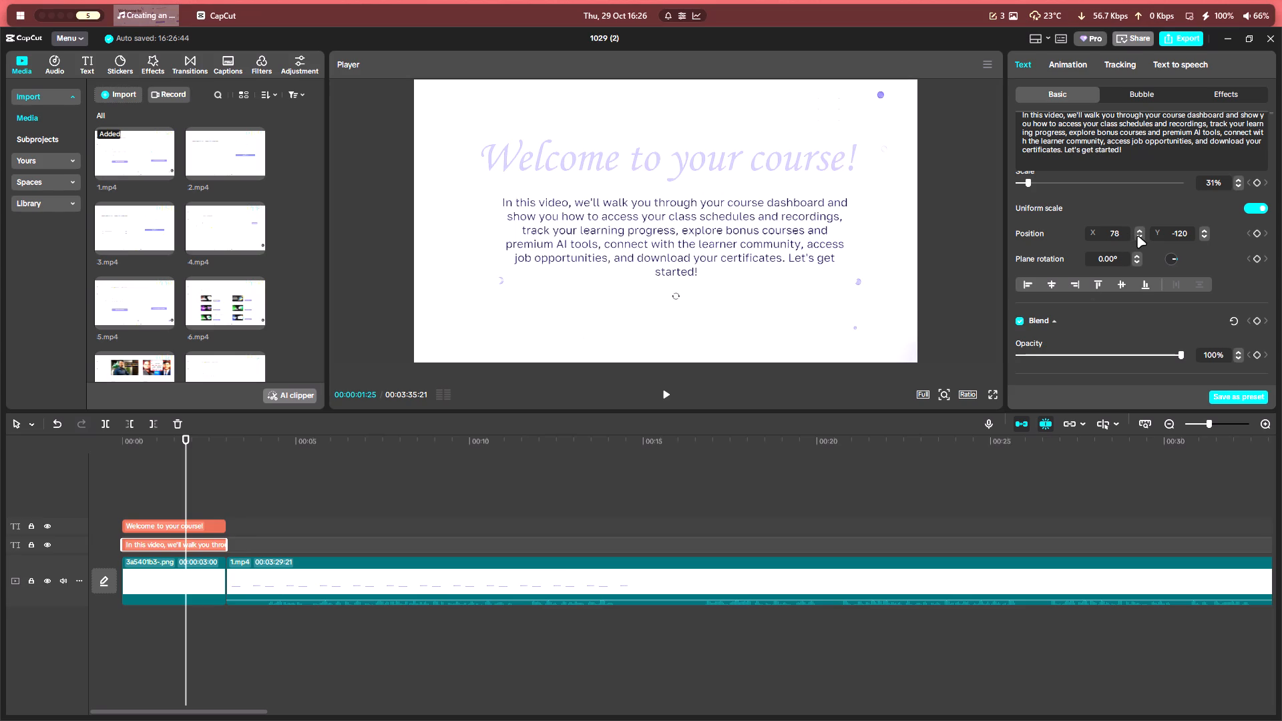
{"action": "triple_click", "coordinate": [1137, 236]}
{"action": "triple_click", "coordinate": [1137, 236]}
{"action": "triple_click", "coordinate": [1137, 236]}
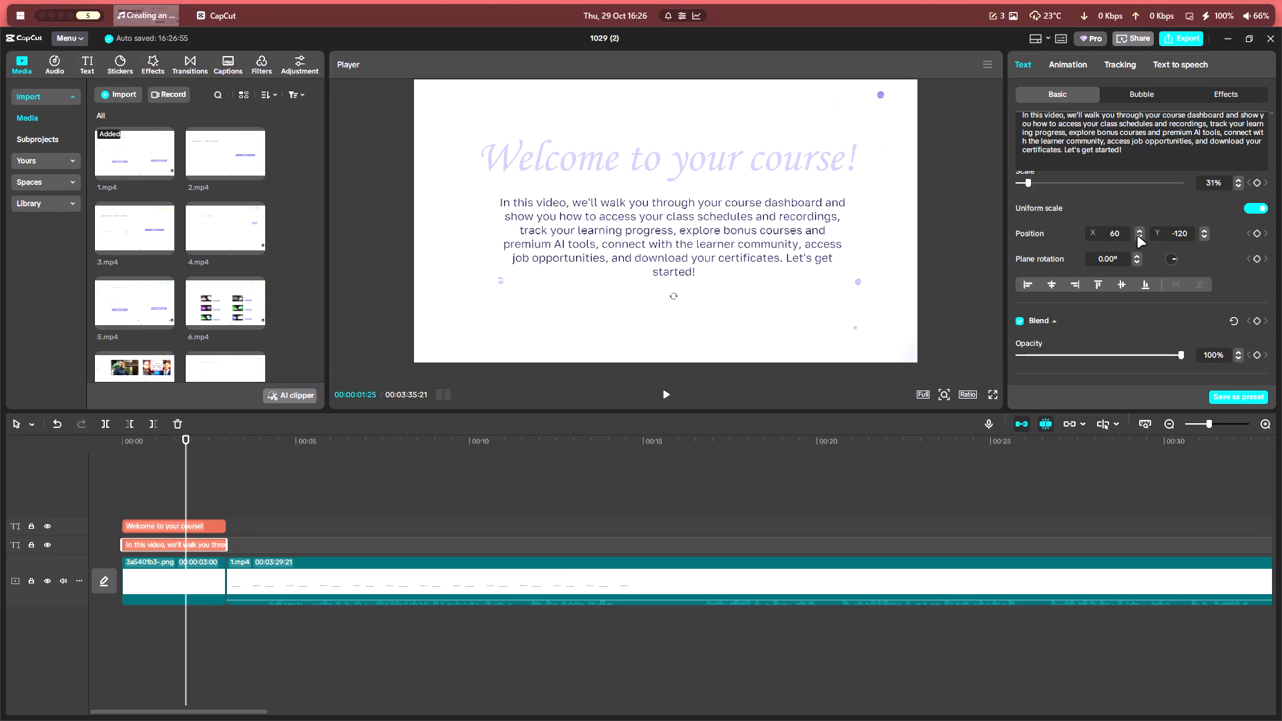
{"action": "triple_click", "coordinate": [1137, 236]}
{"action": "triple_click", "coordinate": [1137, 236]}
{"action": "triple_click", "coordinate": [1137, 236]}
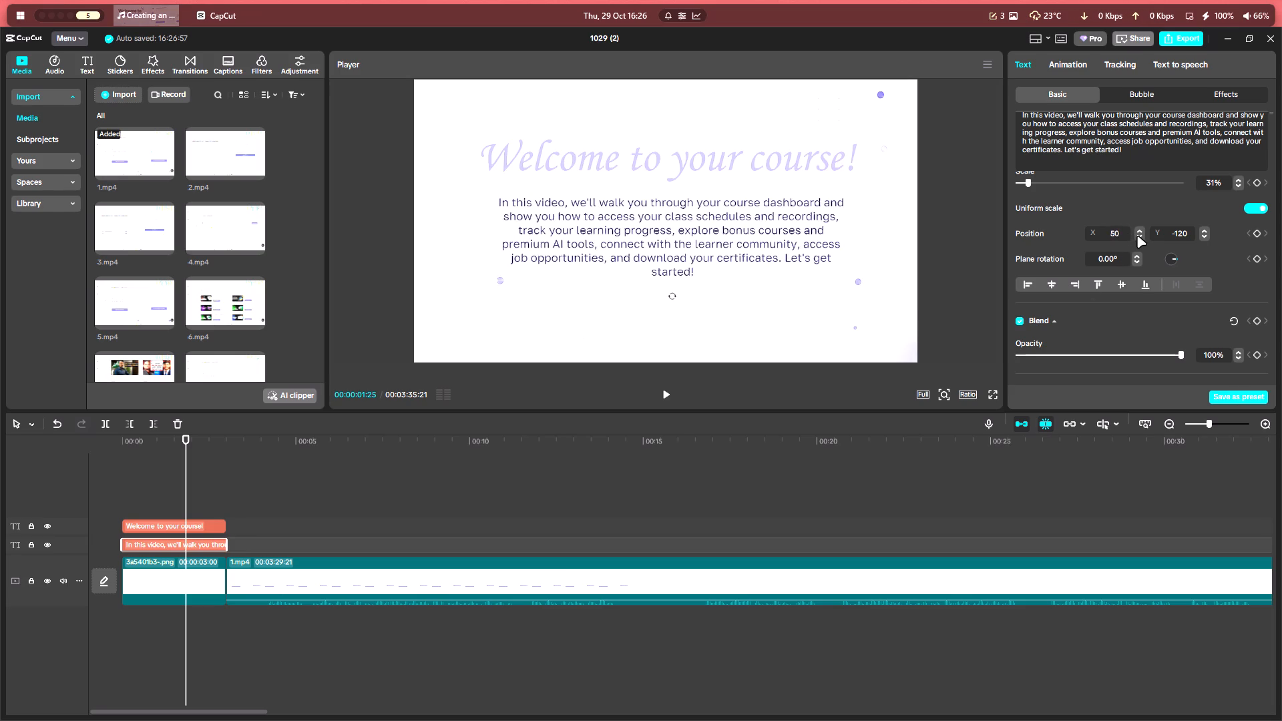
{"action": "triple_click", "coordinate": [1137, 236]}
{"action": "triple_click", "coordinate": [1137, 236]}
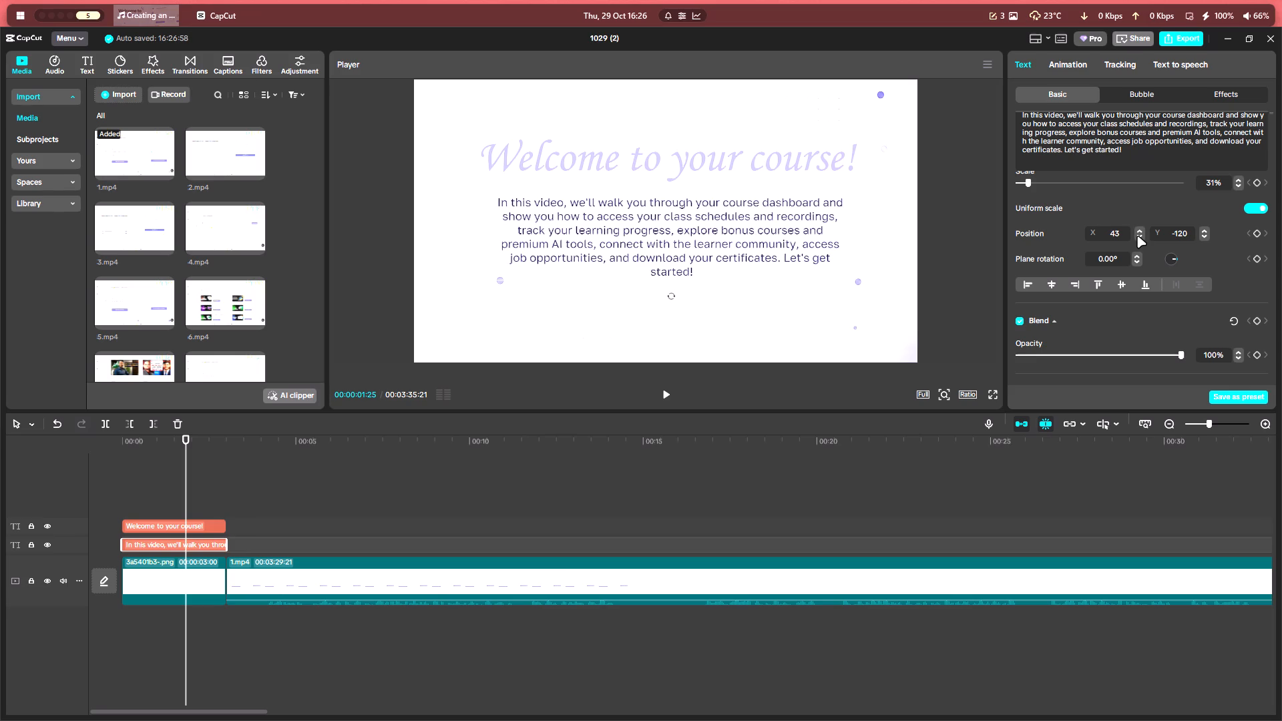
{"action": "scroll", "coordinate": [775, 194], "scroll_direction": "down", "scroll_amount": 6, "text": "ctrl"}
{"action": "scroll", "coordinate": [901, 242], "scroll_direction": "up", "scroll_amount": 2, "text": "ctrl"}
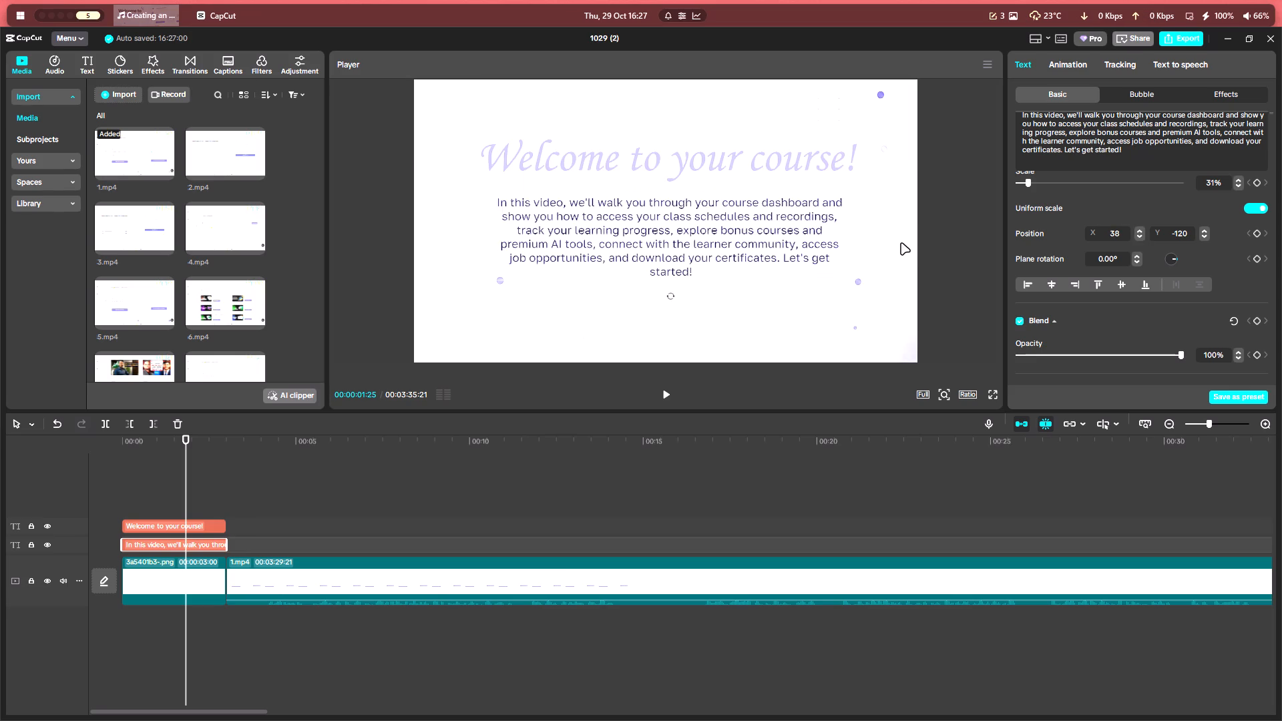
Play the video from its start to check the intro slide and the cut into the 1.mp4 recording.
{"action": "left_click", "coordinate": [232, 487]}
{"action": "left_click_drag", "start_coordinate": [232, 487], "coordinate": [18, 507]}
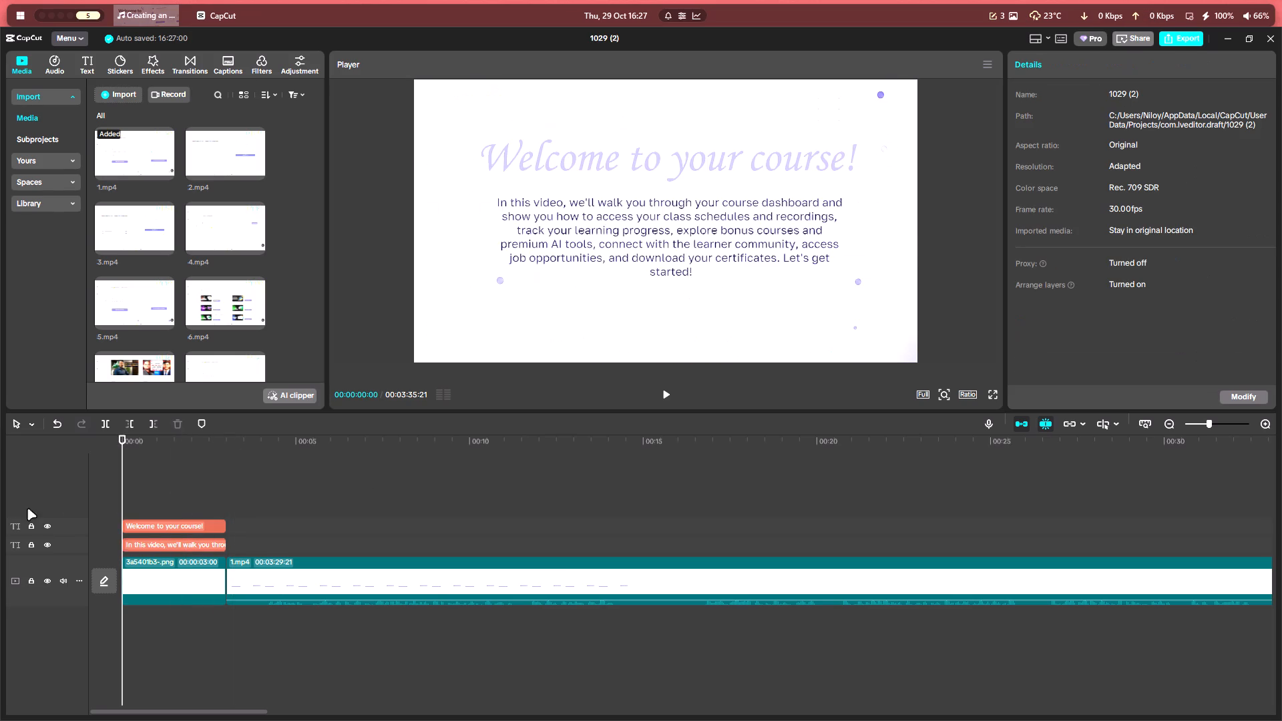
{"action": "key", "text": "space"}
{"action": "scroll", "coordinate": [201, 488], "scroll_direction": "up", "scroll_amount": 4, "text": "ctrl"}
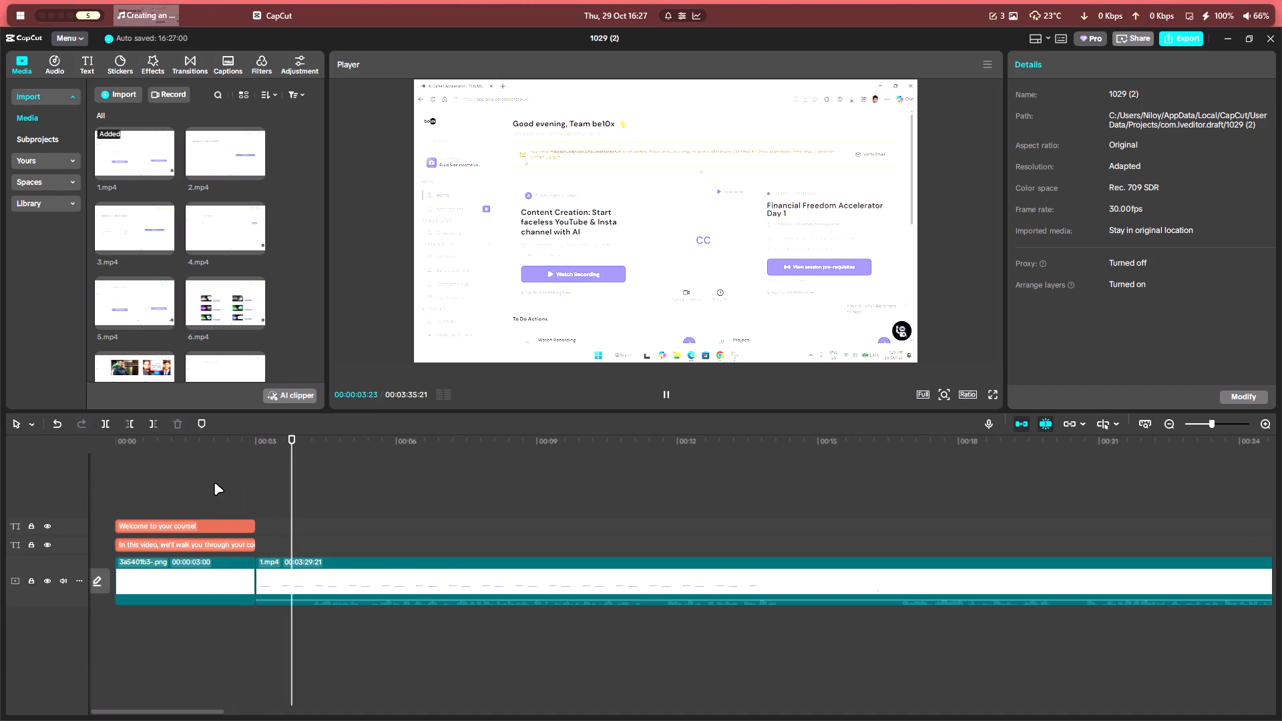
{"action": "left_click", "coordinate": [301, 491]}
{"action": "key", "text": "space"}
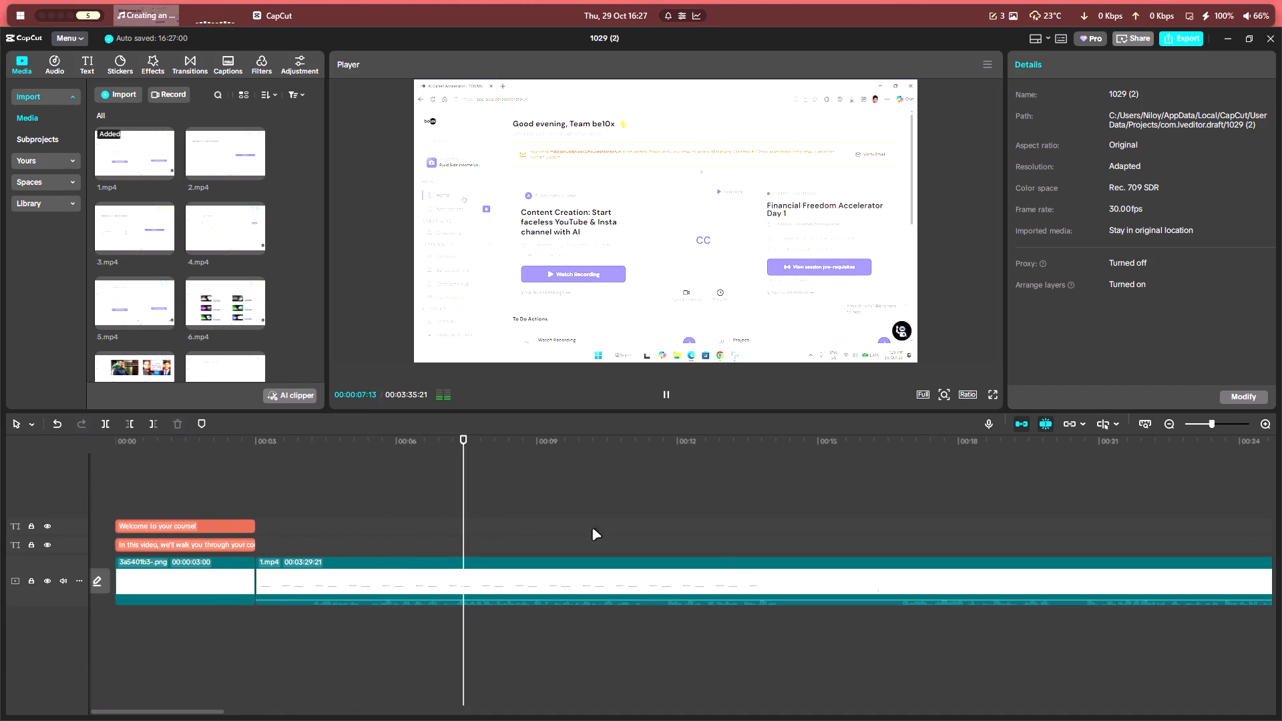
{"action": "scroll", "coordinate": [715, 561], "scroll_direction": "down", "scroll_amount": 5, "text": "ctrl"}
{"action": "scroll", "coordinate": [513, 557], "scroll_direction": "down", "scroll_amount": 15, "text": "ctrl"}
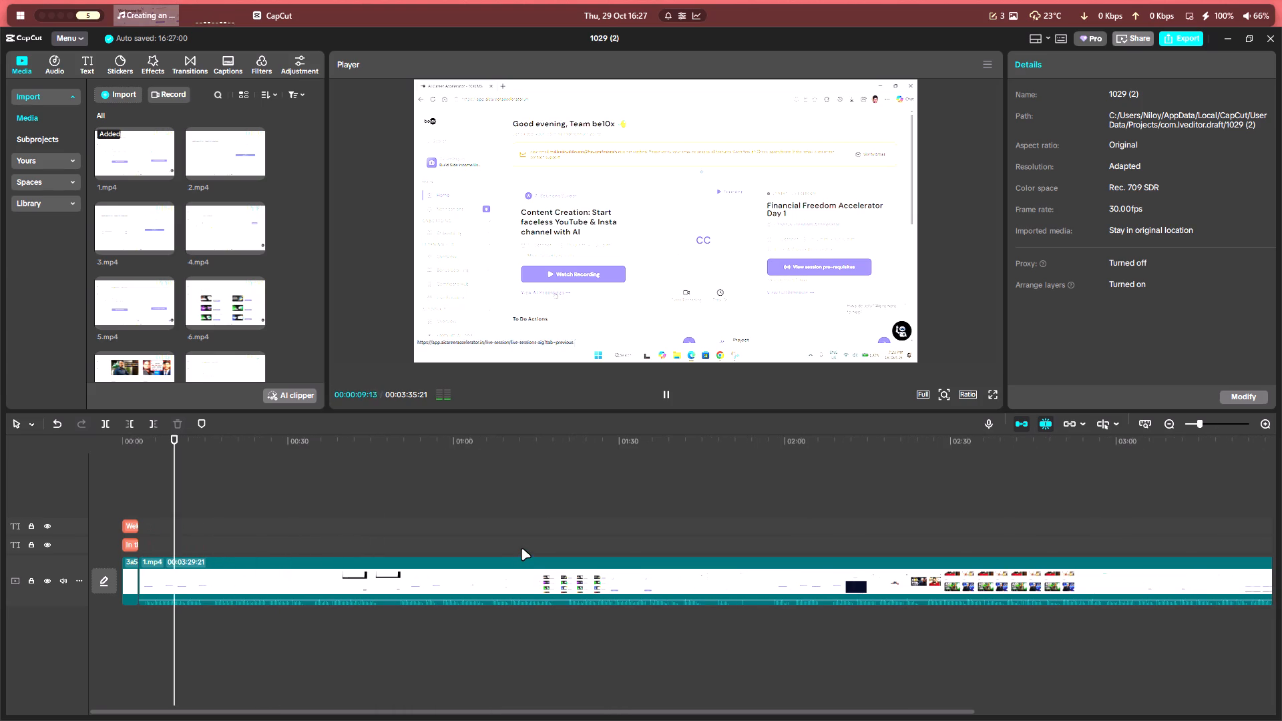
{"action": "scroll", "coordinate": [427, 533], "scroll_direction": "down", "scroll_amount": 3, "text": "ctrl"}
{"action": "scroll", "coordinate": [421, 533], "scroll_direction": "up", "scroll_amount": 5, "text": "alt"}
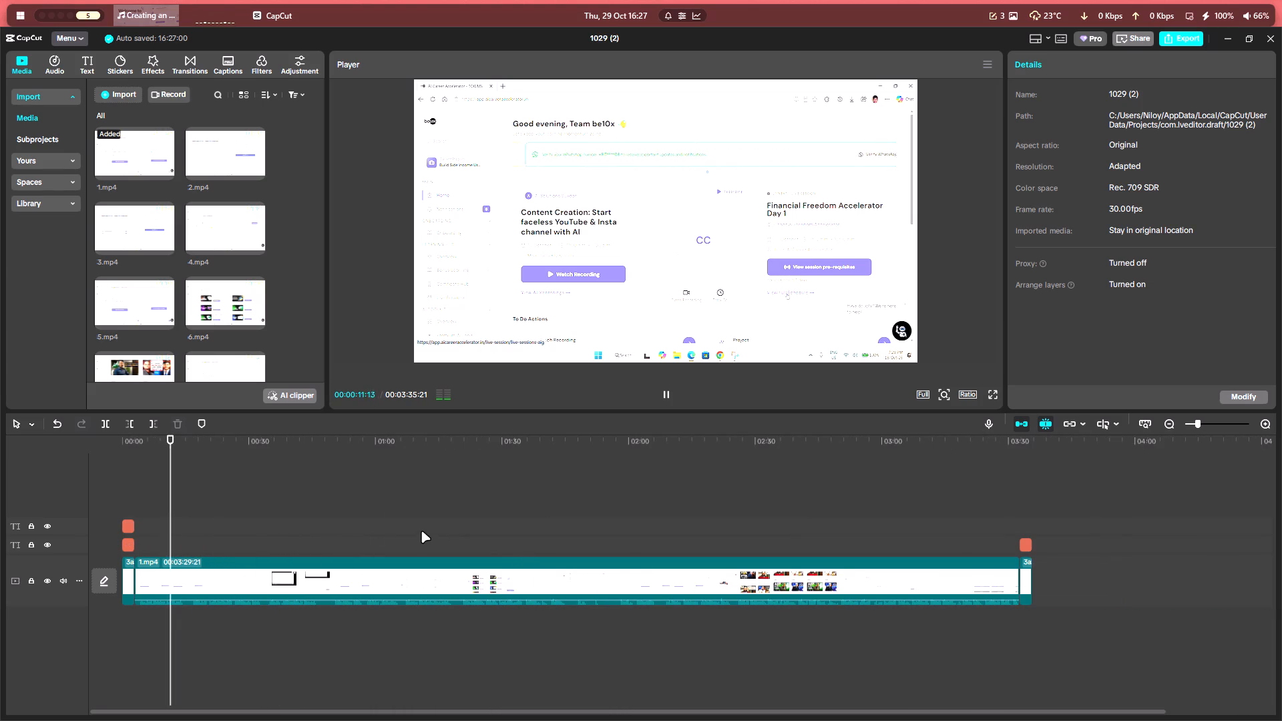
Compare the intro slide at the start of the timeline with the outro slide at its end.
{"action": "left_click", "coordinate": [292, 492]}
{"action": "left_click_drag", "start_coordinate": [292, 492], "coordinate": [0, 491]}
{"action": "scroll", "coordinate": [389, 520], "scroll_direction": "up", "scroll_amount": 11, "text": "ctrl"}
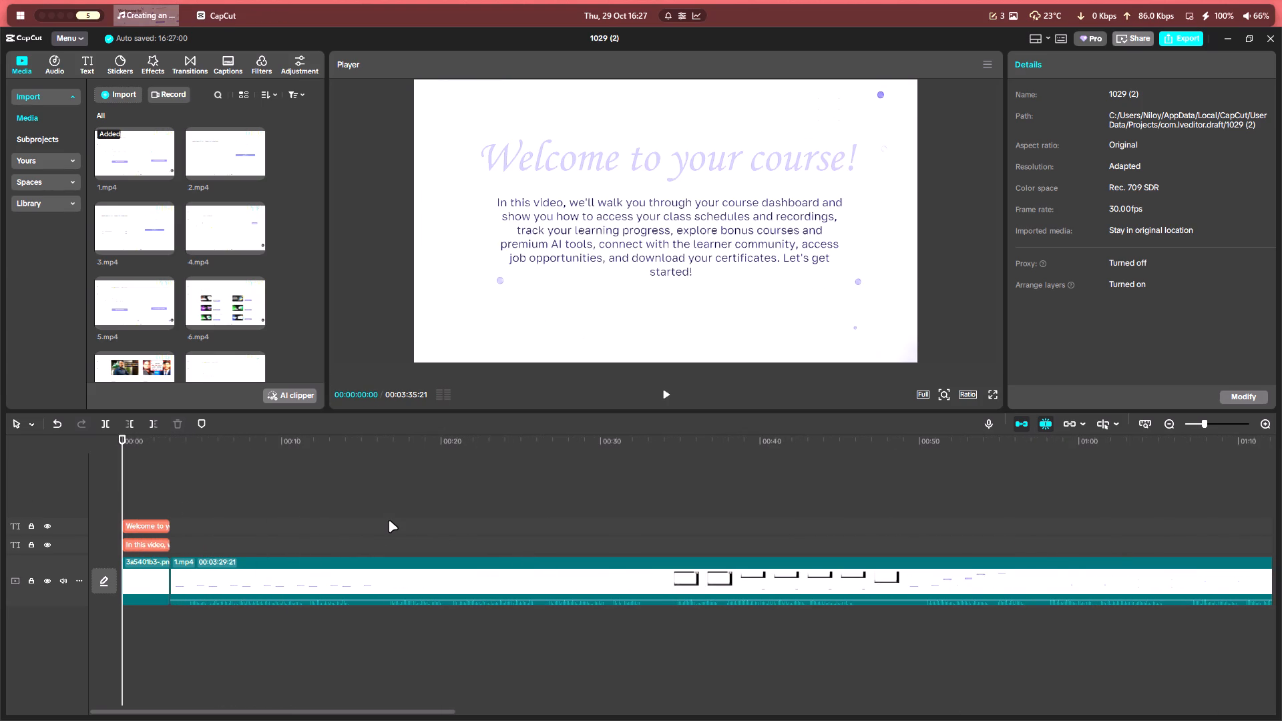
{"action": "scroll", "coordinate": [421, 520], "scroll_direction": "down", "scroll_amount": 6, "text": "ctrl"}
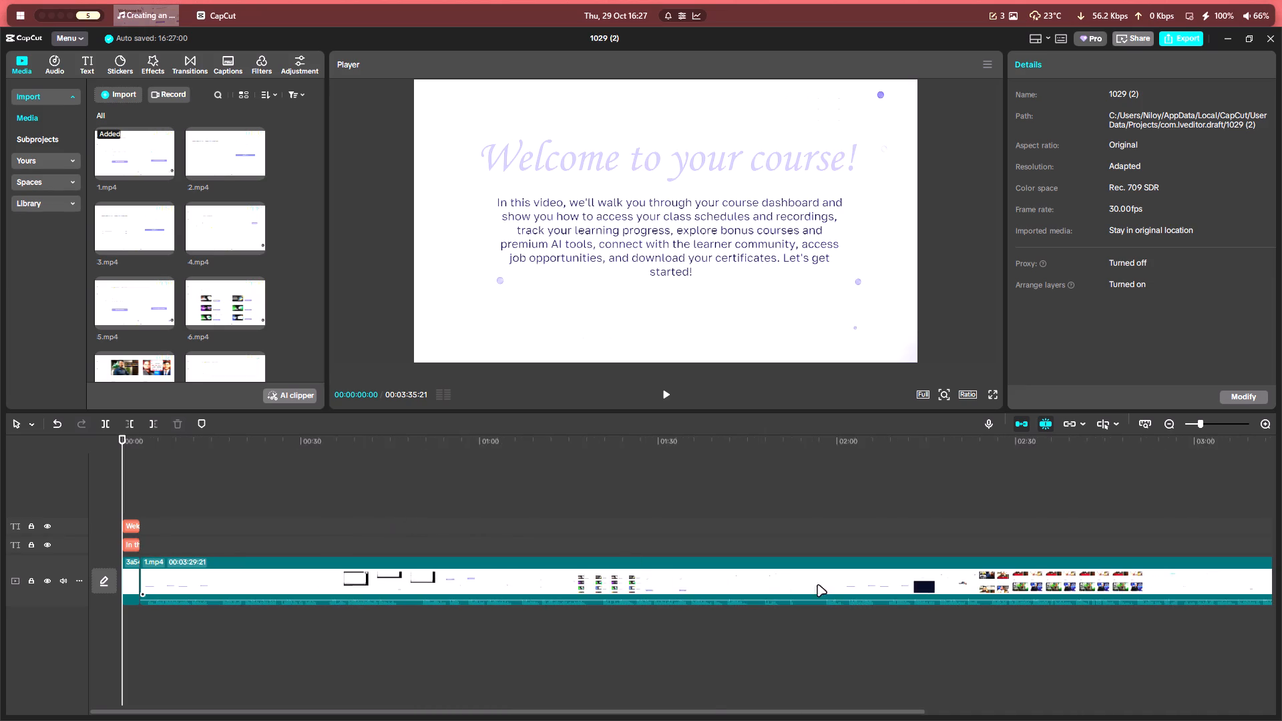
{"action": "scroll", "coordinate": [817, 584], "scroll_direction": "down", "scroll_amount": 11, "text": "ctrl"}
{"action": "left_click", "coordinate": [749, 501]}
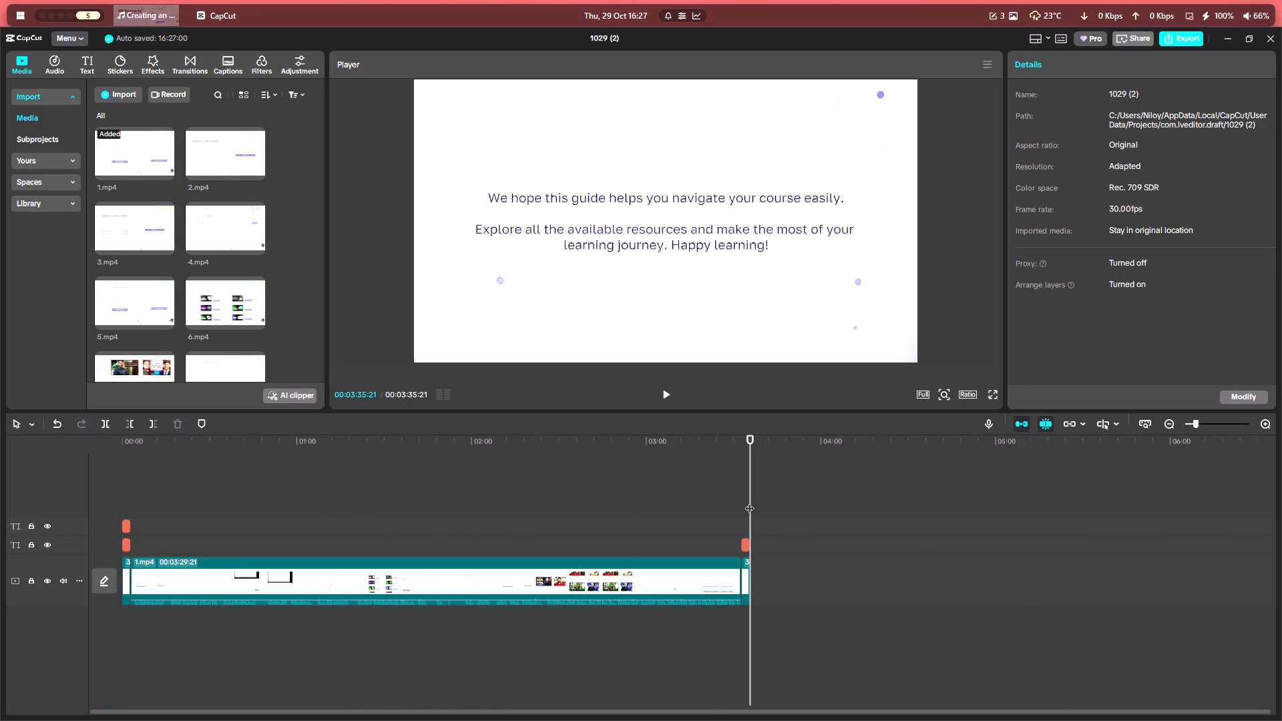
{"action": "left_click", "coordinate": [116, 488]}
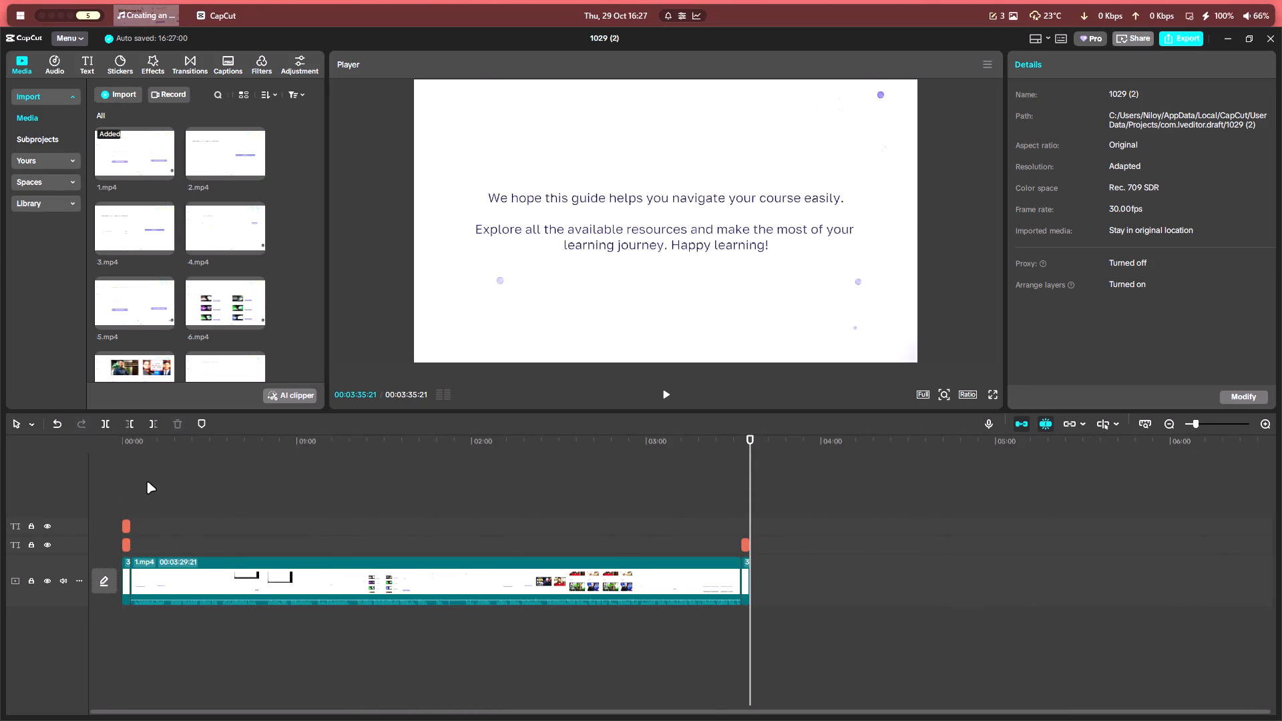
{"action": "left_click", "coordinate": [147, 481]}
{"action": "left_click_drag", "start_coordinate": [147, 481], "coordinate": [777, 500]}
{"action": "left_click_drag", "start_coordinate": [777, 500], "coordinate": [49, 496]}
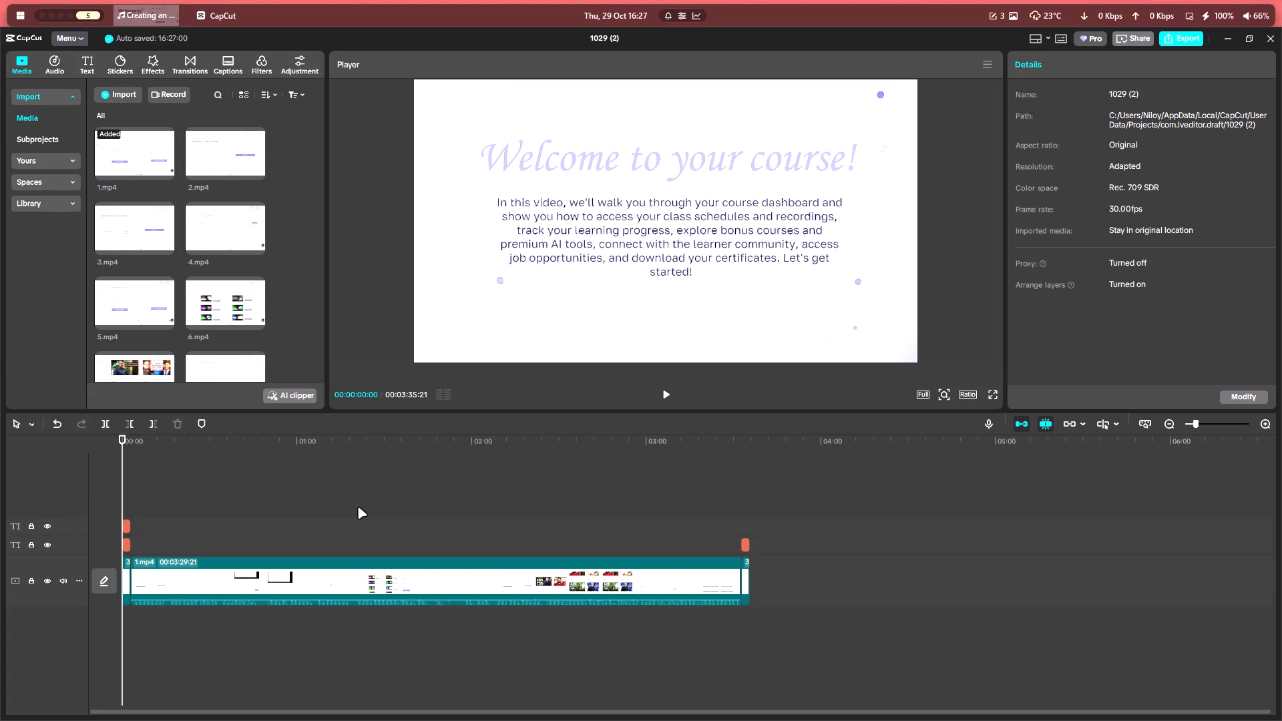
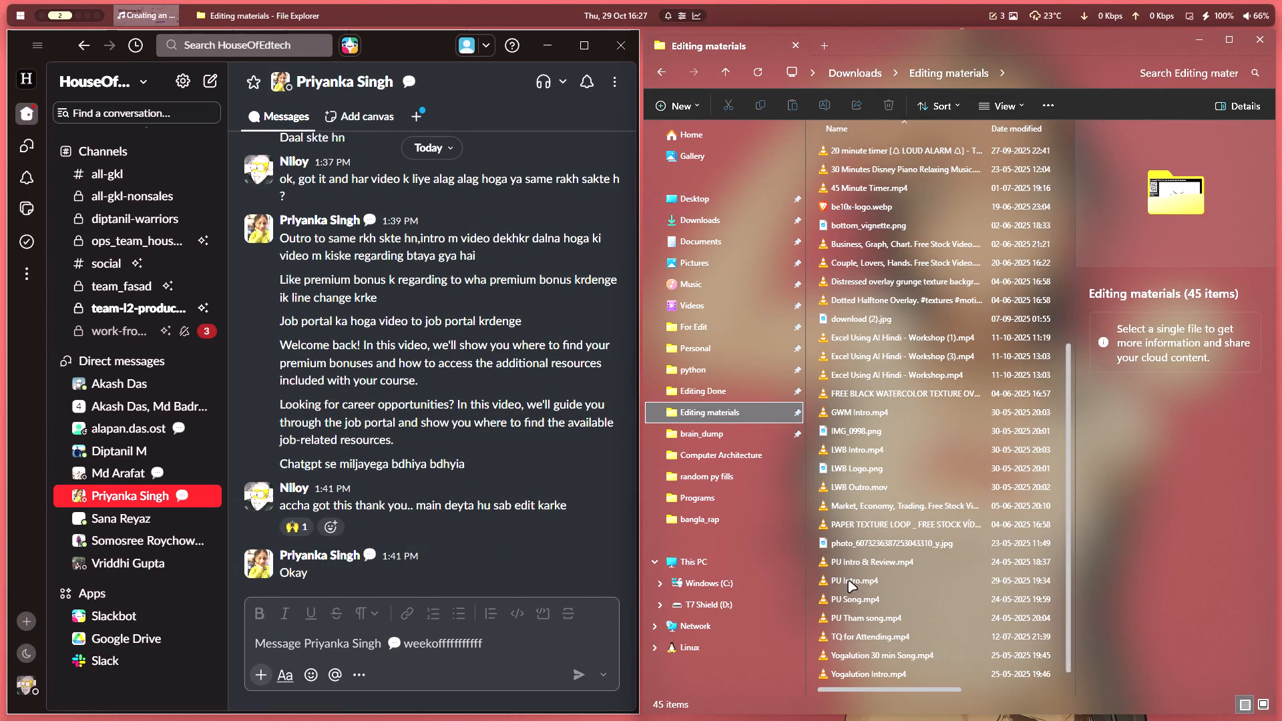
Bring the TQ for Attending.mp4 clip from the Editing materials folder into the CapCut project's media.
{"action": "scroll", "coordinate": [836, 651], "scroll_direction": "down", "scroll_amount": 2}
{"action": "left_click", "coordinate": [847, 639]}
{"action": "left_click_drag", "start_coordinate": [893, 636], "coordinate": [844, 642]}
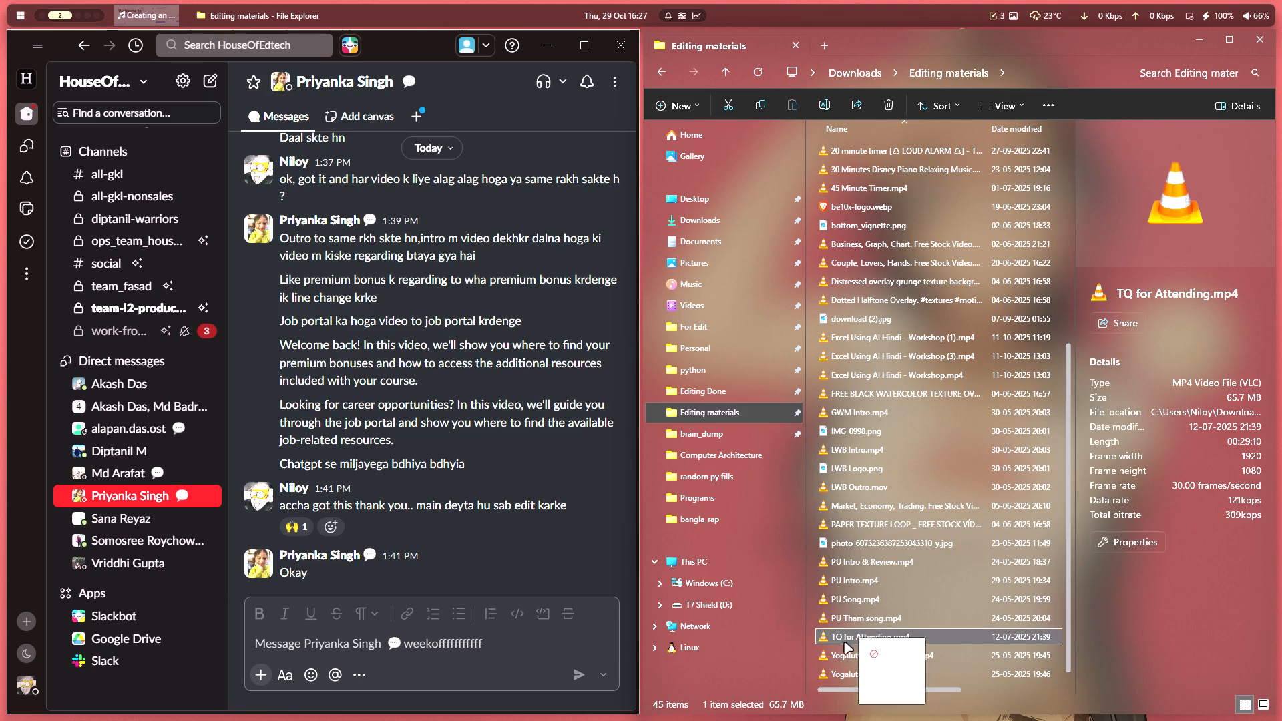
{"action": "left_click_drag", "start_coordinate": [844, 642], "coordinate": [386, 537]}
{"action": "key", "text": "alt+4"}
{"action": "key", "text": "alt+3"}
{"action": "key", "text": "alt+5"}
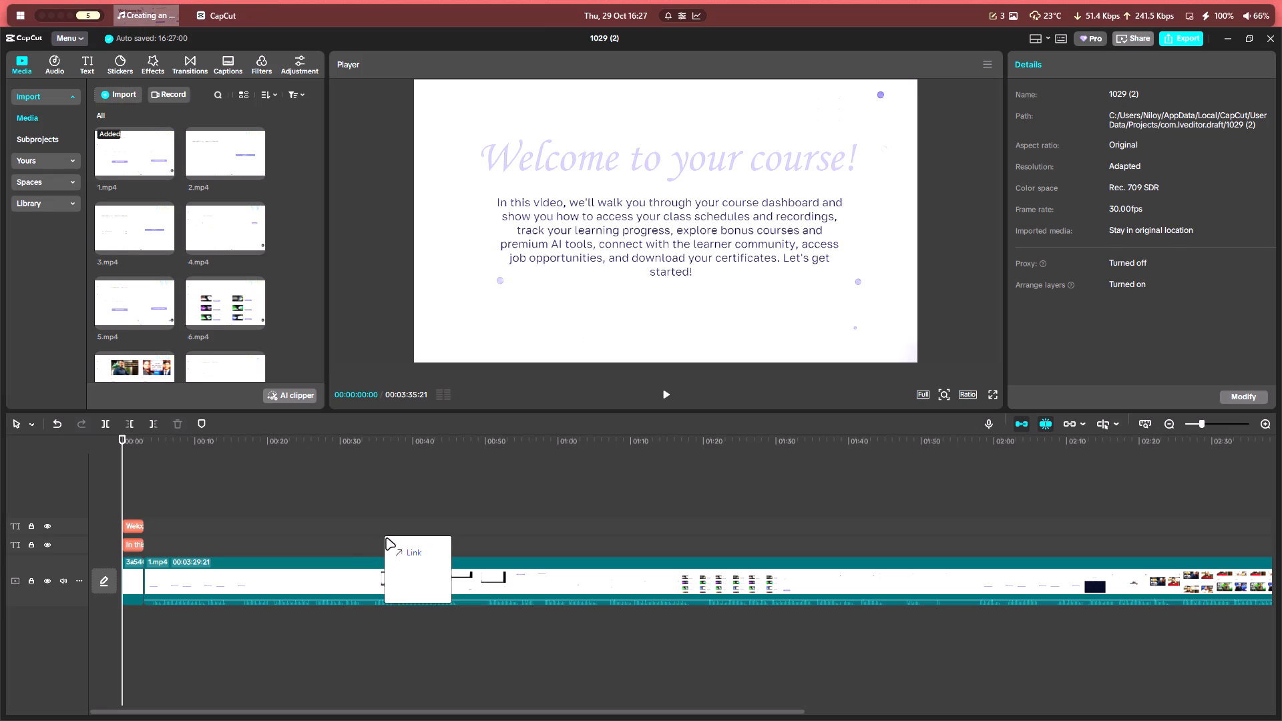
{"action": "left_click_drag", "start_coordinate": [386, 537], "coordinate": [266, 358]}
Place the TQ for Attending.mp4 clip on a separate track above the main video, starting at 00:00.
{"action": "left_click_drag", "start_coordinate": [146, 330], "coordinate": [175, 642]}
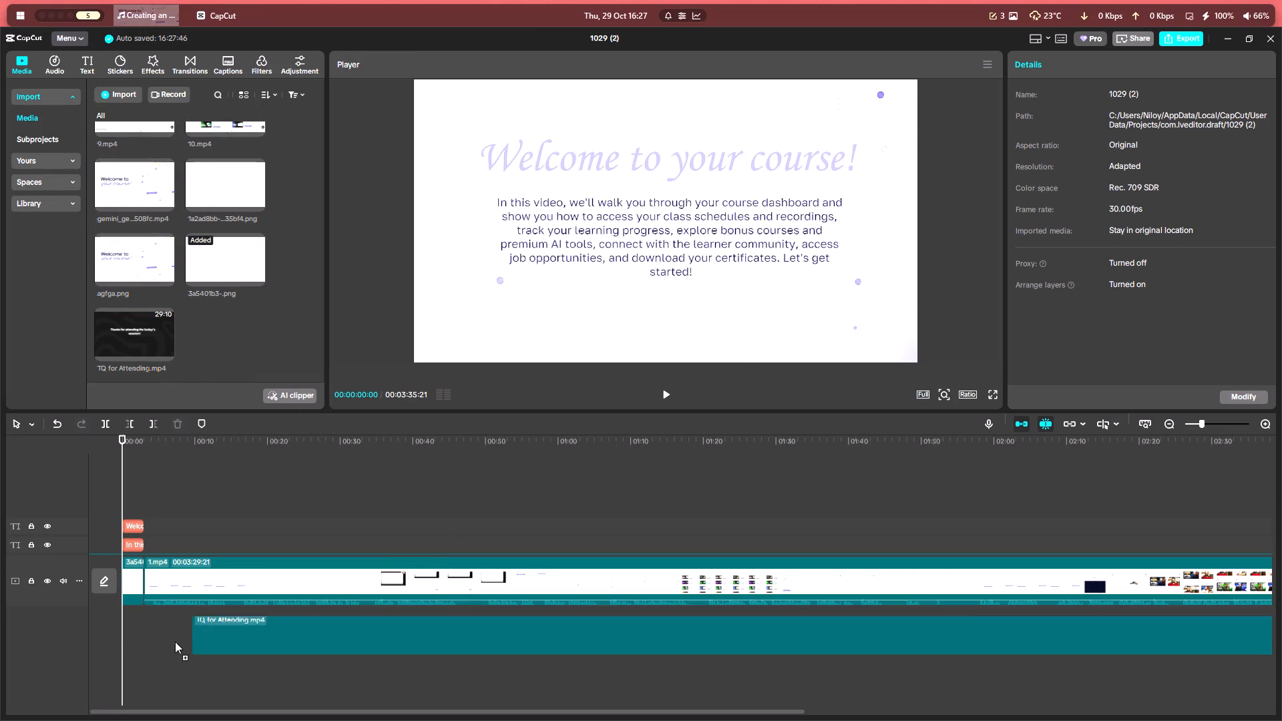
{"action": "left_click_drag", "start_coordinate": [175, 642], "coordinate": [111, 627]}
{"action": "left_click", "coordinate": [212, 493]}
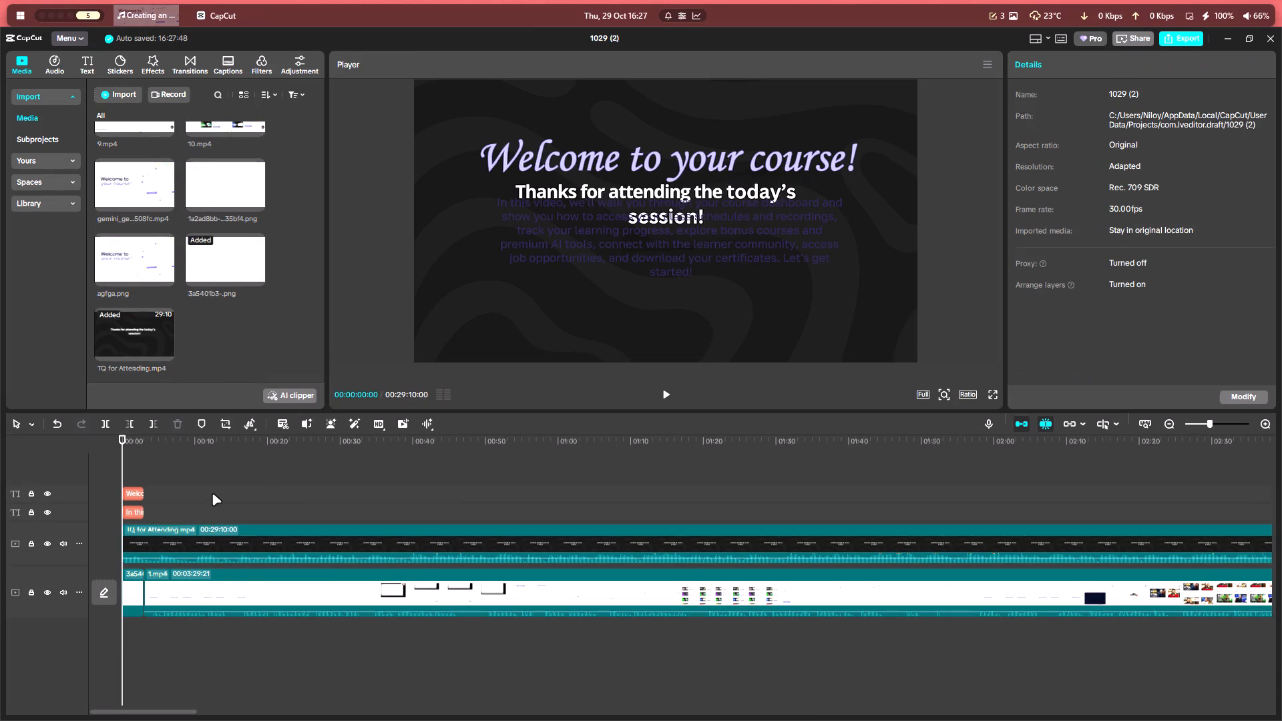
Play the TQ for Attending clip at several points to hear its background music with the intro slide.
{"action": "left_click_drag", "start_coordinate": [212, 493], "coordinate": [409, 524]}
{"action": "key", "text": "space"}
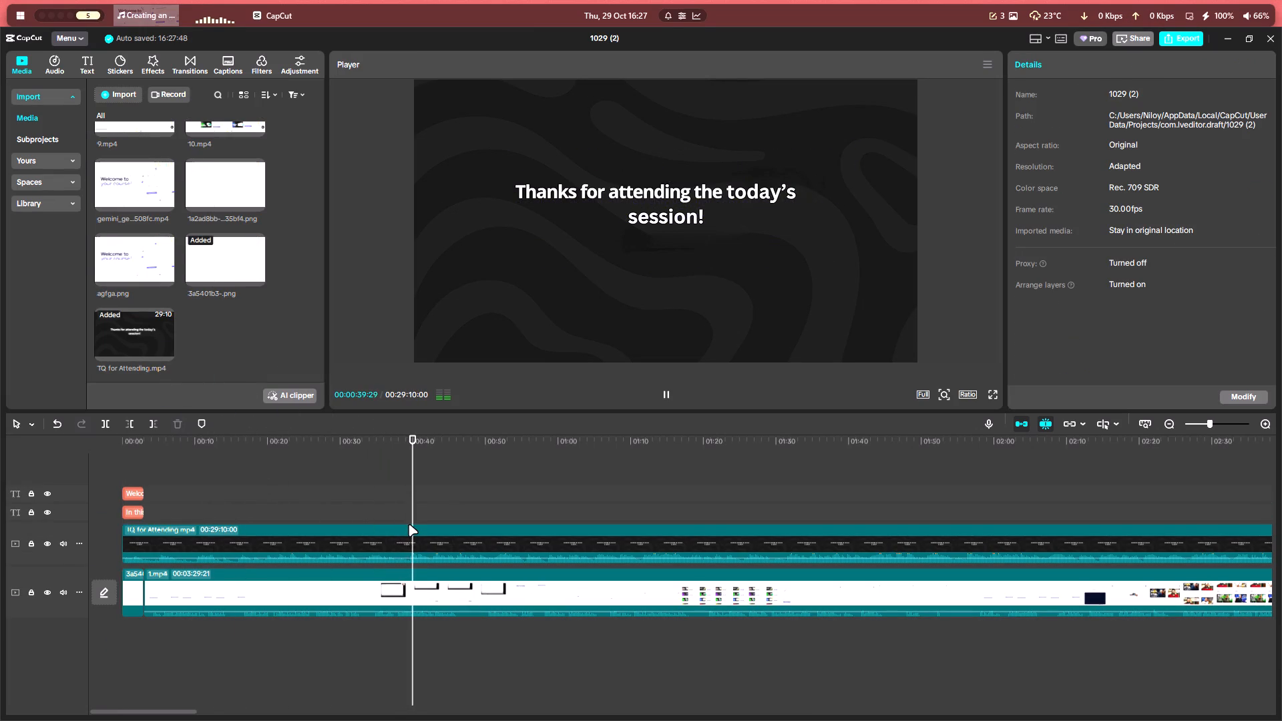
{"action": "left_click", "coordinate": [347, 487]}
{"action": "left_click_drag", "start_coordinate": [347, 487], "coordinate": [79, 513]}
{"action": "key", "text": "space"}
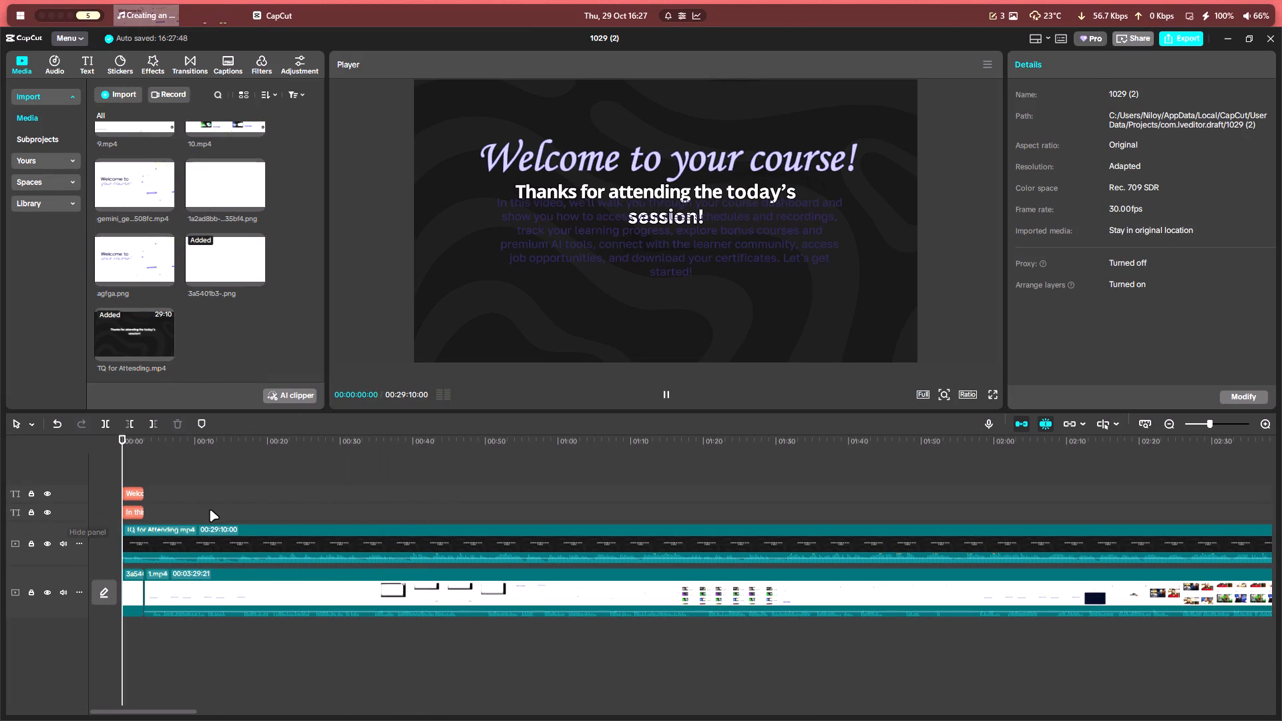
{"action": "scroll", "coordinate": [210, 509], "scroll_direction": "up", "scroll_amount": 10, "text": "ctrl"}
{"action": "key", "text": "space"}
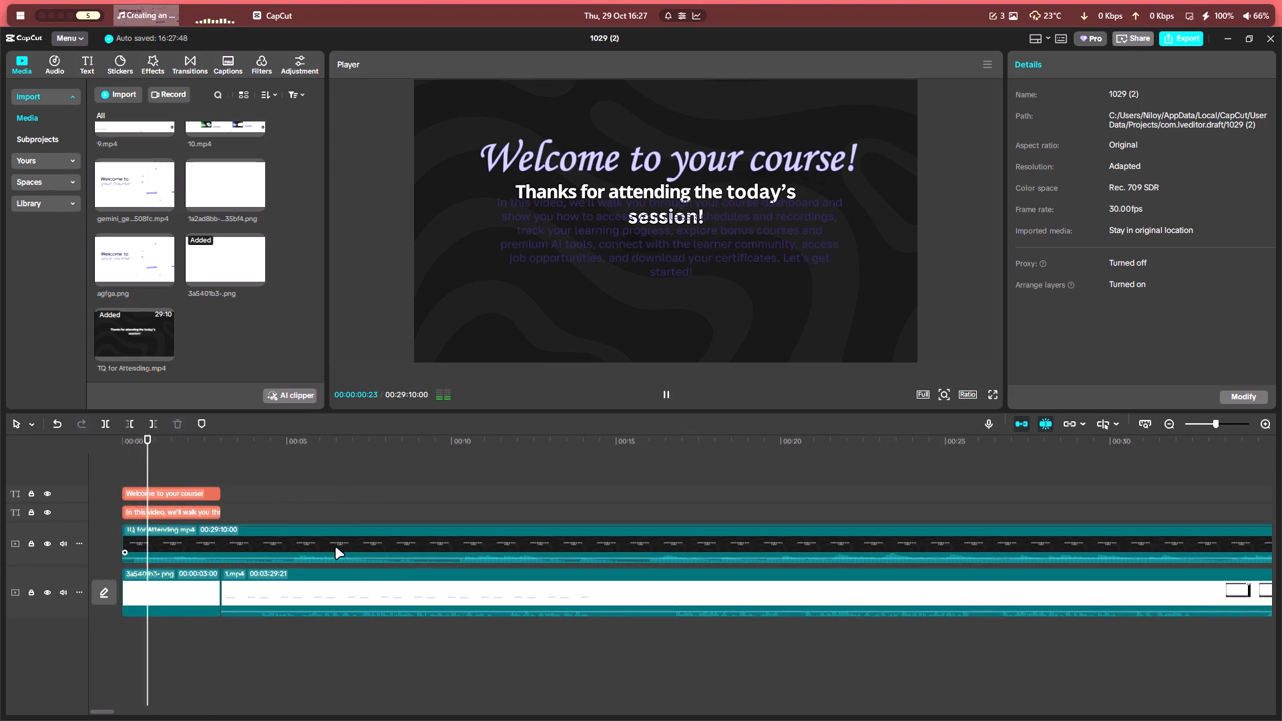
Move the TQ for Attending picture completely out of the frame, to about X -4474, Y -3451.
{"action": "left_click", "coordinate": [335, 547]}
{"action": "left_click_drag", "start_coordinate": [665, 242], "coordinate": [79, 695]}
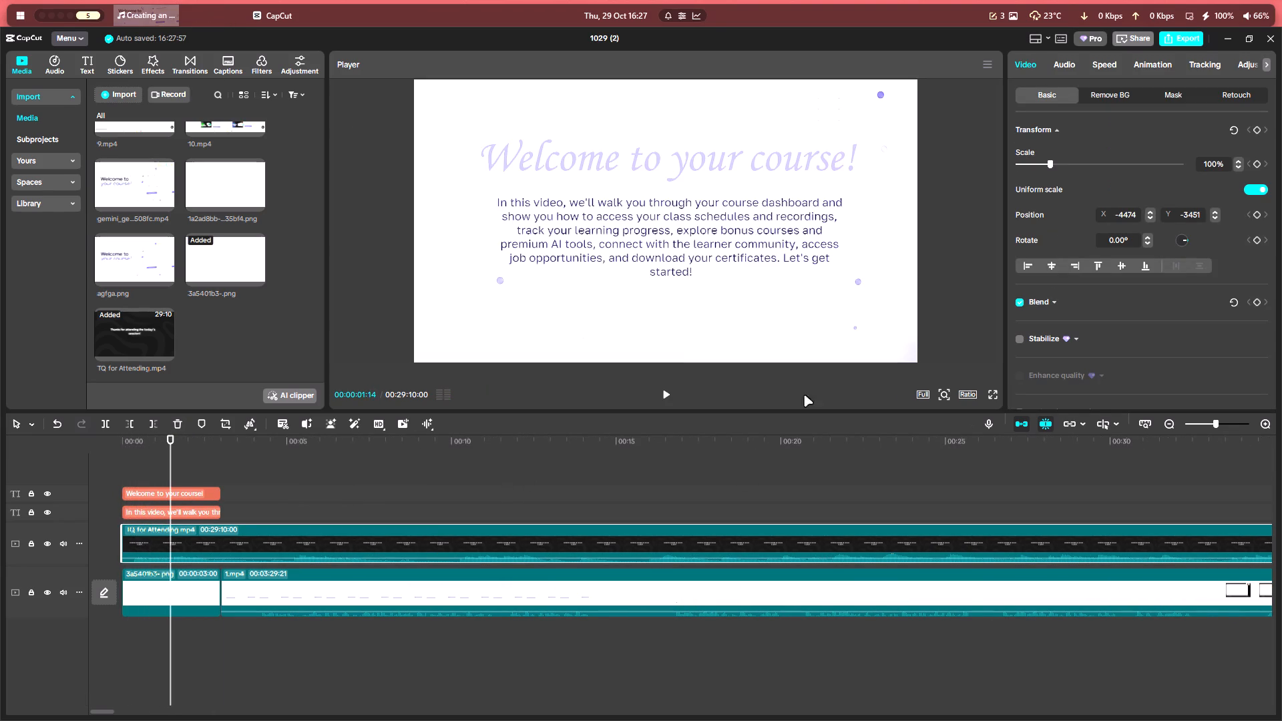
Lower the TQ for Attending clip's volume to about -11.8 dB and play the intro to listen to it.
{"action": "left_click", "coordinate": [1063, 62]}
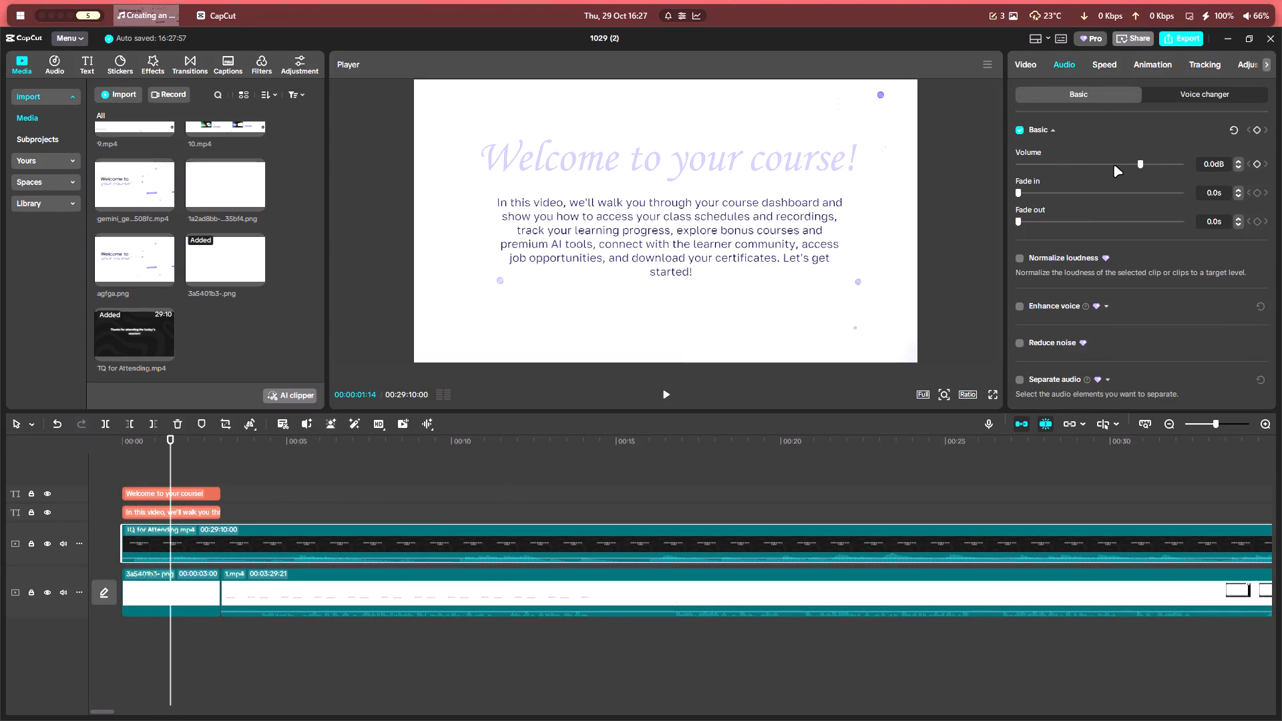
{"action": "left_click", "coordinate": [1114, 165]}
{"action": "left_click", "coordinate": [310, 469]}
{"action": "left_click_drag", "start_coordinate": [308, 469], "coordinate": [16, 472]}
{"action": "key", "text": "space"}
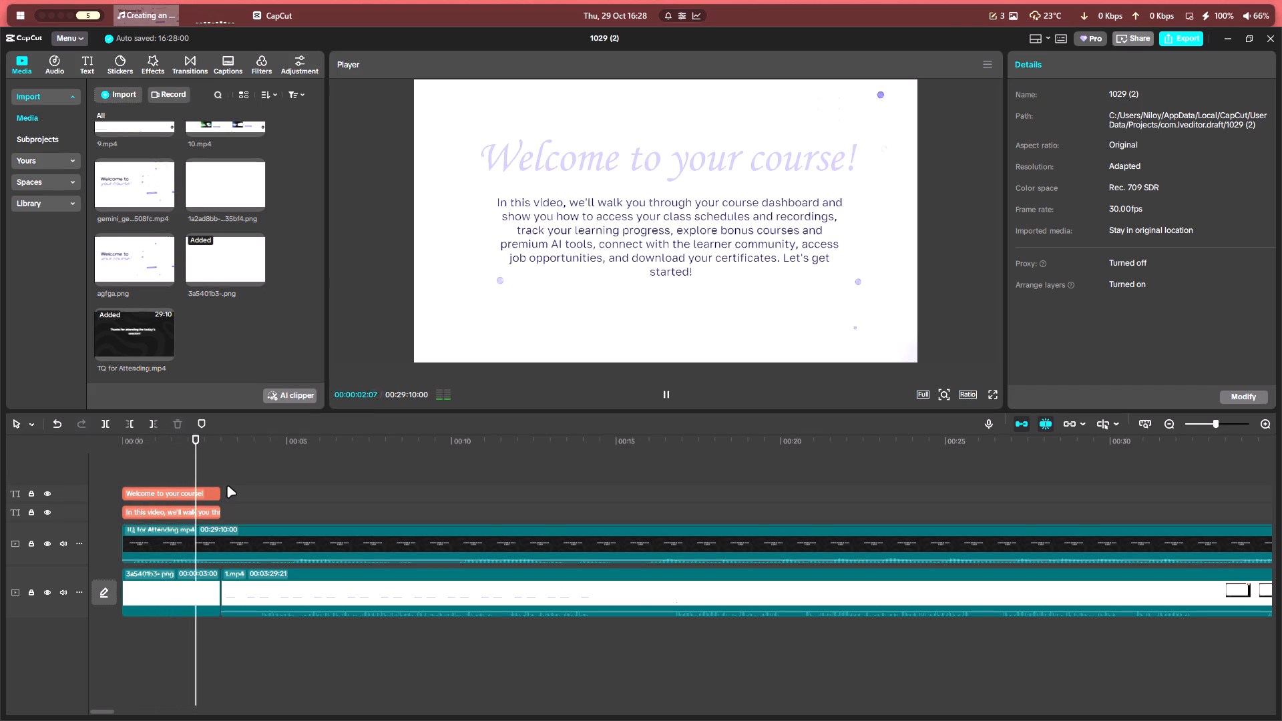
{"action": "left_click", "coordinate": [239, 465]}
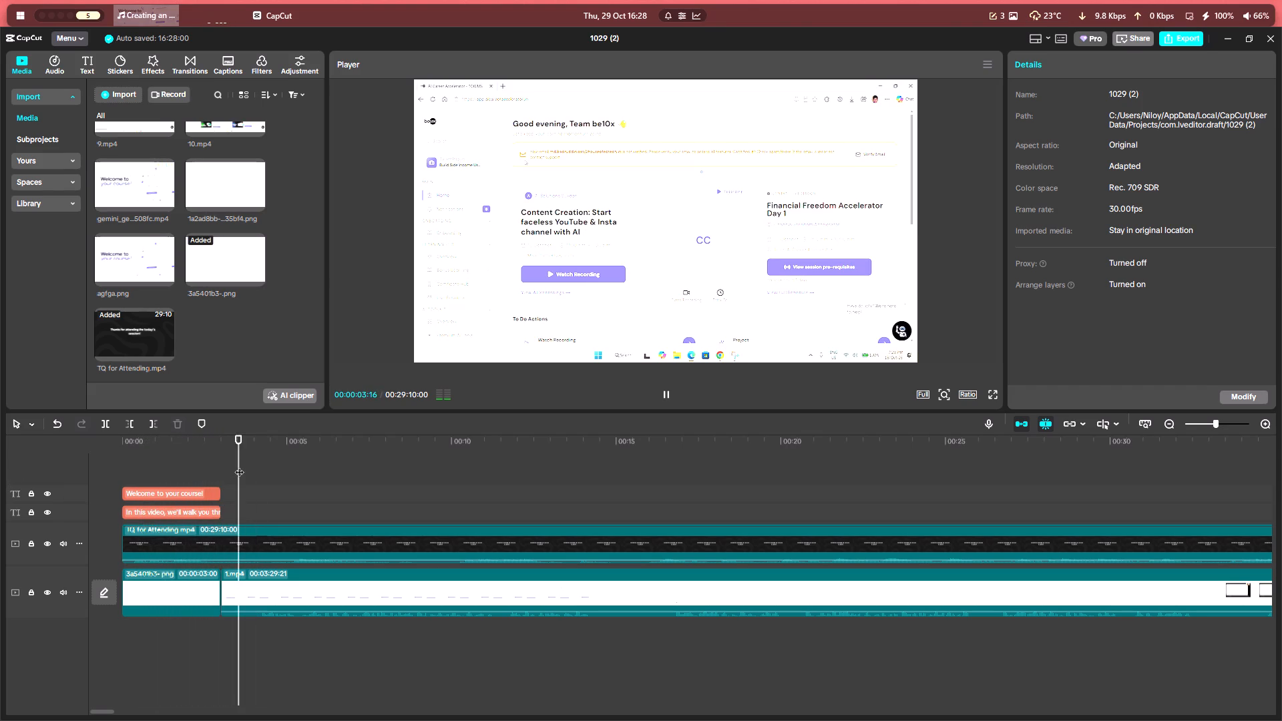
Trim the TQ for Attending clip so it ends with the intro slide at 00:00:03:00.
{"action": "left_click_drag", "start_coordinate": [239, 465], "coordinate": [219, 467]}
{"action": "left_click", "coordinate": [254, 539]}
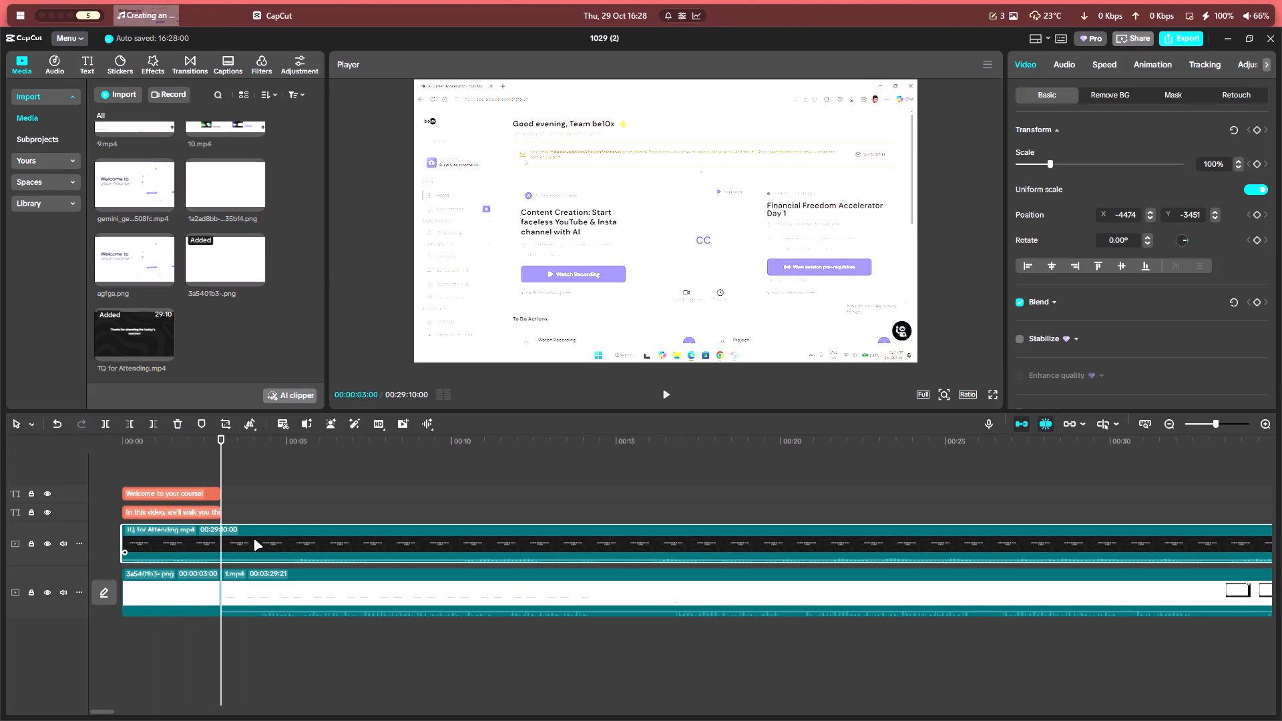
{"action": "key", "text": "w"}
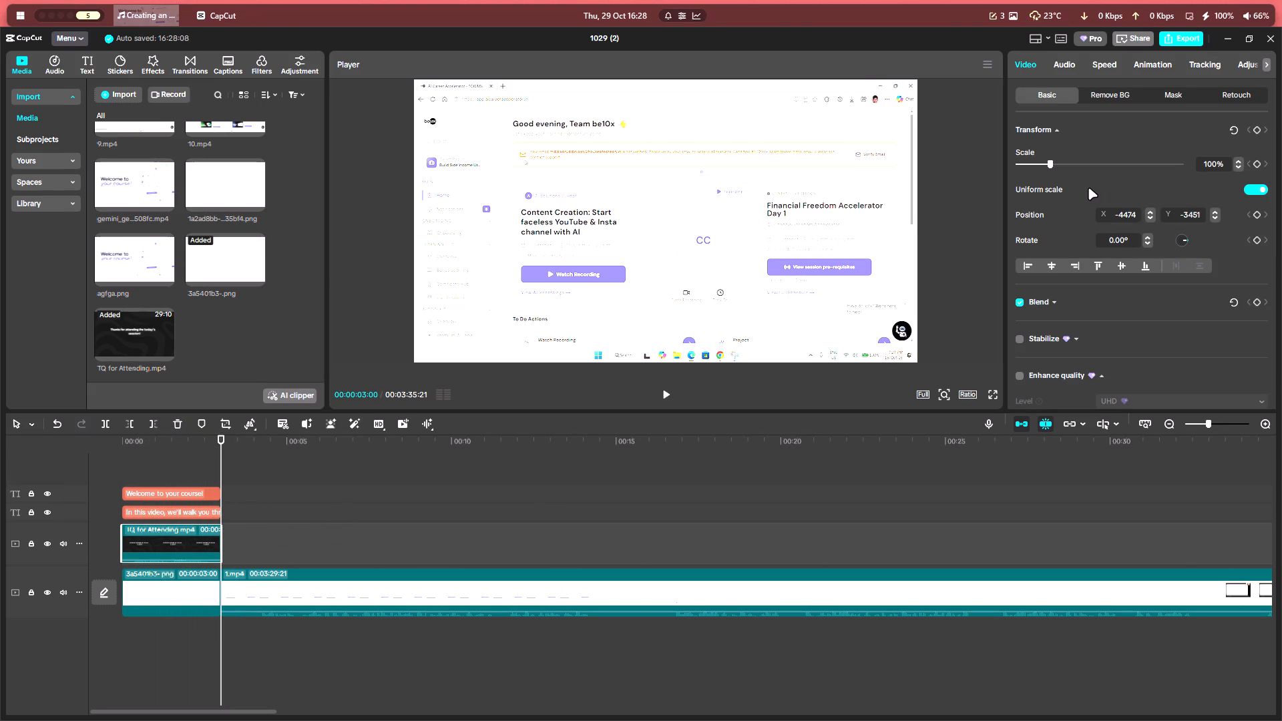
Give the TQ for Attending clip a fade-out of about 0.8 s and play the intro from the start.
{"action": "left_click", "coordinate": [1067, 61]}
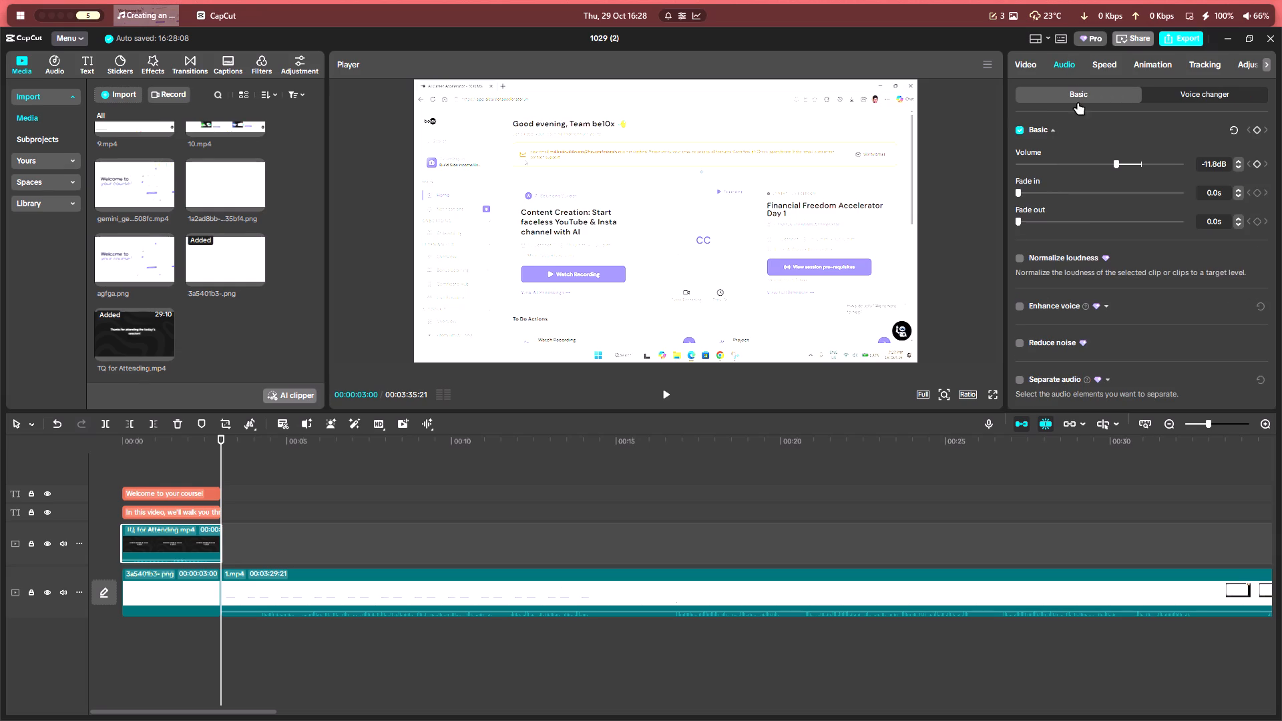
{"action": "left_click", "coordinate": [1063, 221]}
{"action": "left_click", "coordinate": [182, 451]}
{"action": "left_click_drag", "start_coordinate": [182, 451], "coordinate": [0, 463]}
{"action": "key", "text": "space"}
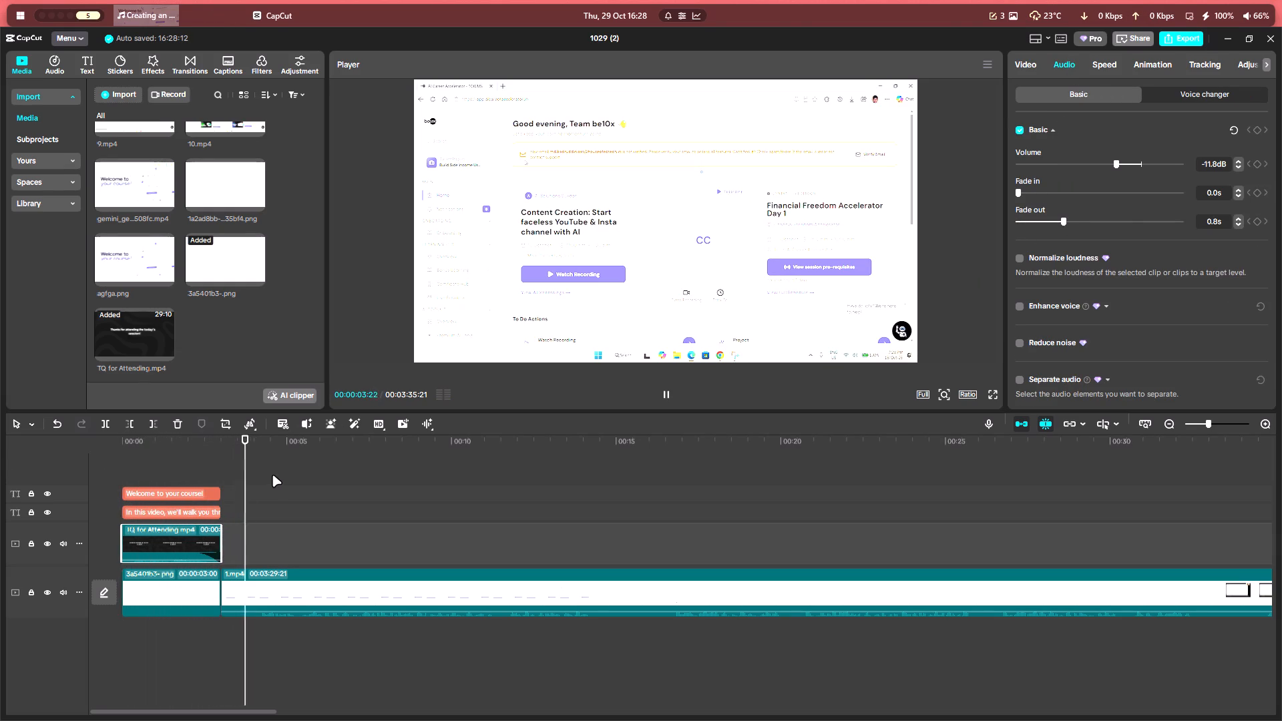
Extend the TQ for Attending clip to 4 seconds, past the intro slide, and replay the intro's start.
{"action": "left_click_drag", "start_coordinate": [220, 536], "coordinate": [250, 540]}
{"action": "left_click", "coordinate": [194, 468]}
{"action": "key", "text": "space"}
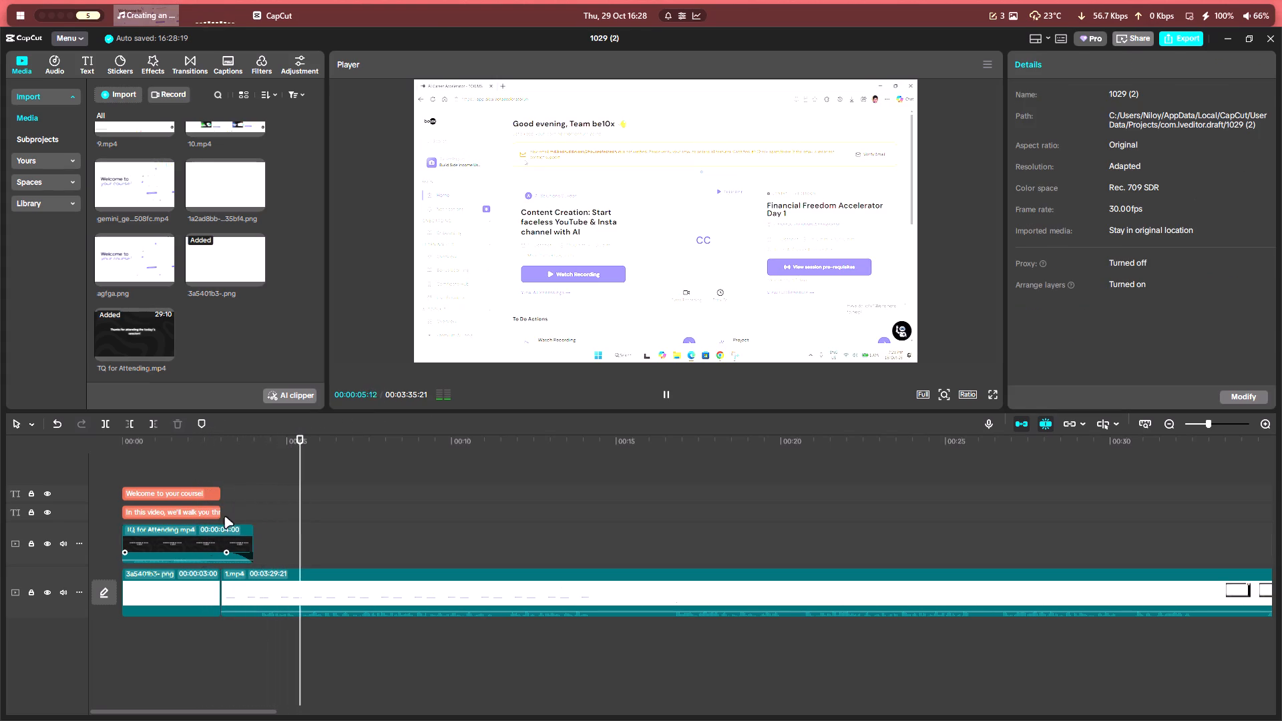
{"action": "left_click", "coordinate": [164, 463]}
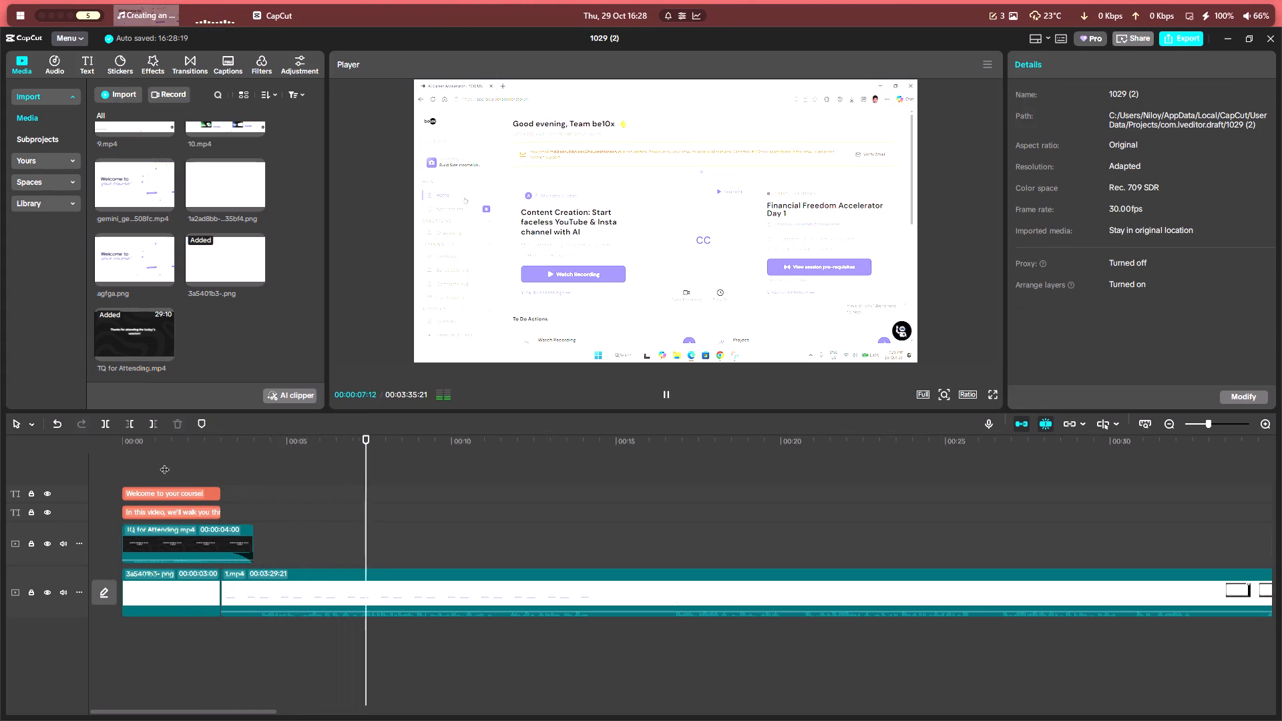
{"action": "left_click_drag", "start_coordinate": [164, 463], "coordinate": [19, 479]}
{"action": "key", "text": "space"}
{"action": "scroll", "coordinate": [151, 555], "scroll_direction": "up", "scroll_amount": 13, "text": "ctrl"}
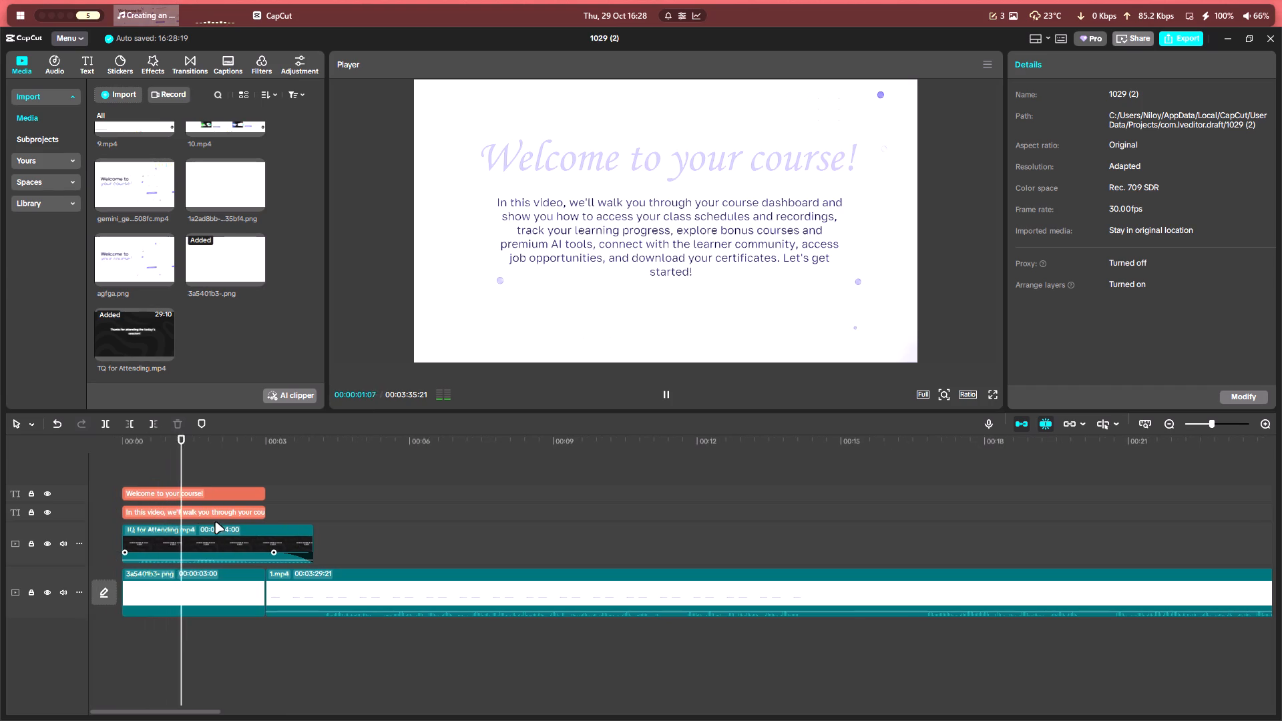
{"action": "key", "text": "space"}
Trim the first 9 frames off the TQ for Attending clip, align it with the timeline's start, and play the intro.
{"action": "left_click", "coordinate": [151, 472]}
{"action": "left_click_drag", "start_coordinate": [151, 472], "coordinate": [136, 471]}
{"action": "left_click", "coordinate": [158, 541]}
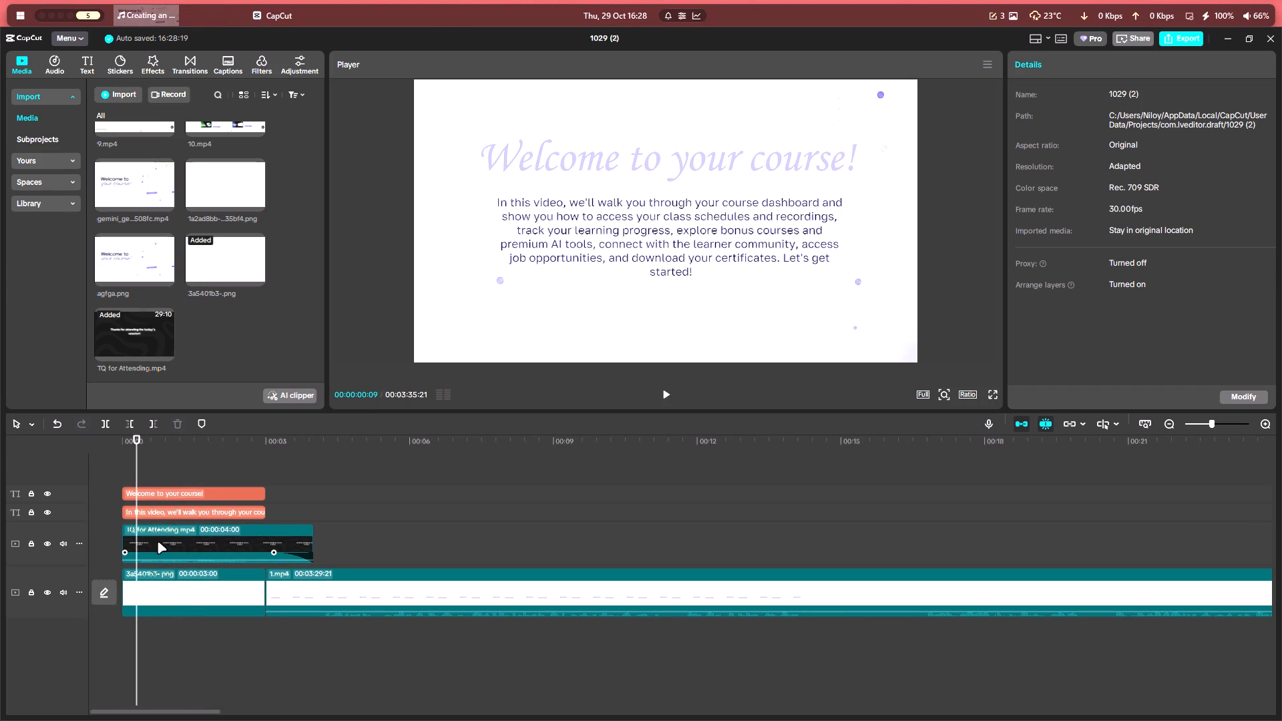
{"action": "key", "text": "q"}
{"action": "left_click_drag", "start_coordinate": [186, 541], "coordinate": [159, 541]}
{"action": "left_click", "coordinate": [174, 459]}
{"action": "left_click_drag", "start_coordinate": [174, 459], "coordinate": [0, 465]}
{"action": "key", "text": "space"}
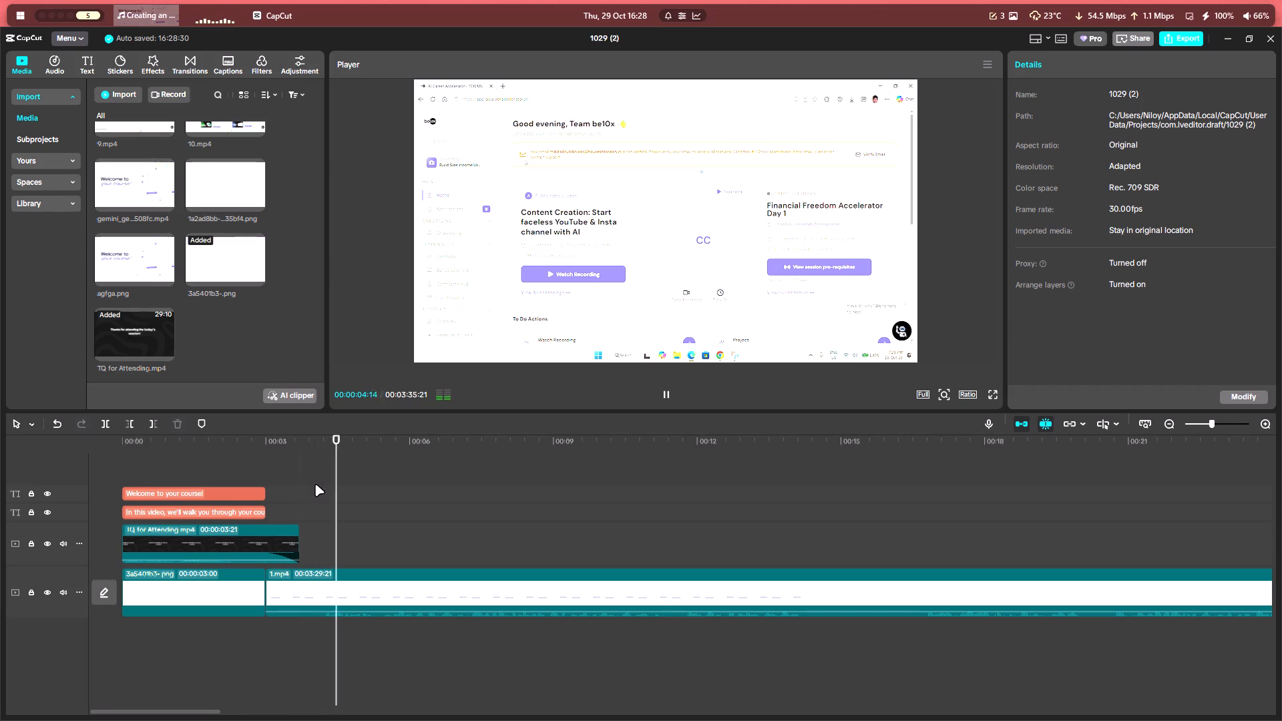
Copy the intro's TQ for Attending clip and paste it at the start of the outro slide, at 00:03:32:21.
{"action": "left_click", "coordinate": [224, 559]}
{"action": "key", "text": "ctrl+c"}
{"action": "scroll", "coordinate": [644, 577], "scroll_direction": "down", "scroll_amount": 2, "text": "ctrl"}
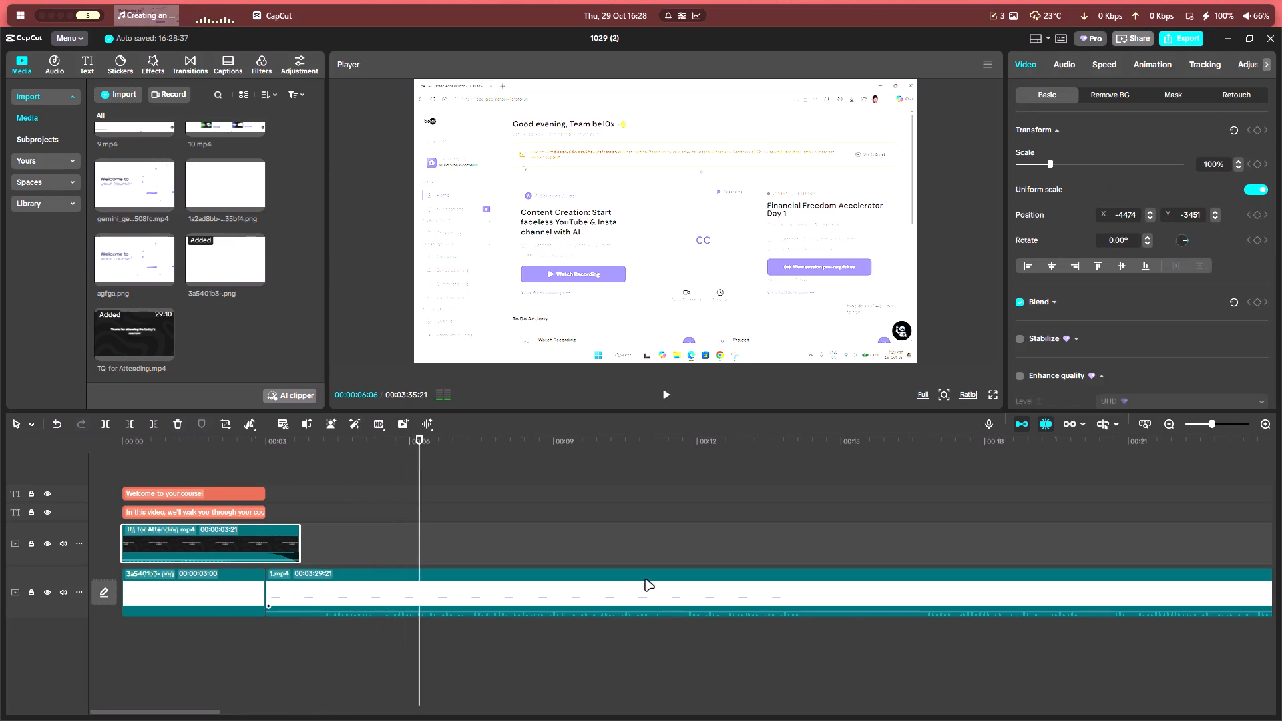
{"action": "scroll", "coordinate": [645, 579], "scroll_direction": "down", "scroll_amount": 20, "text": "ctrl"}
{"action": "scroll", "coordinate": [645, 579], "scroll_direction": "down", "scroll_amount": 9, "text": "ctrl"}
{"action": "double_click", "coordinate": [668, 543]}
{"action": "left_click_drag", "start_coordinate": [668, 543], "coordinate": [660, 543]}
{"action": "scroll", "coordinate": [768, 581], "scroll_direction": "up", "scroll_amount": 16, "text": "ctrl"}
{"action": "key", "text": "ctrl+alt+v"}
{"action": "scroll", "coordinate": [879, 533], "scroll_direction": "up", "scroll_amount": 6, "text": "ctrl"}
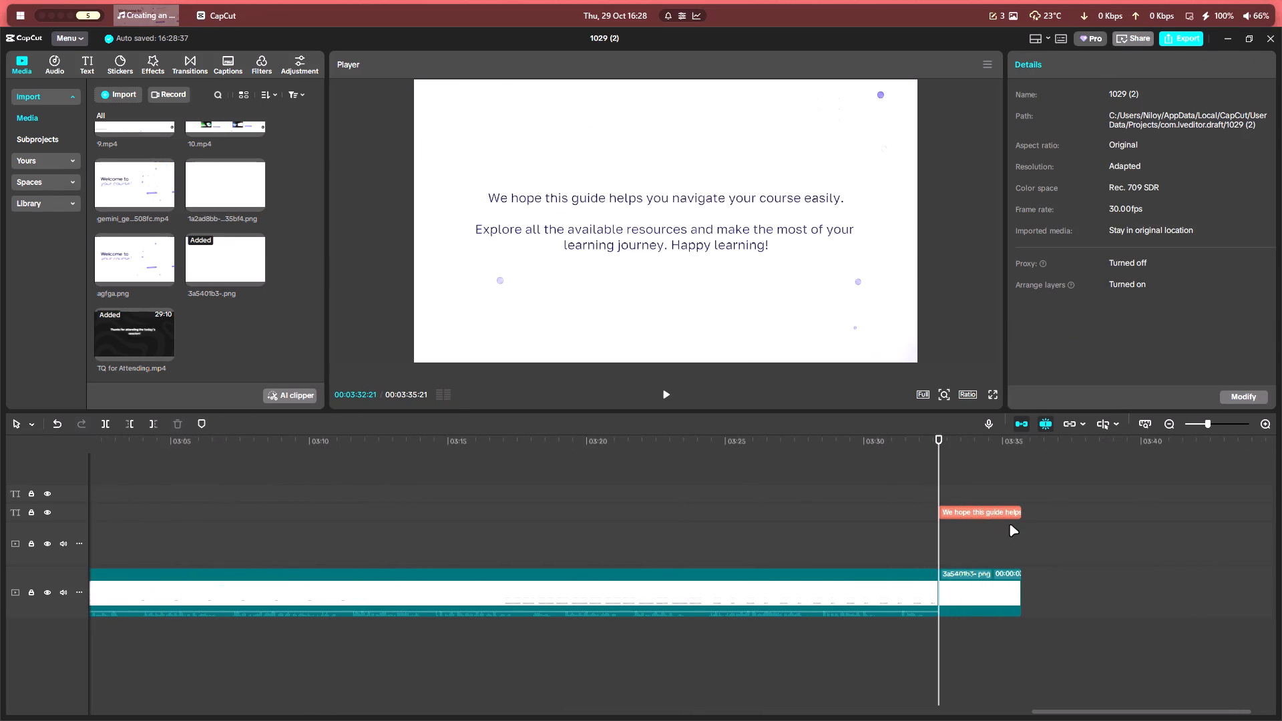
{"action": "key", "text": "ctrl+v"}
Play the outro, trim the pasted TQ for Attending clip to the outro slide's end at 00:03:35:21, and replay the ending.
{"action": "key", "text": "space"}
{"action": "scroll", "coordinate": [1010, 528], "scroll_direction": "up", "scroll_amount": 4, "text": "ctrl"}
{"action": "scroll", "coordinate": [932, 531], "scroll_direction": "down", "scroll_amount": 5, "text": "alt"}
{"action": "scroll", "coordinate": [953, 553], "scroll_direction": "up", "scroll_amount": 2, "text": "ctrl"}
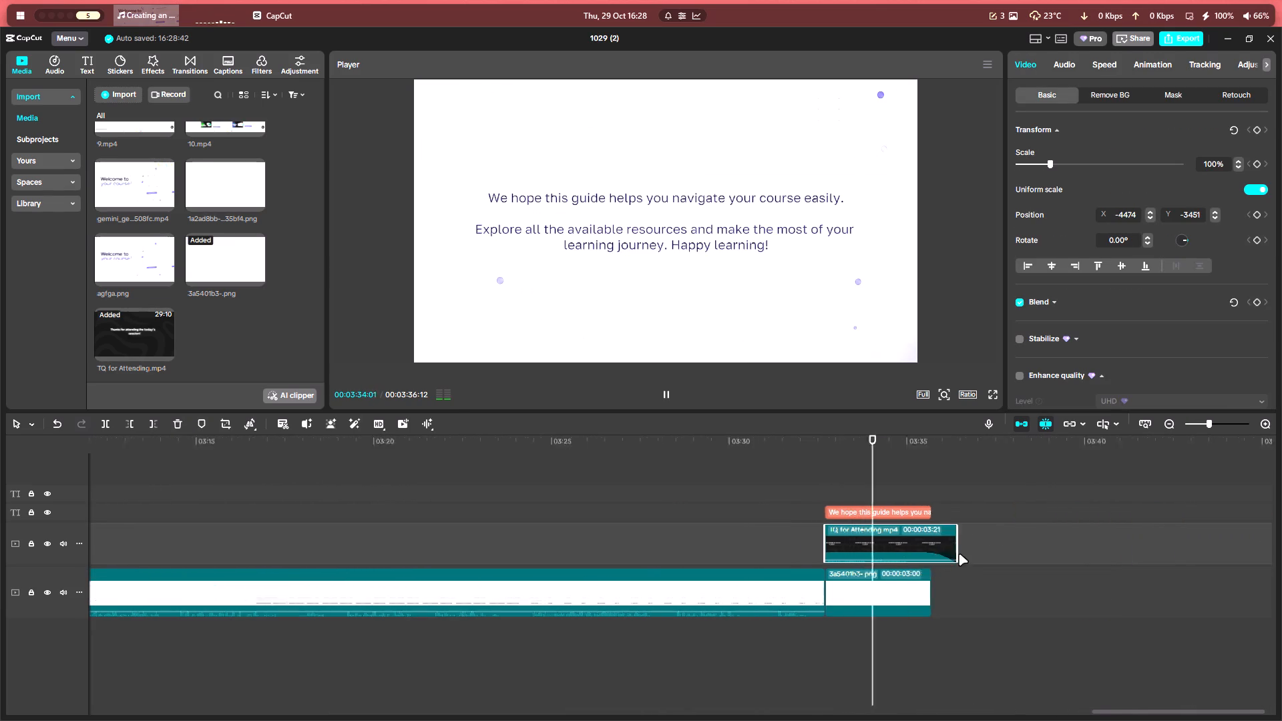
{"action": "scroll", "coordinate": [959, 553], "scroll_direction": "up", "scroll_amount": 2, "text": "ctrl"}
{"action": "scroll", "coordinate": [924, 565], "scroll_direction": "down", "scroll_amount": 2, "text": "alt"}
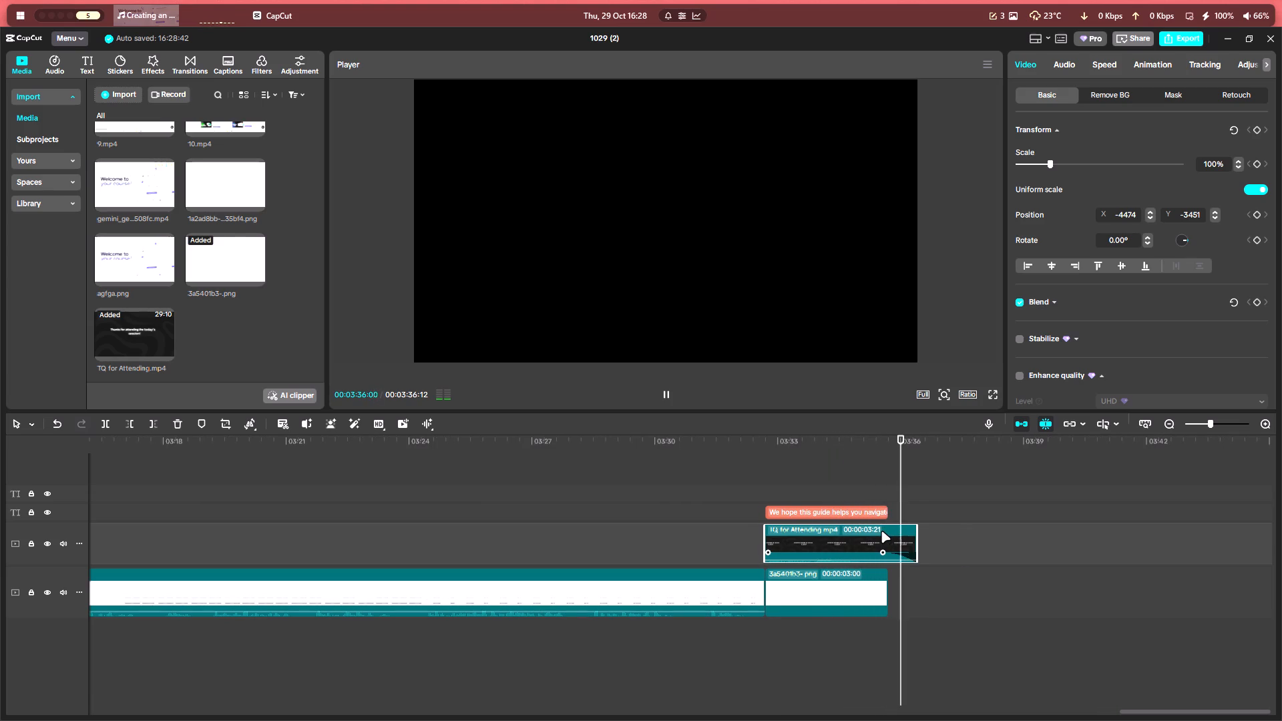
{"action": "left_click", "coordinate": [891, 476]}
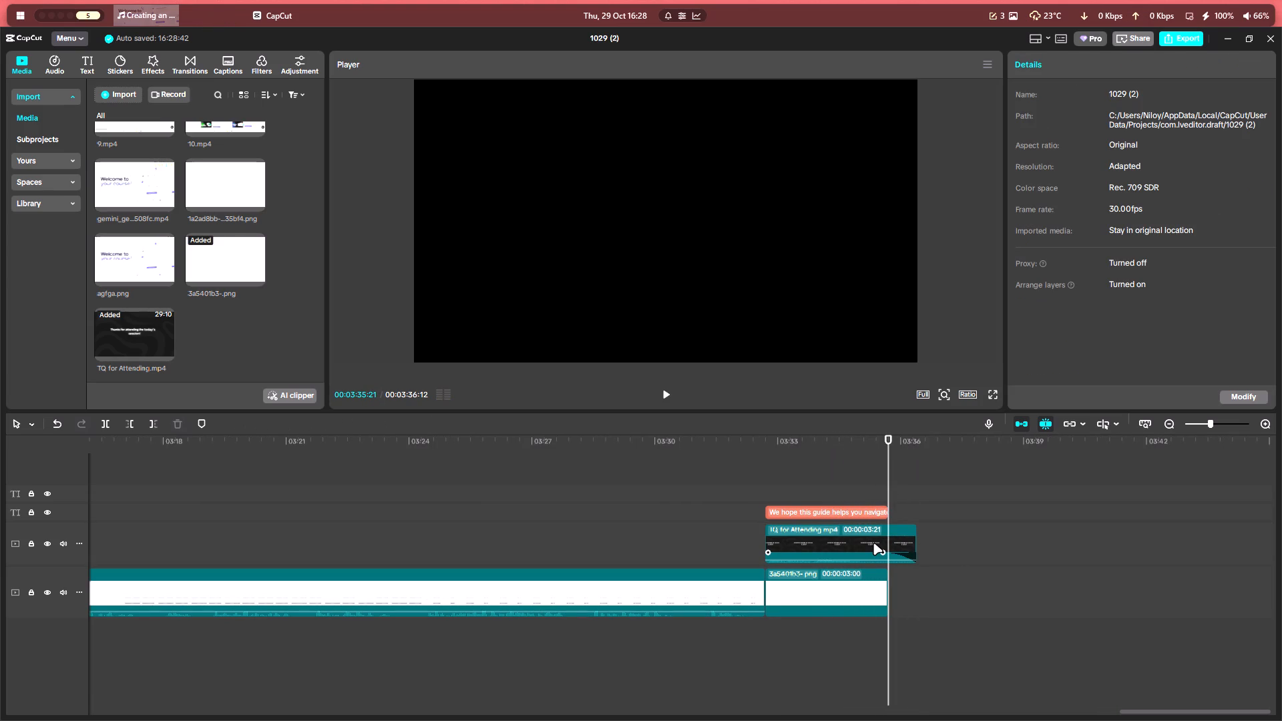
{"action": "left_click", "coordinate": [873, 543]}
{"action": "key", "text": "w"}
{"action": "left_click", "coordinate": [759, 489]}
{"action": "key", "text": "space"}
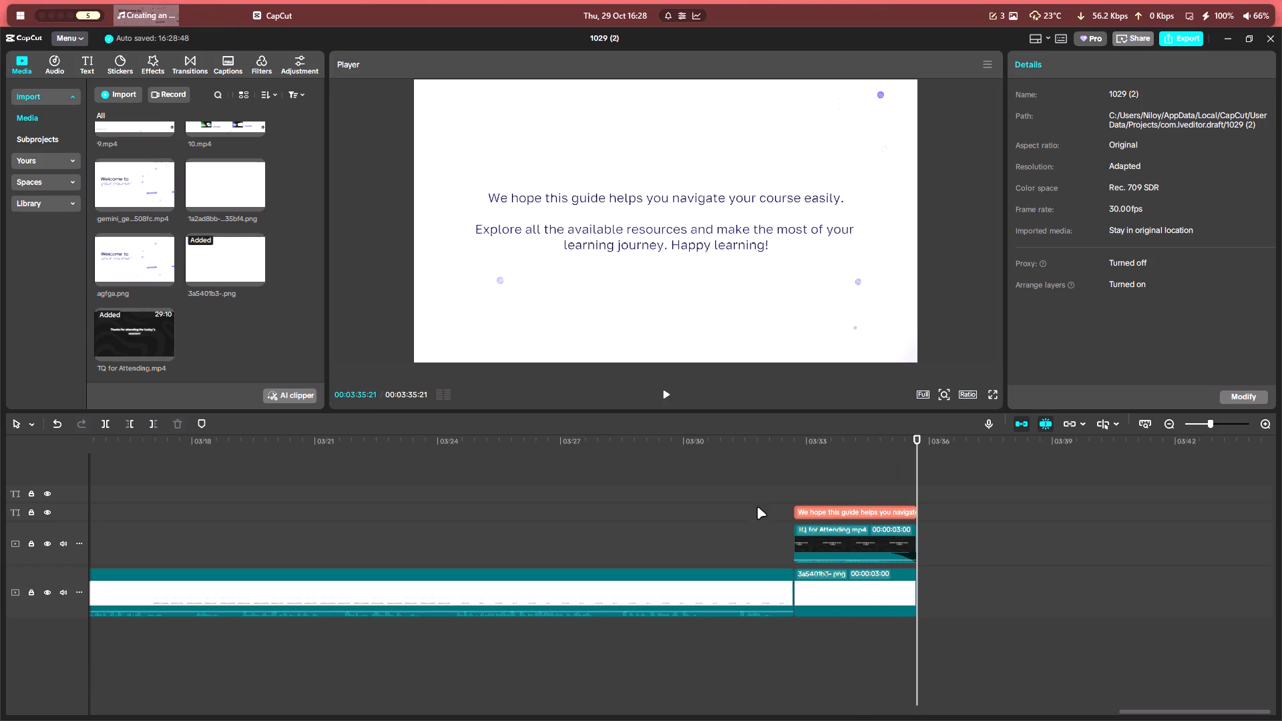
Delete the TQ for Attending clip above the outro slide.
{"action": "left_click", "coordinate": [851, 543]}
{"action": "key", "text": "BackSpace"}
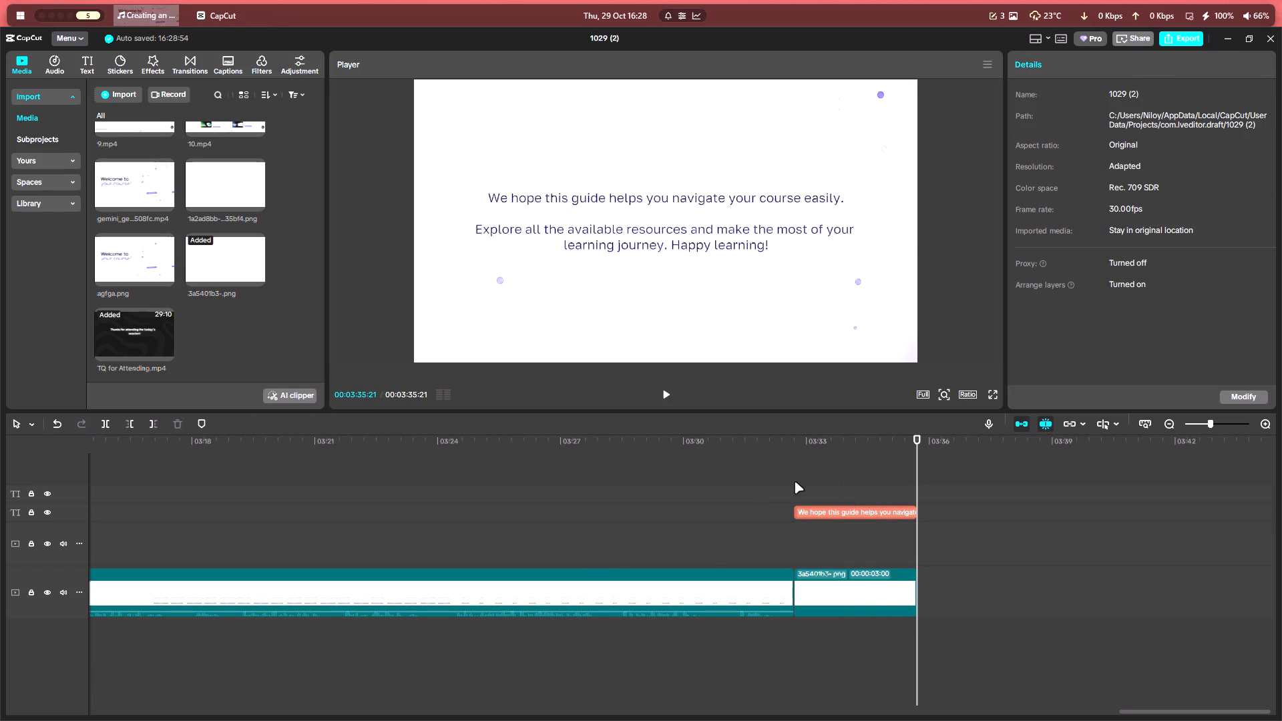
Play the end of the video to check the cut into the outro slide without added music.
{"action": "left_click", "coordinate": [755, 481]}
{"action": "key", "text": "space"}
{"action": "left_click", "coordinate": [700, 489]}
{"action": "key", "text": "space"}
{"action": "key", "text": "space"}
{"action": "left_click_drag", "start_coordinate": [876, 487], "coordinate": [867, 626]}
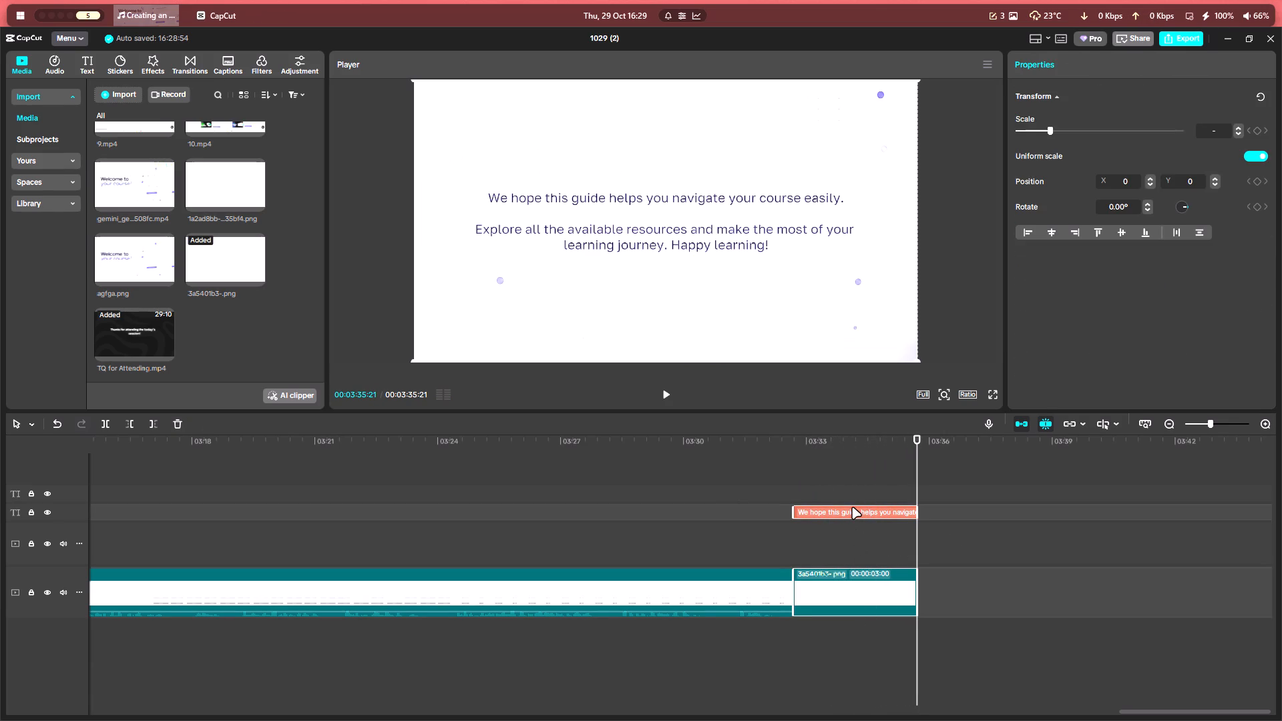
{"action": "left_click", "coordinate": [736, 484]}
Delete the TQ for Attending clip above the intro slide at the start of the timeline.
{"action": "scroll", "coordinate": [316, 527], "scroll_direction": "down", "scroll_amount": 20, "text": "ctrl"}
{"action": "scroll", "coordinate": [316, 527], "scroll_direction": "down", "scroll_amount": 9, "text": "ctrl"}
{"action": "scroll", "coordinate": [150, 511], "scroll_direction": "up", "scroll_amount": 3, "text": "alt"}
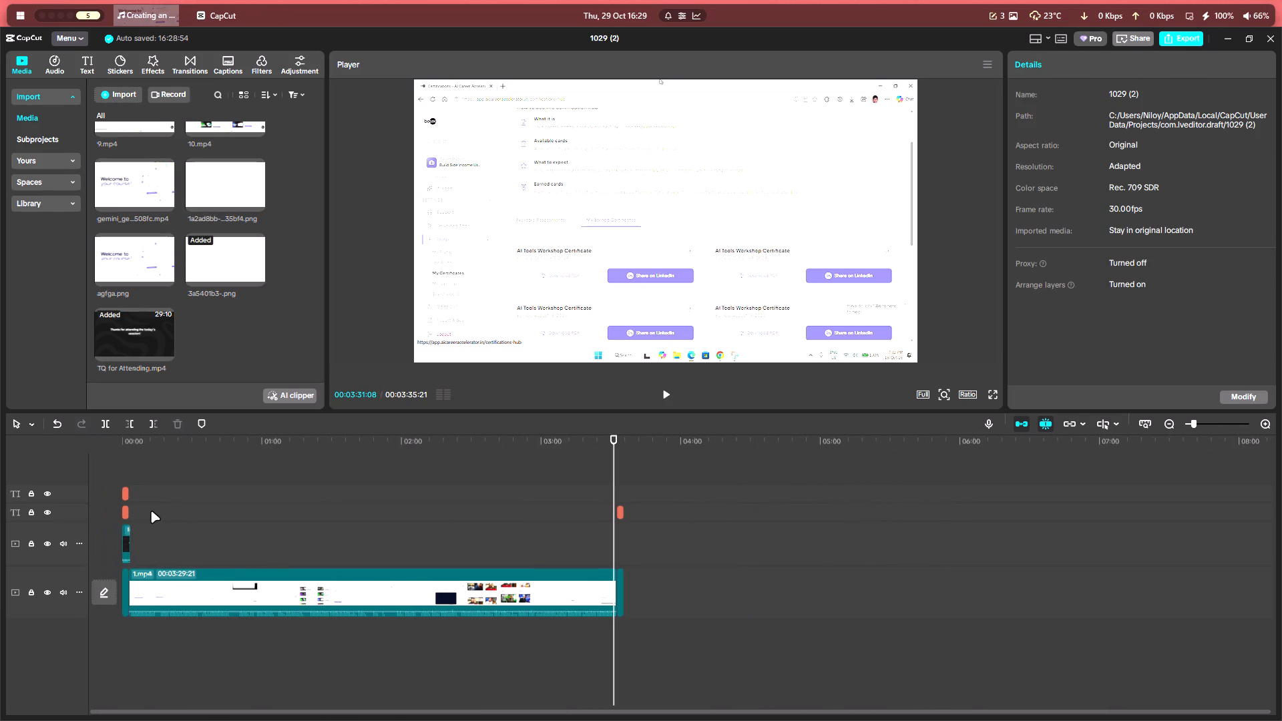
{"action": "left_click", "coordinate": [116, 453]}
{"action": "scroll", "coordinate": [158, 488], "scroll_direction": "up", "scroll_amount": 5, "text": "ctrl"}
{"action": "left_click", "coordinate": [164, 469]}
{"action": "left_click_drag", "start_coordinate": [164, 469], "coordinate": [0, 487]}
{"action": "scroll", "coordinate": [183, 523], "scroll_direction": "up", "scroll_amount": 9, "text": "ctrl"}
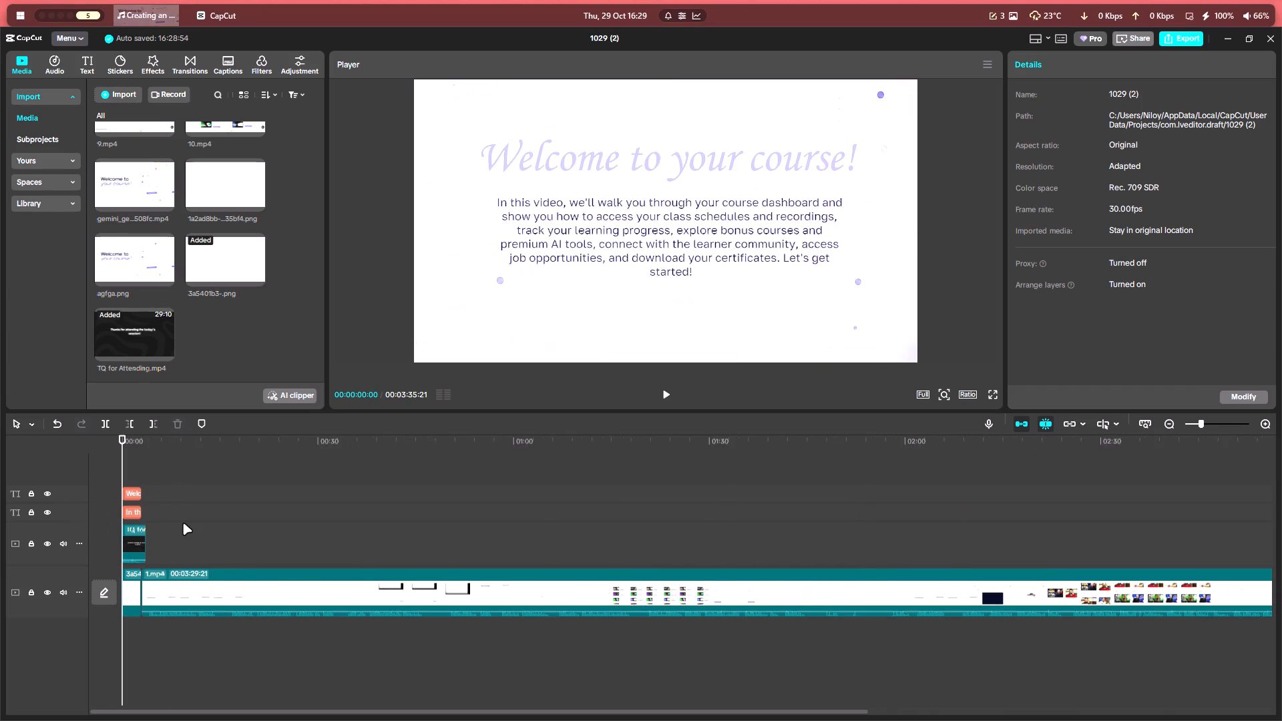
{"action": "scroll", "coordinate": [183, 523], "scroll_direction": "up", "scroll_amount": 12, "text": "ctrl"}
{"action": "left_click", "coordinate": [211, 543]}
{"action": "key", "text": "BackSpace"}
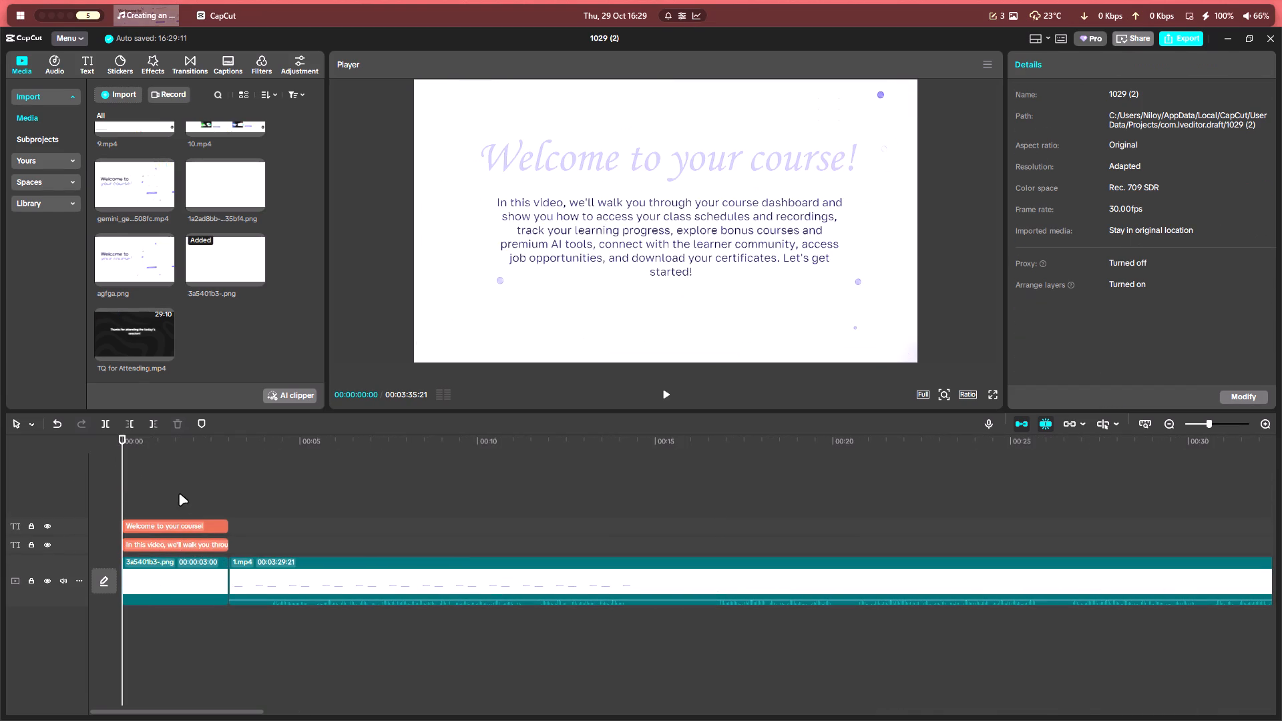
Combine the intro slide's background, "Welcome to your course!" heading and "In this video…" paragraph into one compound clip.
{"action": "left_click_drag", "start_coordinate": [178, 485], "coordinate": [152, 581]}
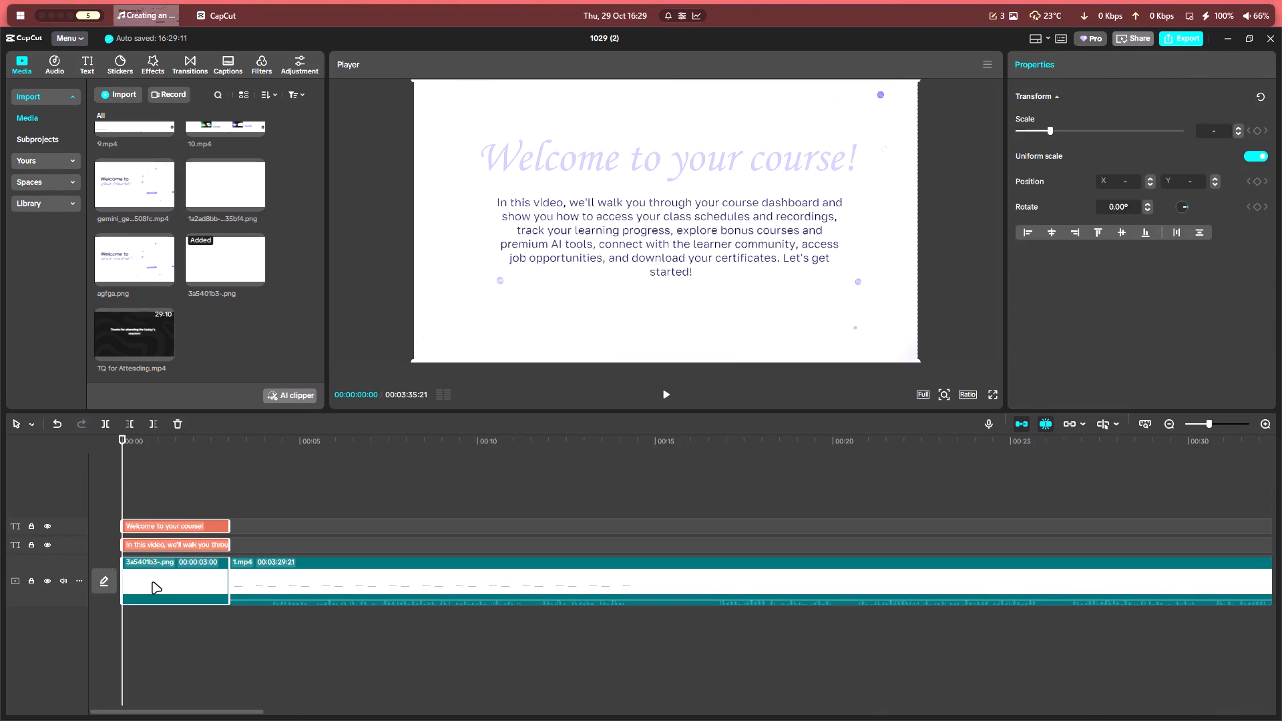
{"action": "key", "text": "alt+g"}
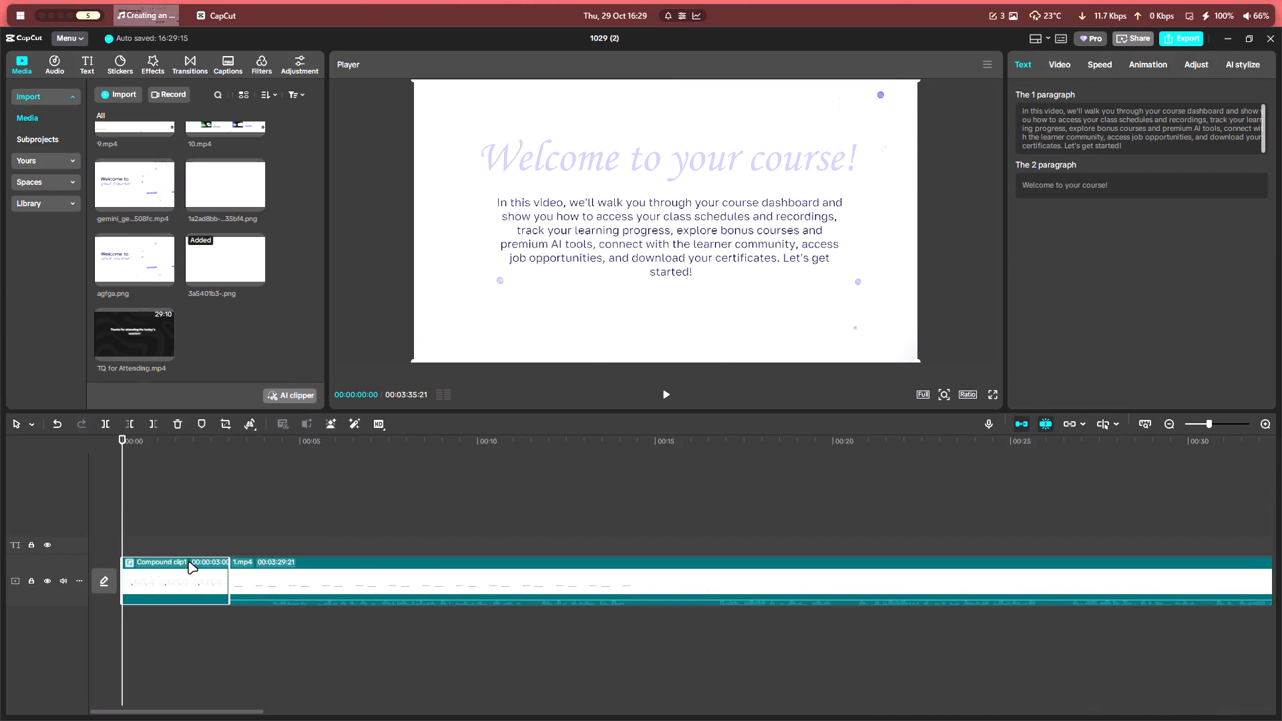
{"action": "left_click", "coordinate": [218, 520]}
{"action": "left_click_drag", "start_coordinate": [218, 520], "coordinate": [17, 541]}
{"action": "left_click", "coordinate": [151, 564]}
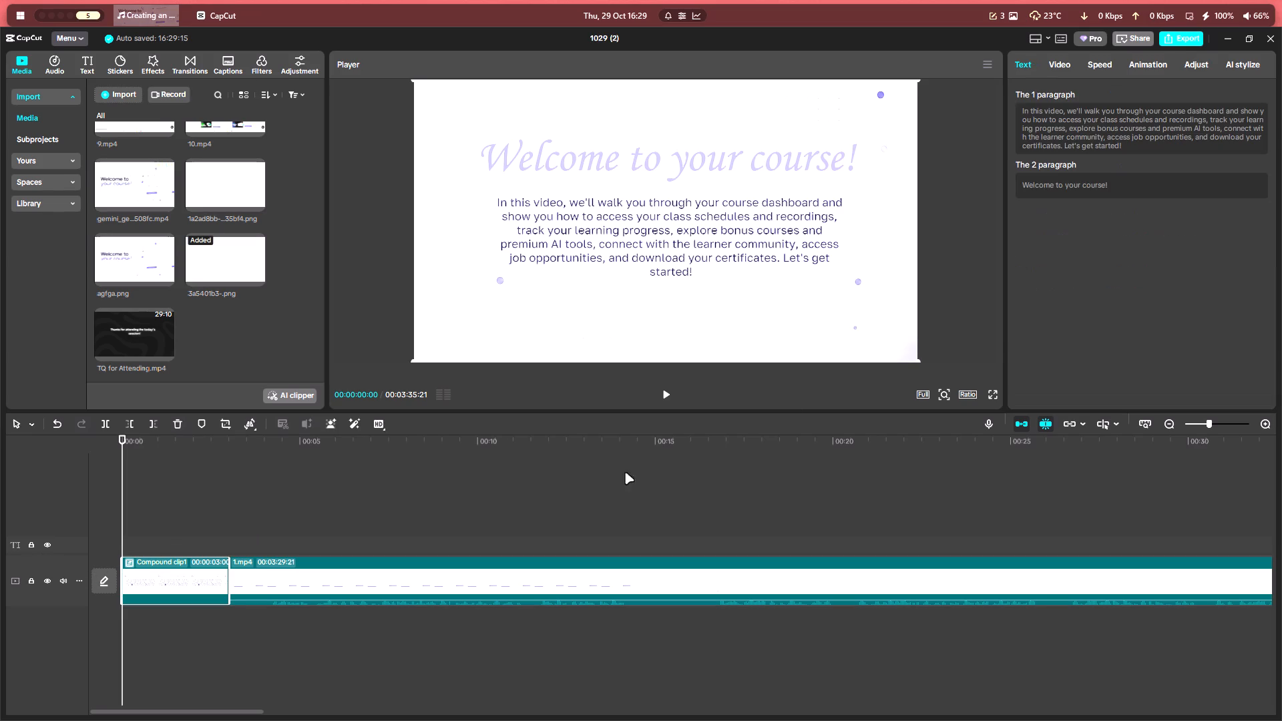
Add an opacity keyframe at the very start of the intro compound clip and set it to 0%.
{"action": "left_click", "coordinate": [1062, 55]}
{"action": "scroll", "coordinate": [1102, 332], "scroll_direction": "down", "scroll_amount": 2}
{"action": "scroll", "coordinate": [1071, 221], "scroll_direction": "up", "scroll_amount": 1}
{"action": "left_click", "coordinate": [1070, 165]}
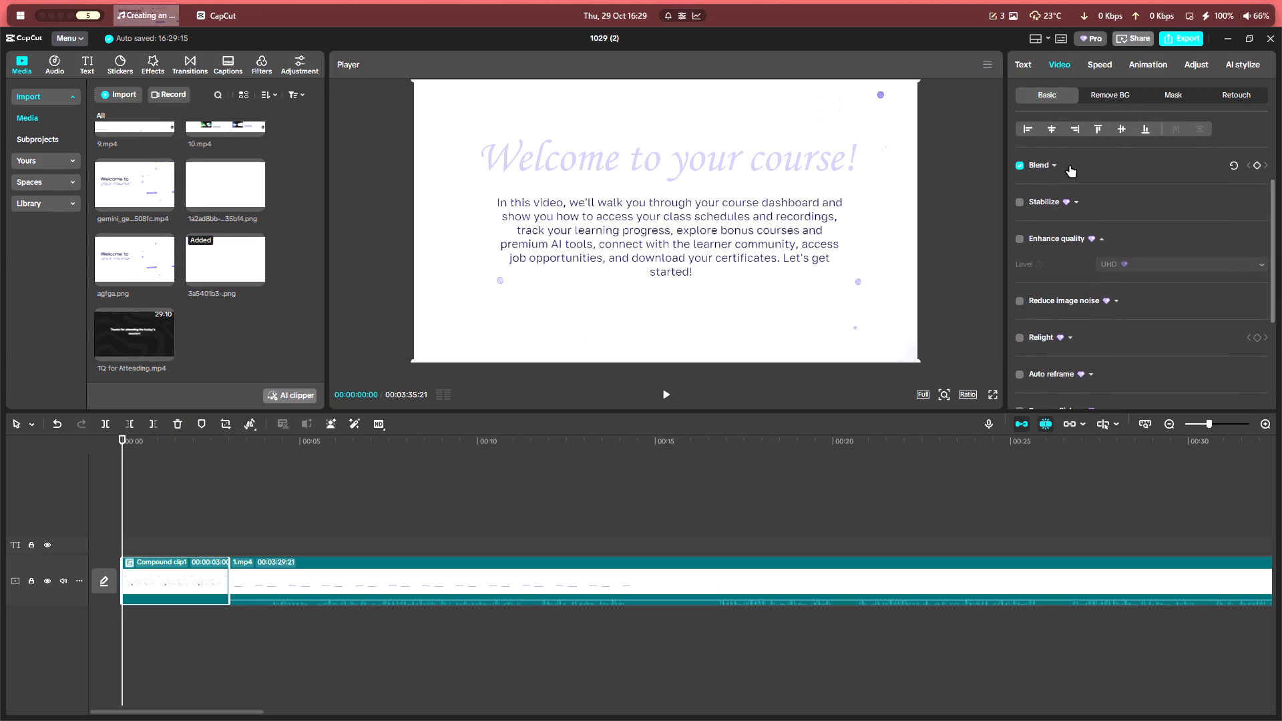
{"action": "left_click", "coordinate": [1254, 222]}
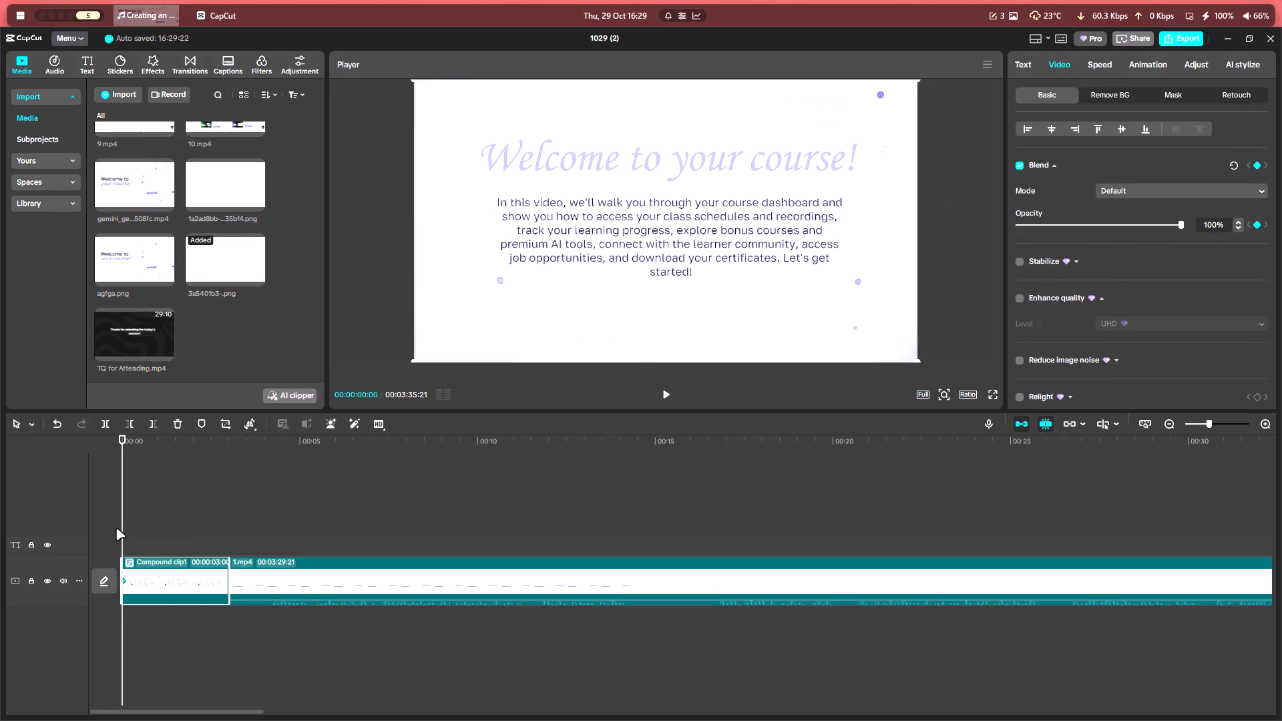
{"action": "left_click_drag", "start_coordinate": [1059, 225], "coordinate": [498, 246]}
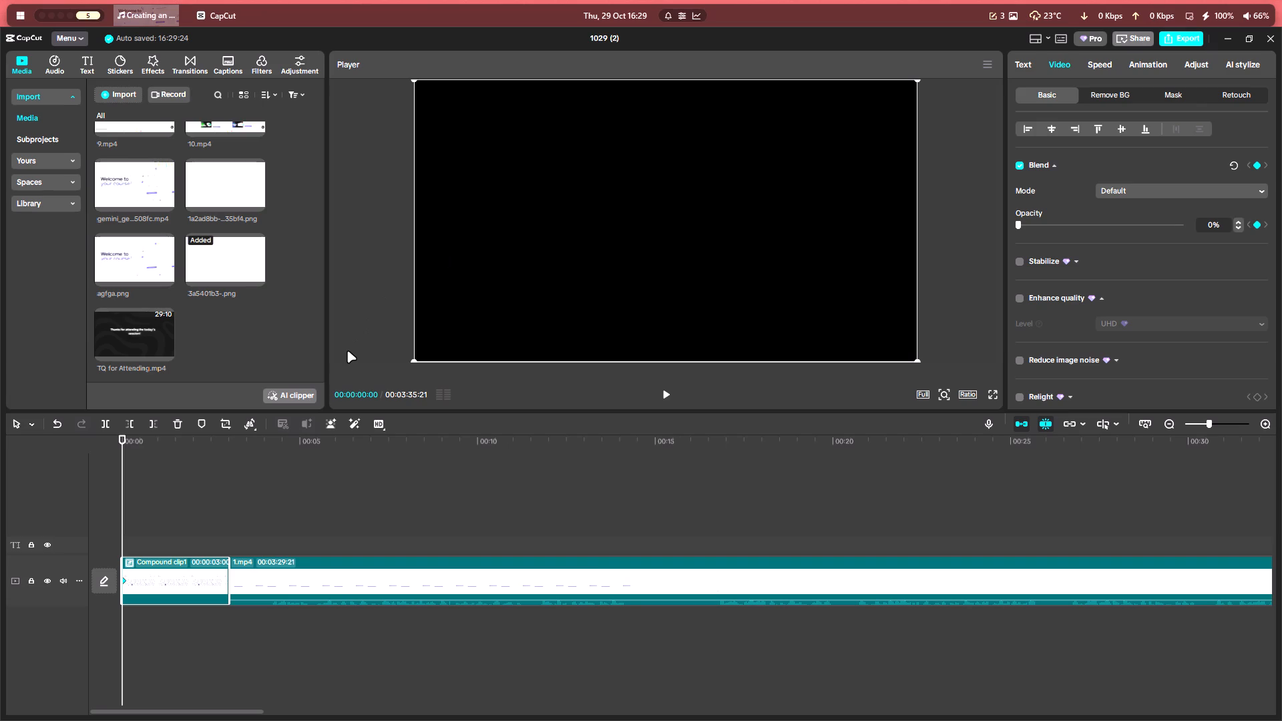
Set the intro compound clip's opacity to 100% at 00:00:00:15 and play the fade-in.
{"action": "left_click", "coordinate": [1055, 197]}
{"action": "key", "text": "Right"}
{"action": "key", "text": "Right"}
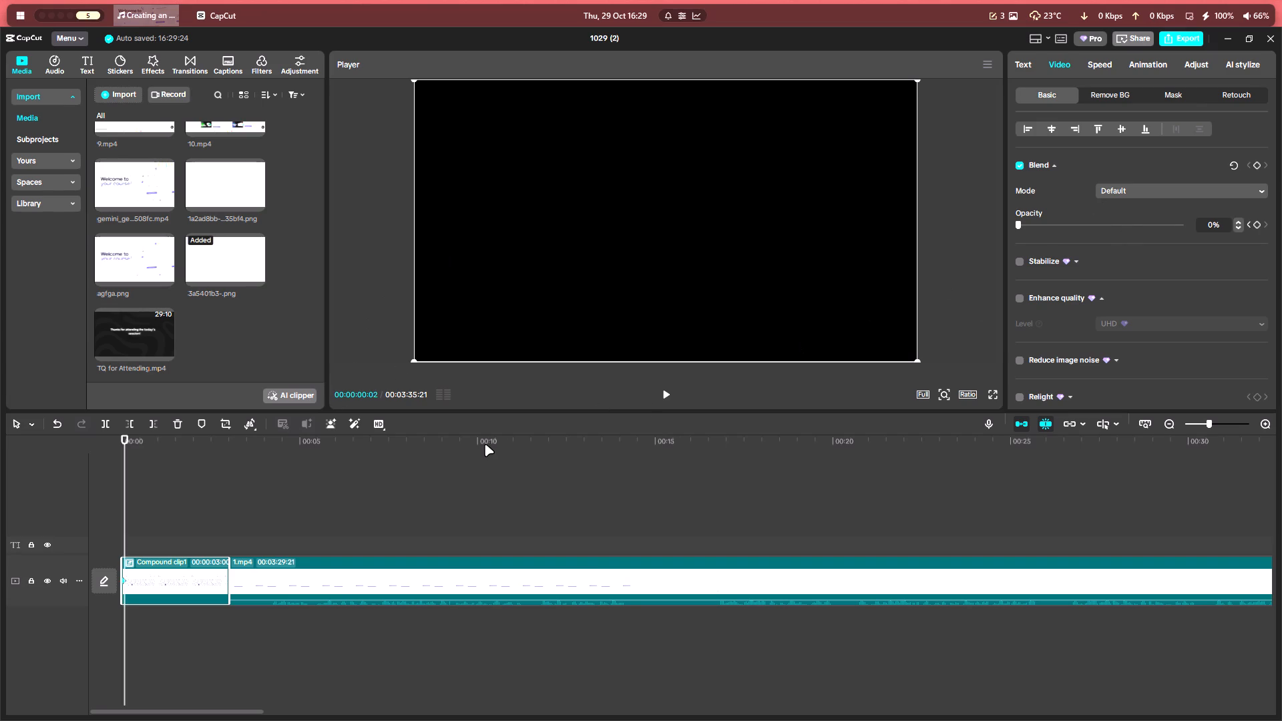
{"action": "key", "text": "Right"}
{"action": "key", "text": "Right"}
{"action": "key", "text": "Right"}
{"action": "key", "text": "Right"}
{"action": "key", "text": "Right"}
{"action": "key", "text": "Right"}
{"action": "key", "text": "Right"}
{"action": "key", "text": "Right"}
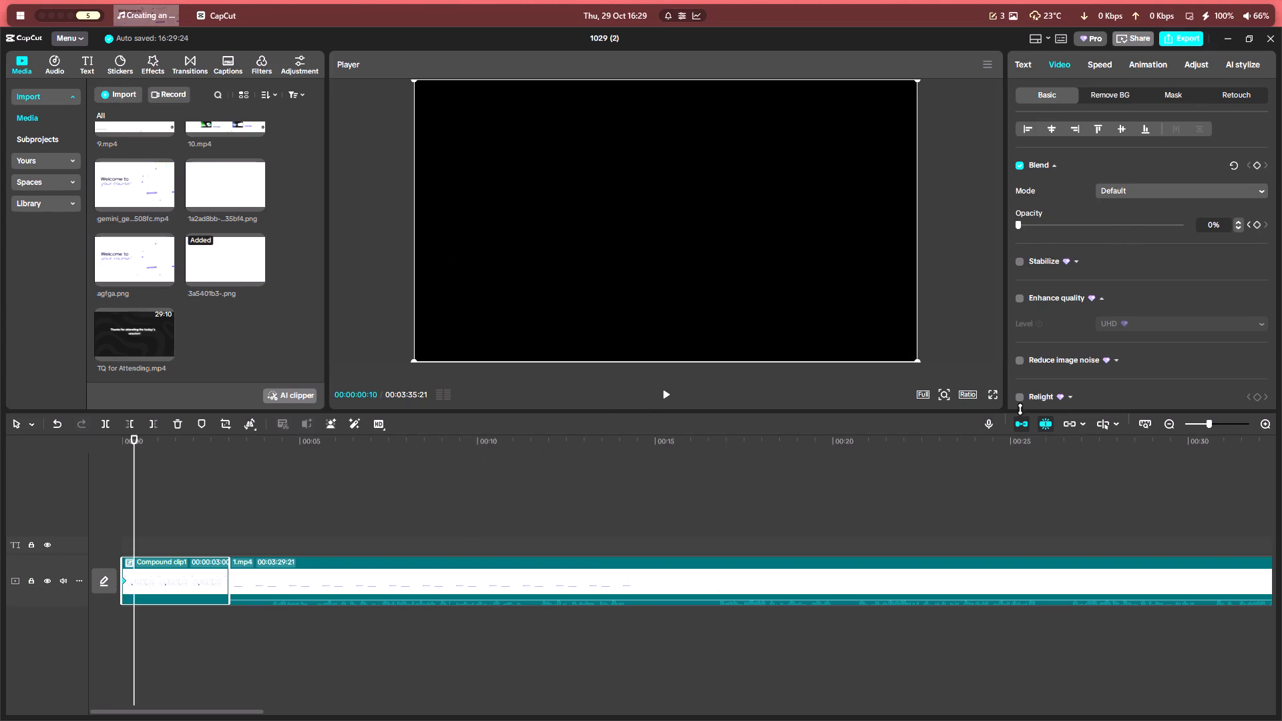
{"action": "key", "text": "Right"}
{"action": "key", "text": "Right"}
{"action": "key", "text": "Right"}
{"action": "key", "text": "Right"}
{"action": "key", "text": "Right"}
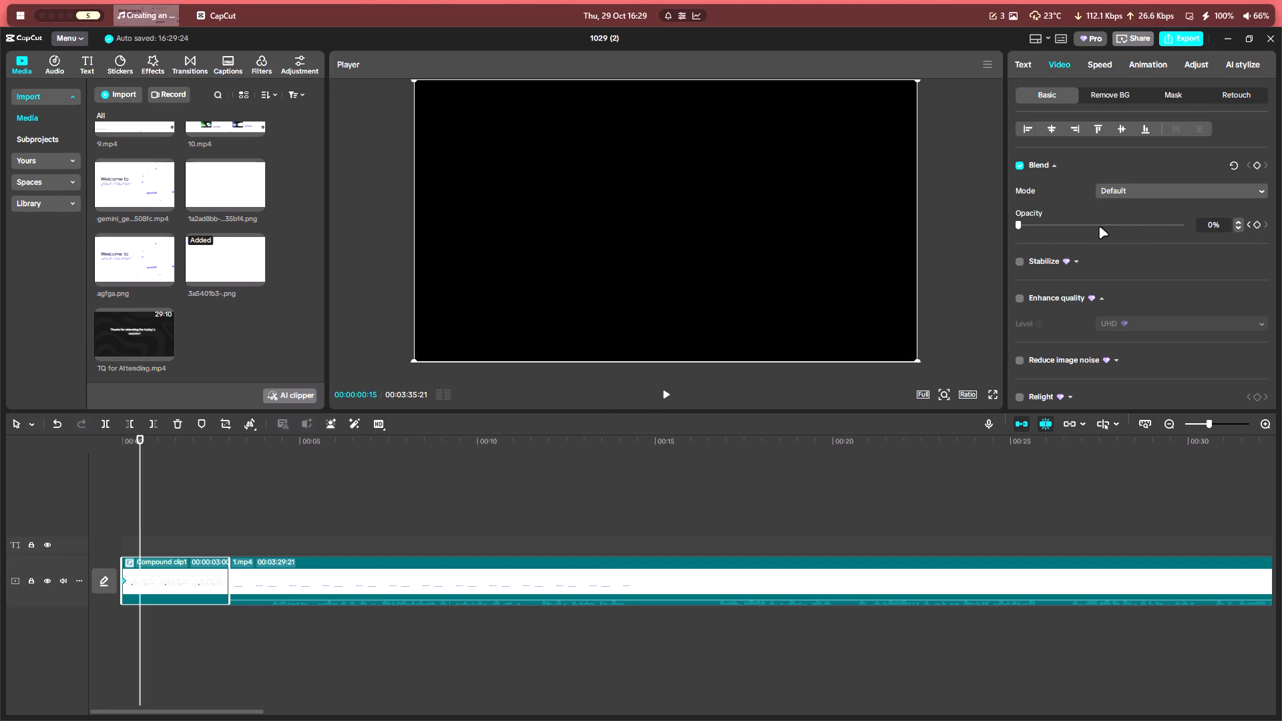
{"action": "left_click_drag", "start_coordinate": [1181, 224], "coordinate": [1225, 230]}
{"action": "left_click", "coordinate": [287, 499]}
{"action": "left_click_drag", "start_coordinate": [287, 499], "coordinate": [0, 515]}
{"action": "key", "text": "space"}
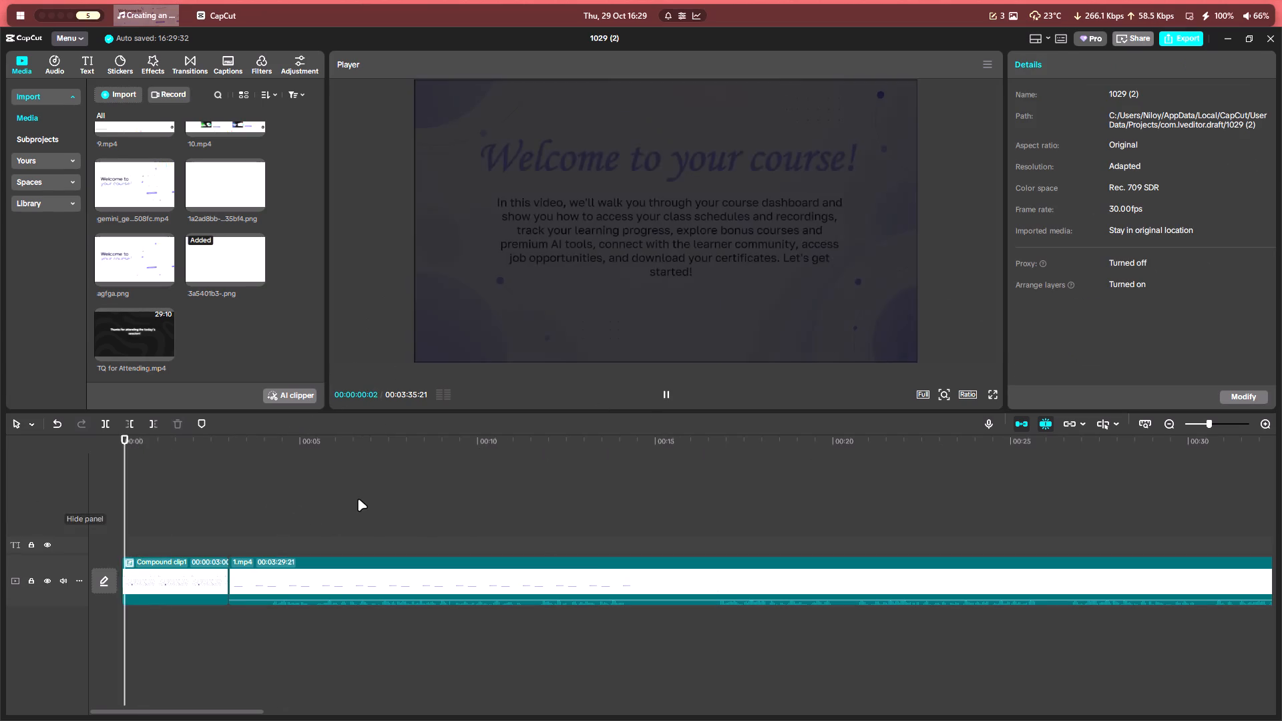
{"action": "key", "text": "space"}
Combine the outro slide's background and its "We hope this guide…" text into one compound clip.
{"action": "scroll", "coordinate": [377, 523], "scroll_direction": "down", "scroll_amount": 9, "text": "ctrl"}
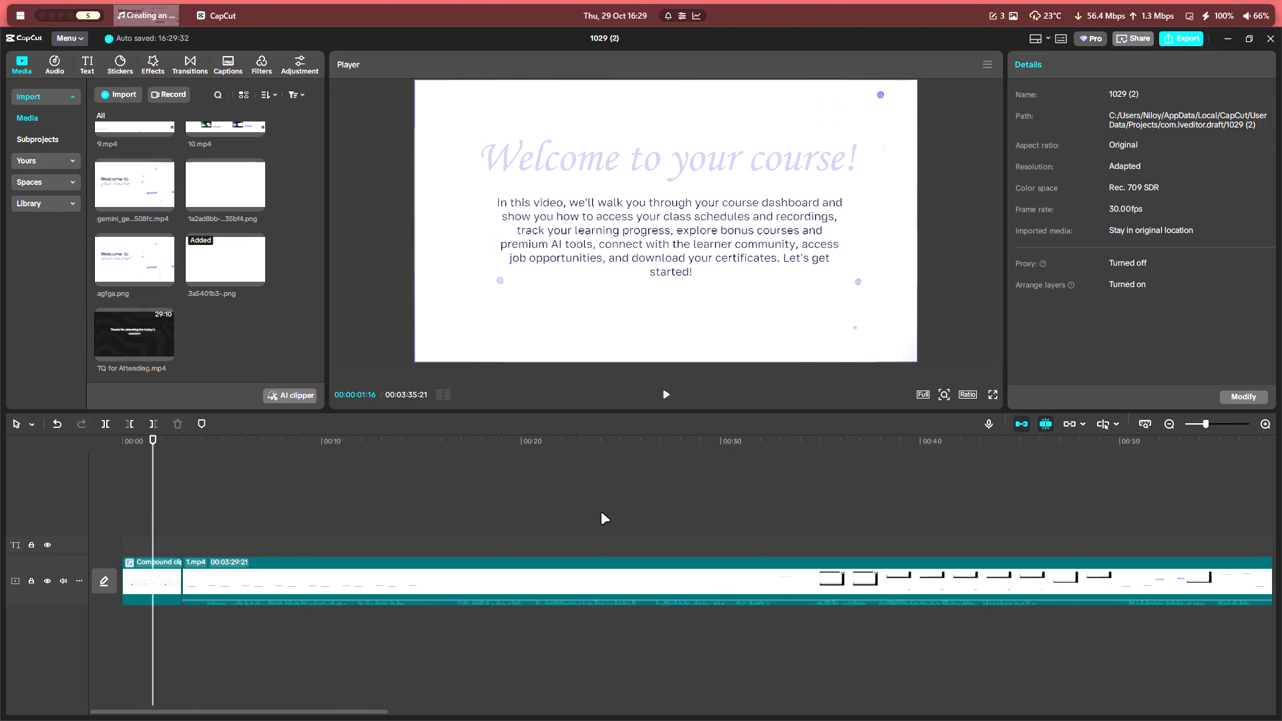
{"action": "scroll", "coordinate": [601, 512], "scroll_direction": "down", "scroll_amount": 17, "text": "ctrl"}
{"action": "left_click", "coordinate": [871, 555]}
{"action": "scroll", "coordinate": [879, 575], "scroll_direction": "up", "scroll_amount": 16, "text": "ctrl"}
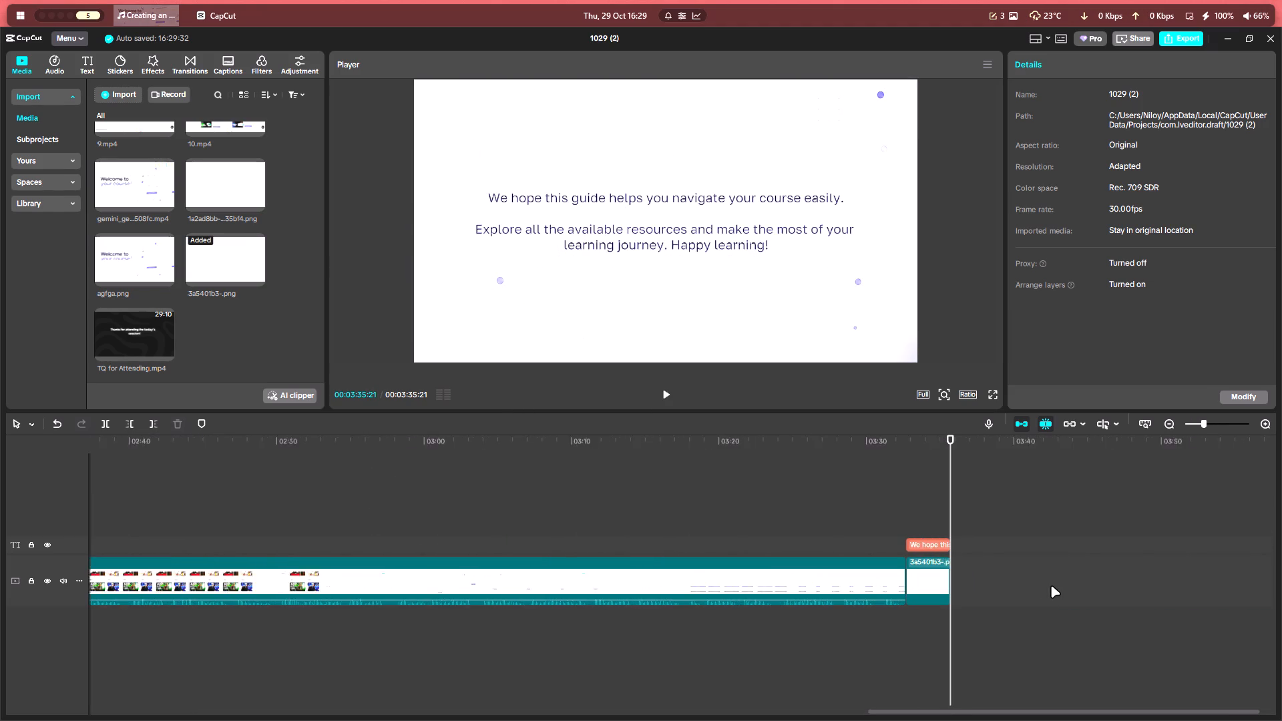
{"action": "scroll", "coordinate": [1051, 585], "scroll_direction": "up", "scroll_amount": 9, "text": "ctrl"}
{"action": "left_click_drag", "start_coordinate": [891, 492], "coordinate": [905, 597]}
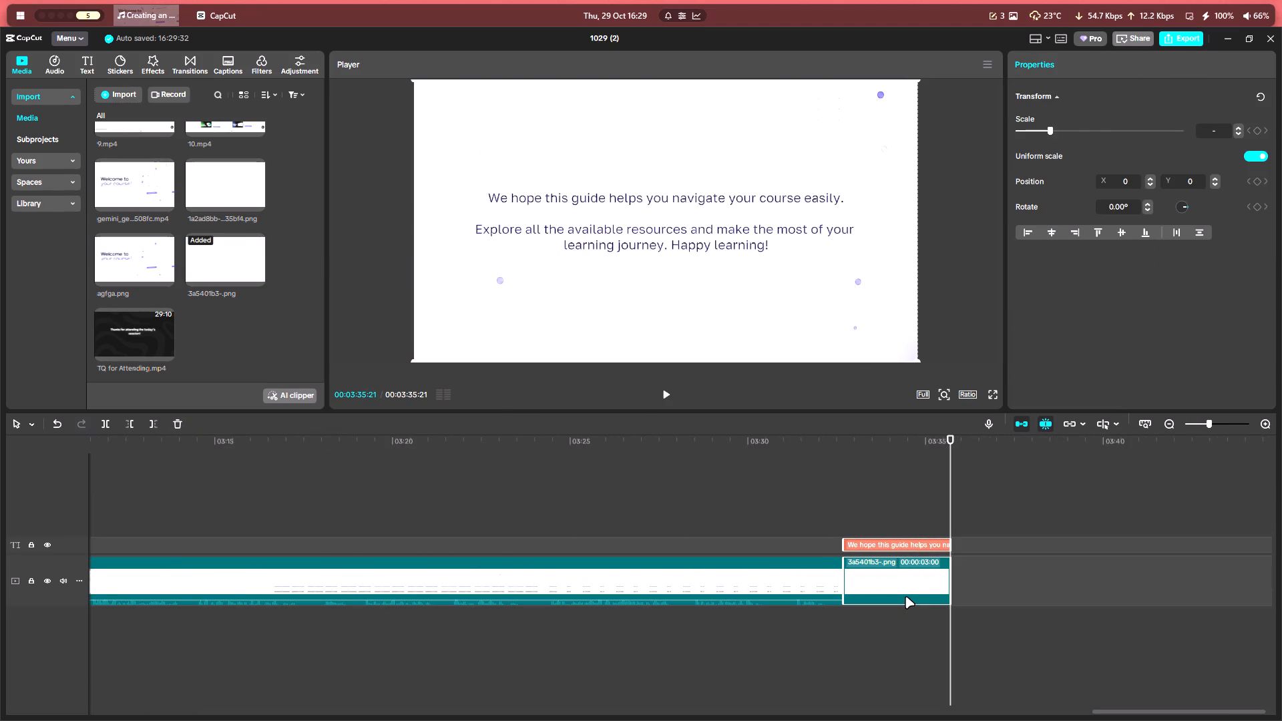
{"action": "key", "text": "alt+g"}
Add opacity keyframes at 100% on the outro compound clip at its end and at 00:03:35:06.
{"action": "left_click", "coordinate": [1071, 69]}
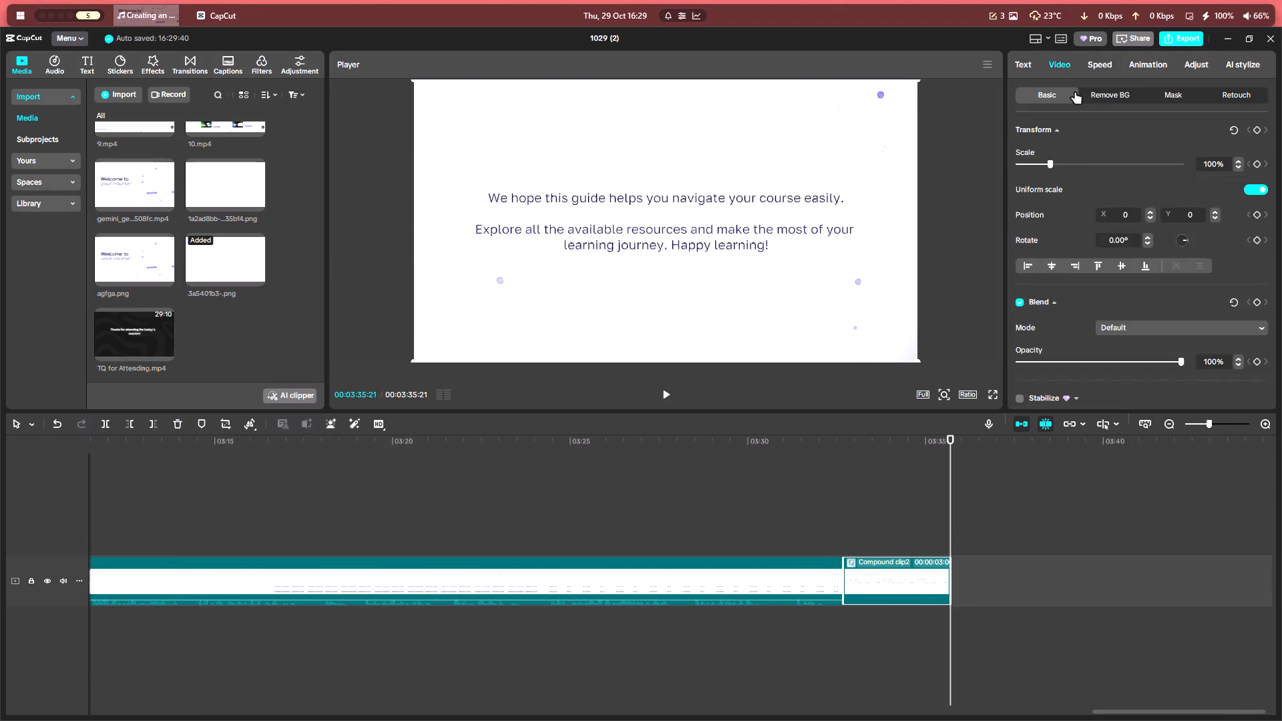
{"action": "scroll", "coordinate": [1123, 268], "scroll_direction": "down", "scroll_amount": 1}
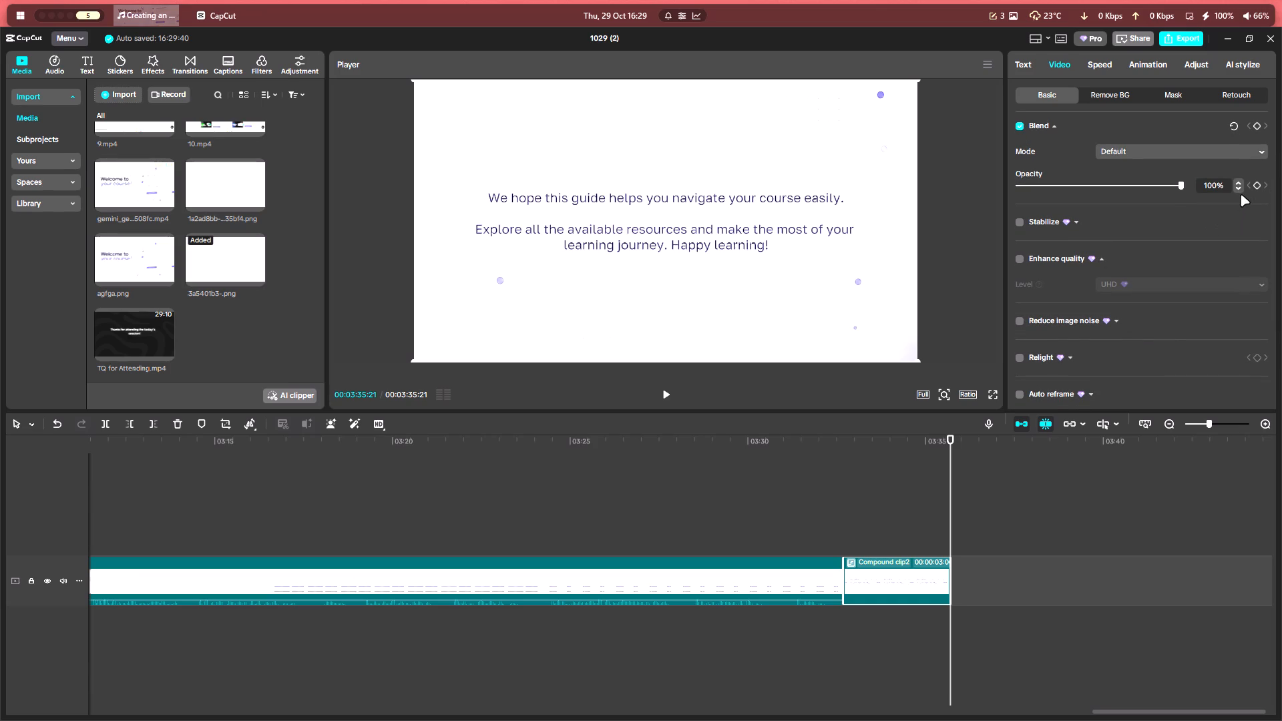
{"action": "left_click", "coordinate": [1254, 189]}
{"action": "key", "text": "Left"}
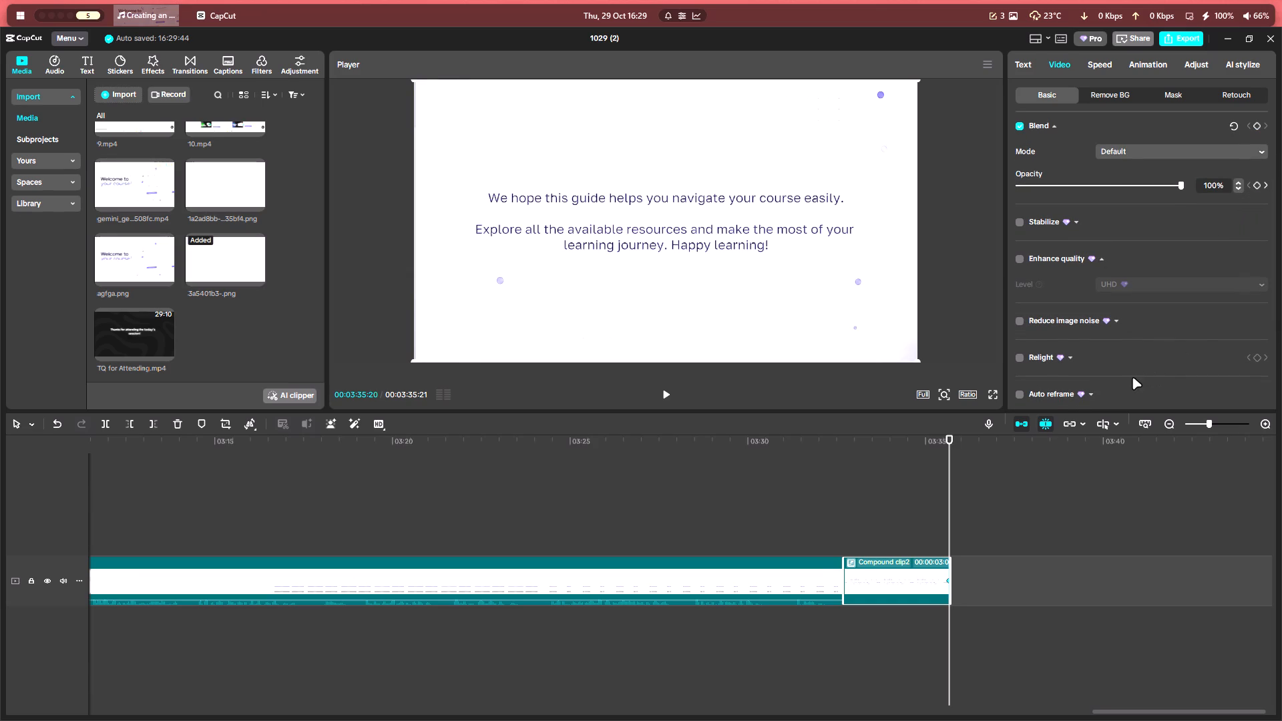
{"action": "key", "text": "Left"}
{"action": "key", "text": "Left"}
{"action": "key", "text": "Left"}
{"action": "key", "text": "Left"}
{"action": "key", "text": "Left"}
{"action": "key", "text": "Left"}
{"action": "key", "text": "Left"}
{"action": "key", "text": "Left"}
{"action": "key", "text": "Left"}
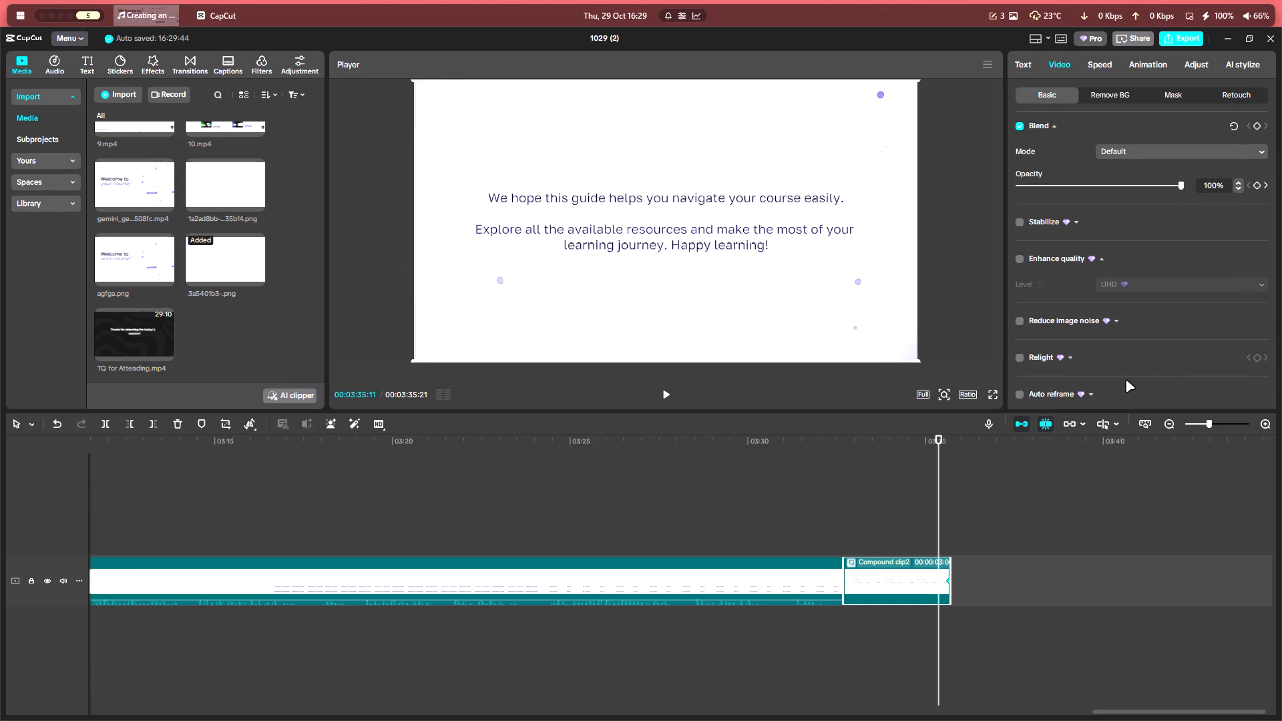
{"action": "key", "text": "Left"}
{"action": "key", "text": "Left"}
{"action": "key", "text": "Left"}
{"action": "key", "text": "Left"}
{"action": "key", "text": "Left"}
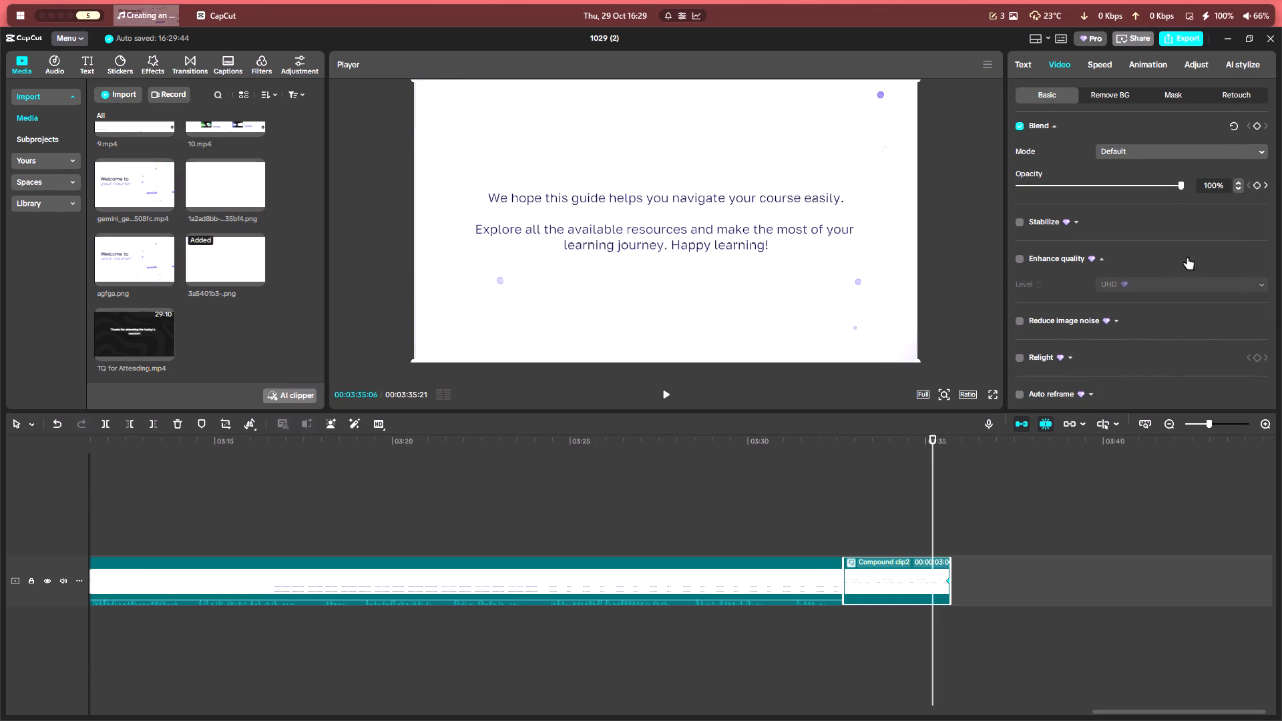
{"action": "left_click", "coordinate": [1258, 185]}
Lower the outro compound clip's opacity at its end, 00:03:35:21, so the slide fades out to near black.
{"action": "left_click_drag", "start_coordinate": [927, 489], "coordinate": [936, 491]}
{"action": "left_click_drag", "start_coordinate": [931, 493], "coordinate": [945, 497]}
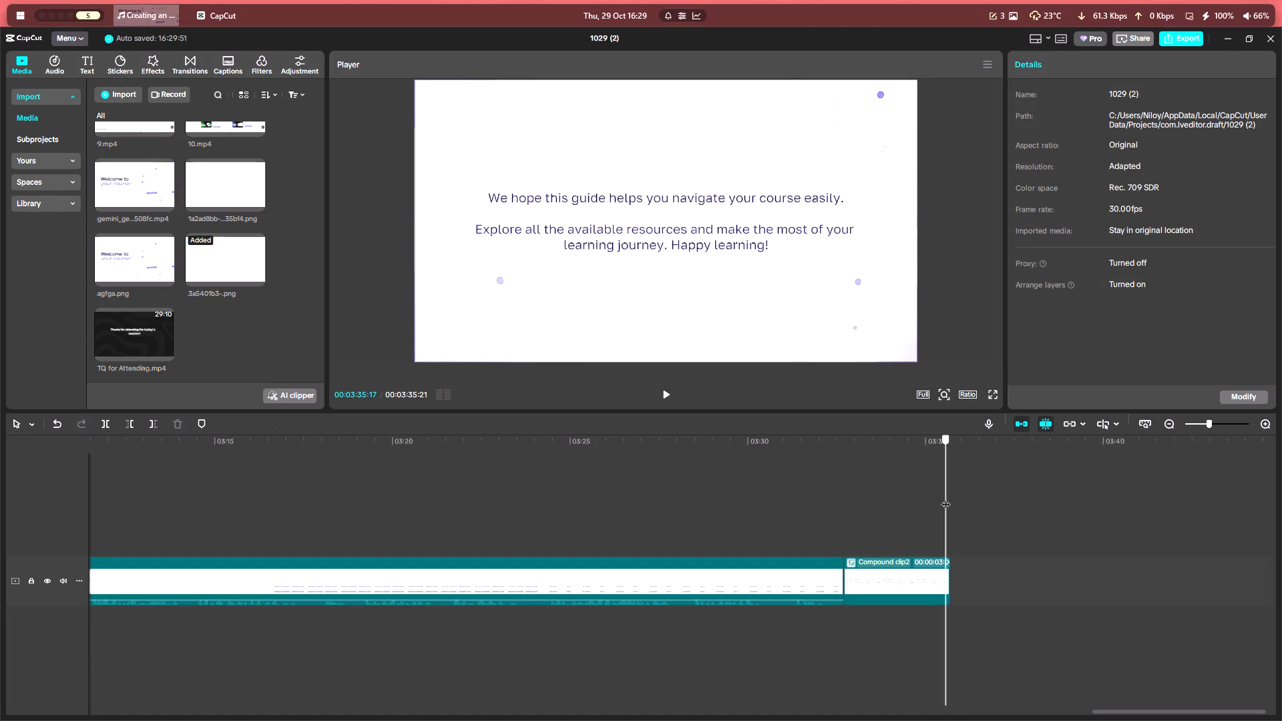
{"action": "left_click_drag", "start_coordinate": [945, 497], "coordinate": [949, 499]}
{"action": "left_click", "coordinate": [893, 583]}
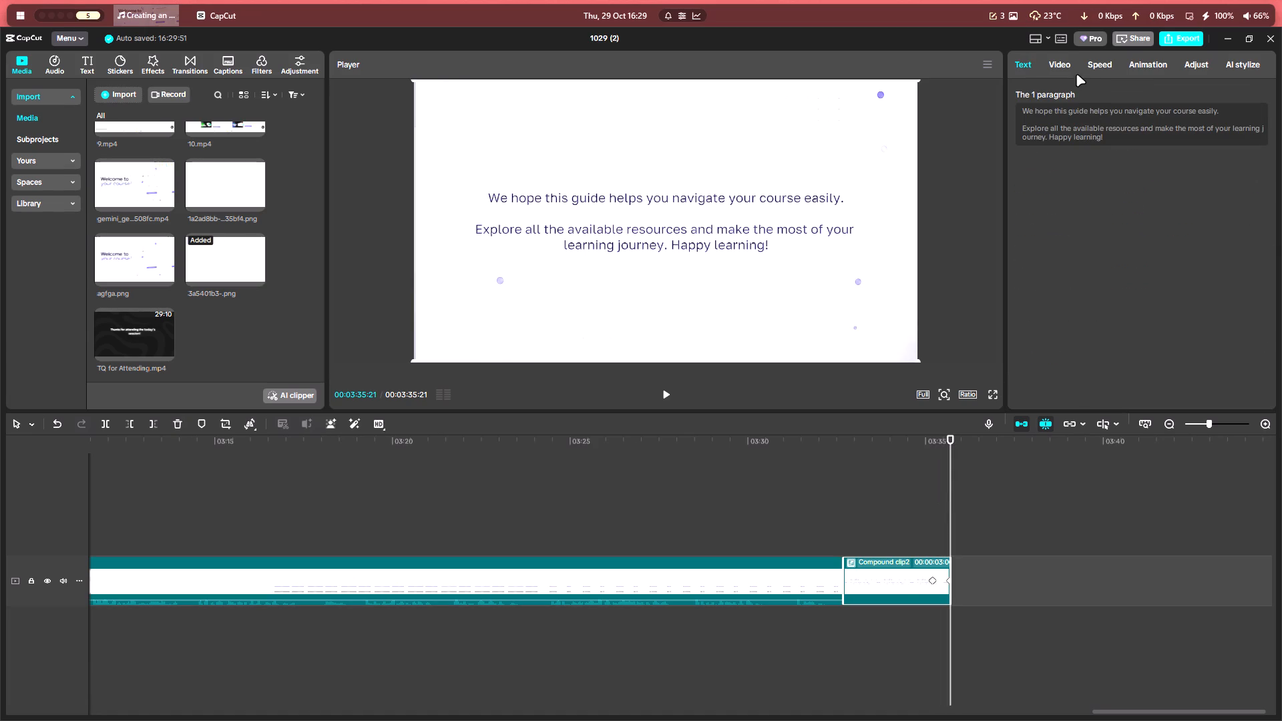
{"action": "left_click", "coordinate": [1060, 67]}
{"action": "left_click_drag", "start_coordinate": [1052, 371], "coordinate": [920, 375]}
{"action": "left_click_drag", "start_coordinate": [1028, 361], "coordinate": [966, 371]}
{"action": "left_click", "coordinate": [889, 520]}
{"action": "key", "text": "space"}
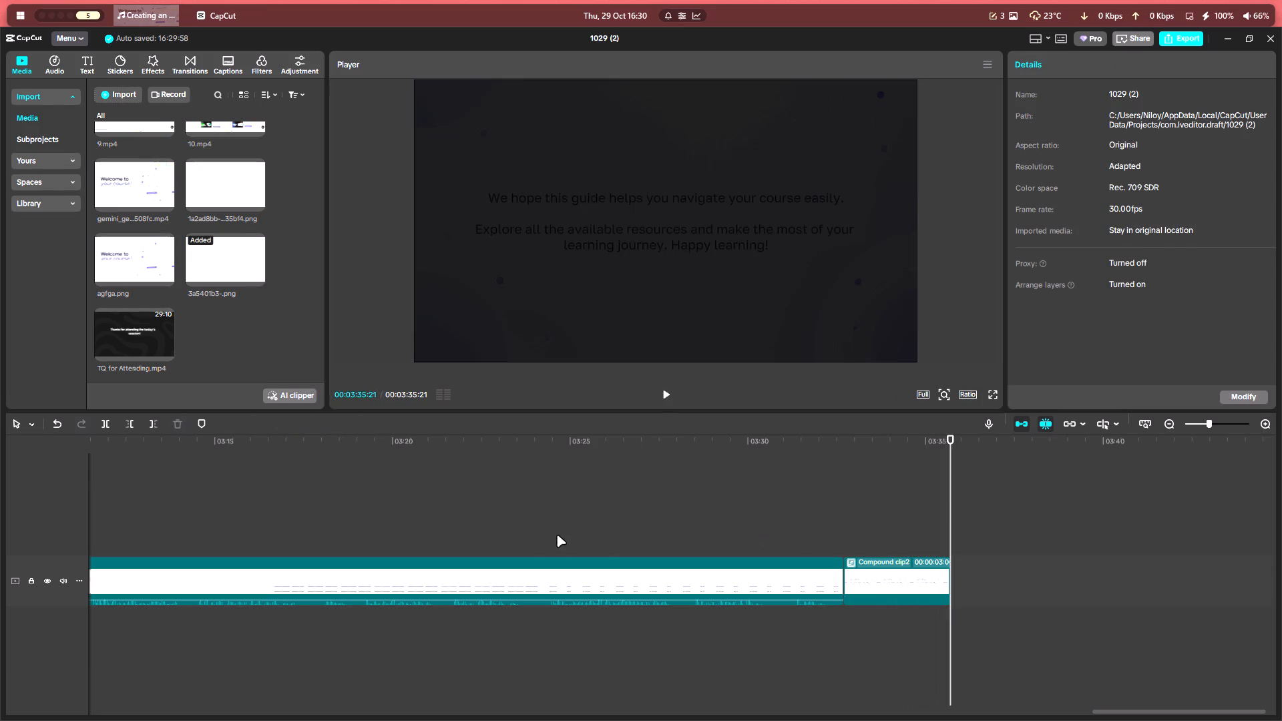
Play the start of the video repeatedly to check the intro's fade-in and its cut into 1.mp4.
{"action": "left_click", "coordinate": [557, 535]}
{"action": "left_click_drag", "start_coordinate": [557, 535], "coordinate": [0, 604]}
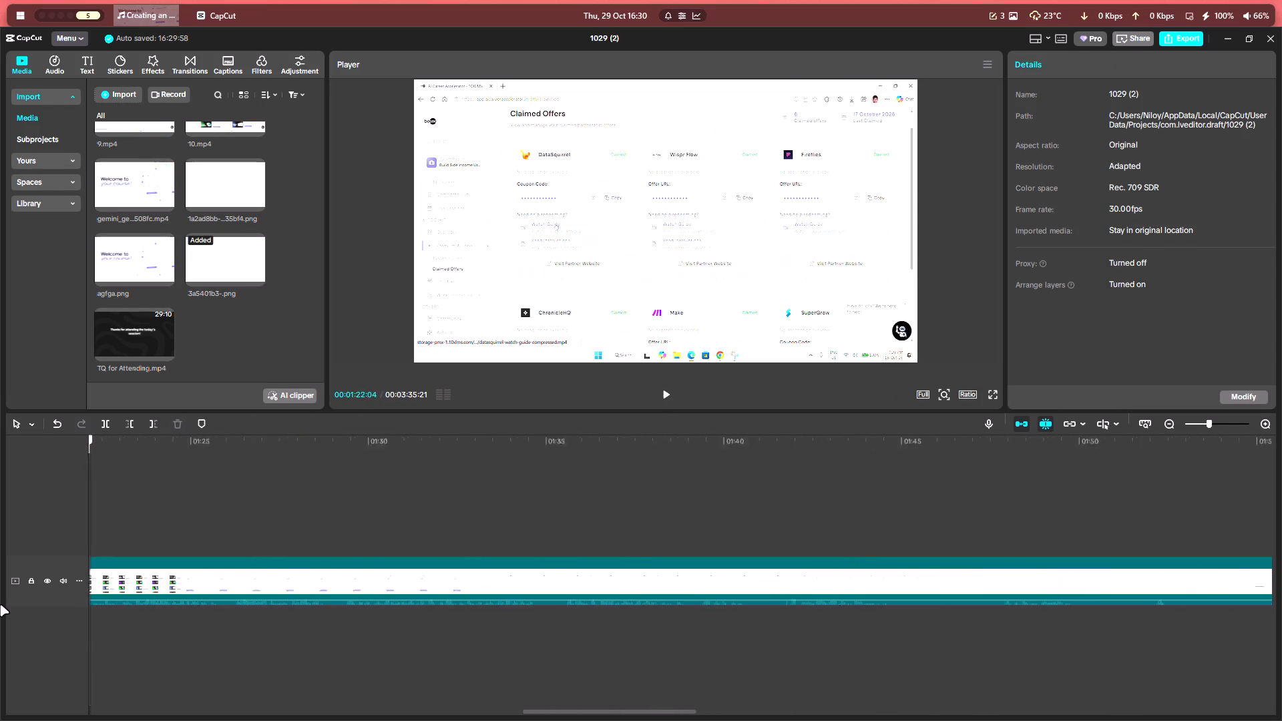
{"action": "left_click_drag", "start_coordinate": [0, 604], "coordinate": [0, 603]}
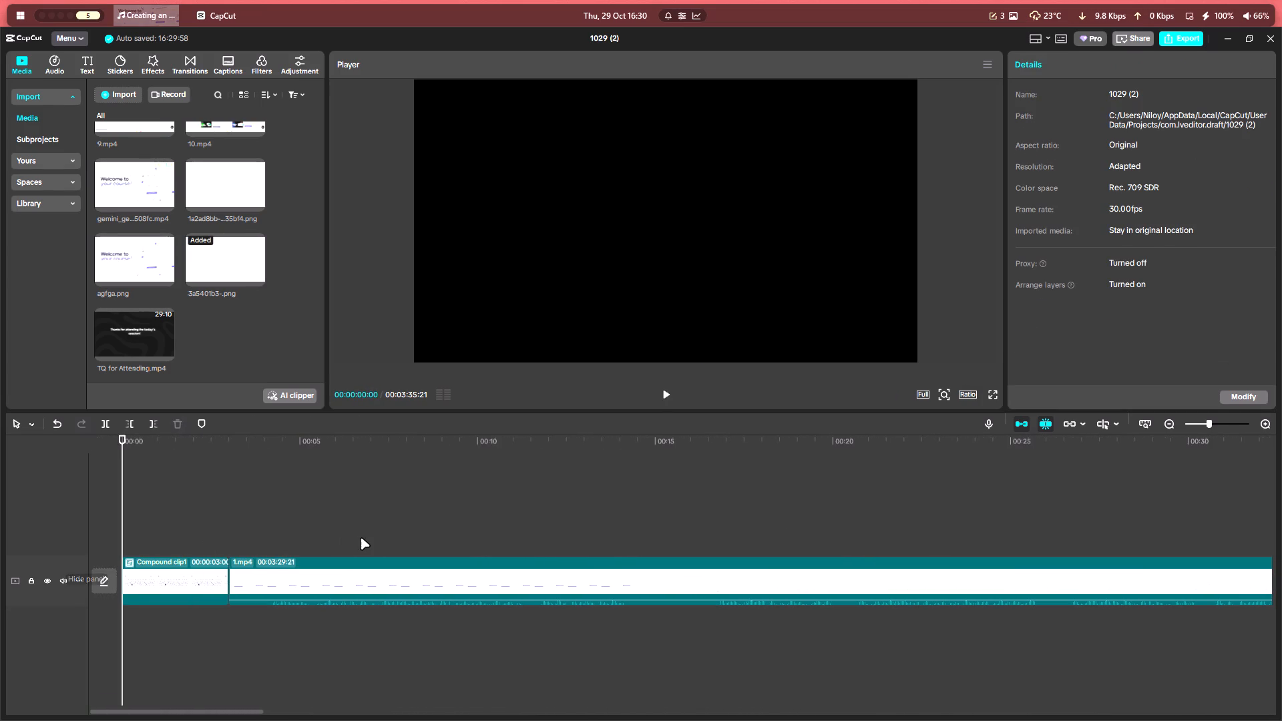
{"action": "key", "text": "space"}
{"action": "scroll", "coordinate": [361, 539], "scroll_direction": "down", "scroll_amount": 3, "text": "ctrl"}
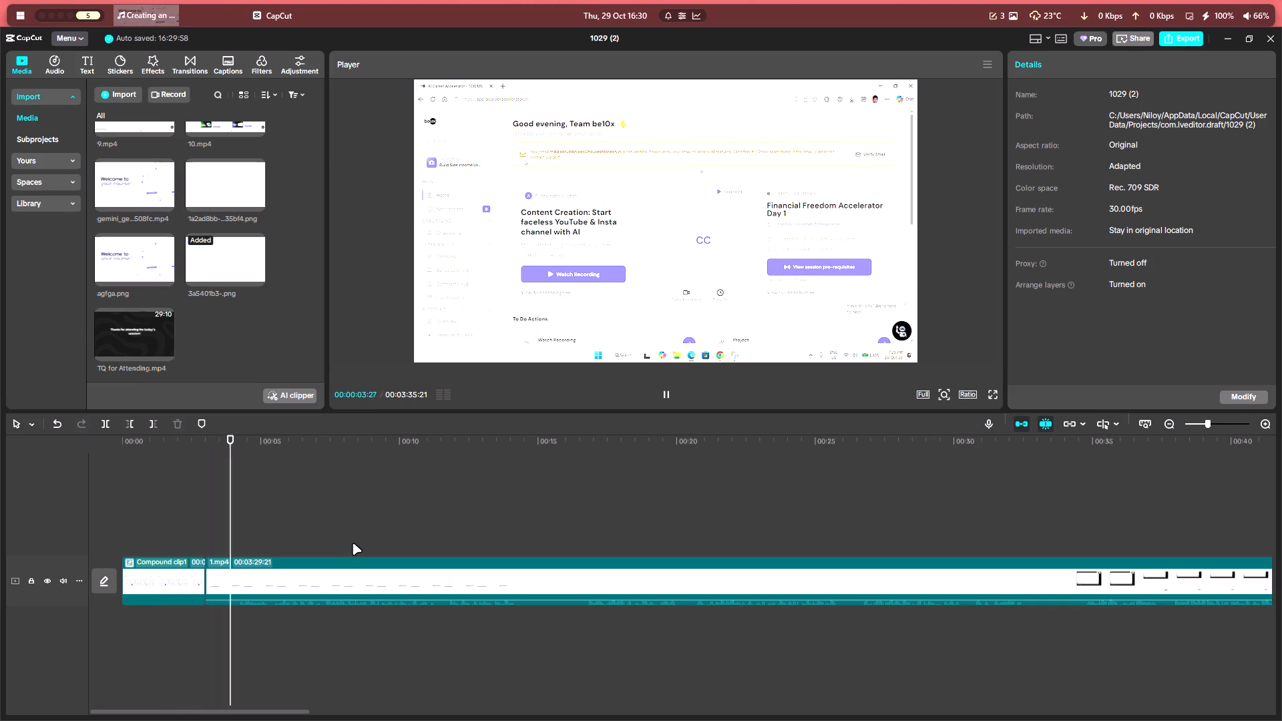
{"action": "scroll", "coordinate": [342, 539], "scroll_direction": "down", "scroll_amount": 3, "text": "ctrl"}
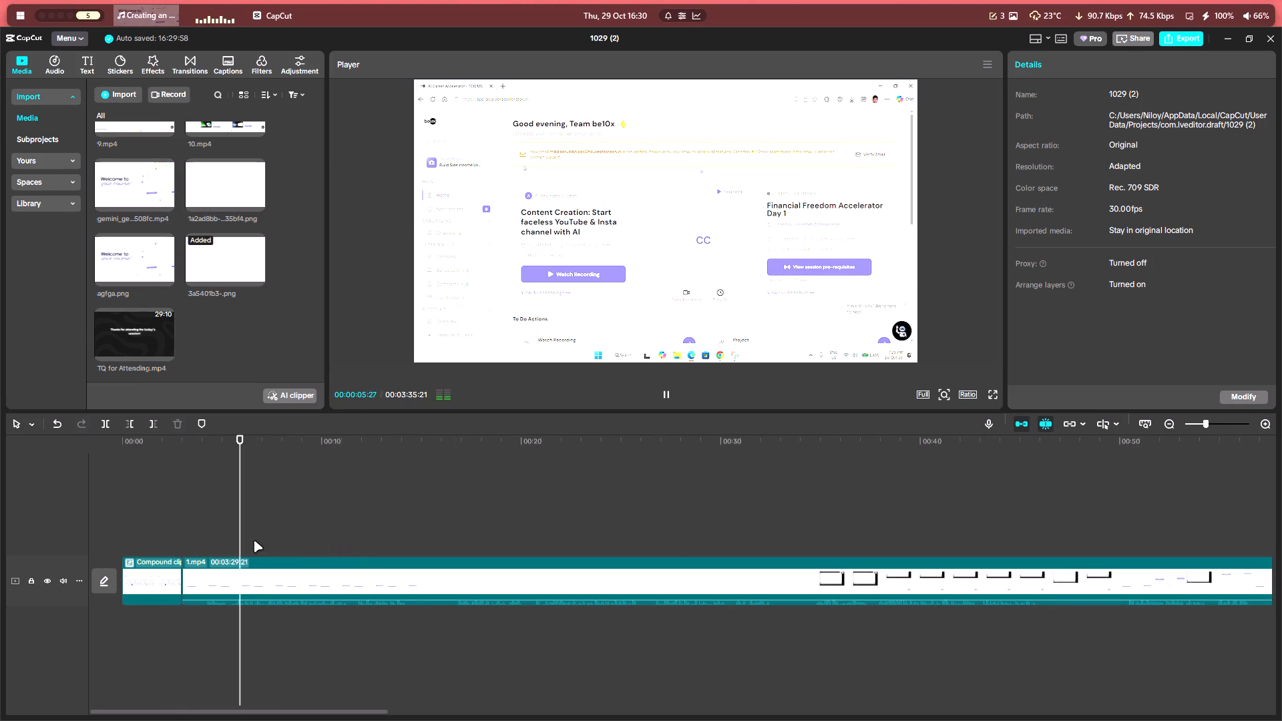
{"action": "left_click", "coordinate": [176, 529]}
{"action": "left_click_drag", "start_coordinate": [176, 529], "coordinate": [12, 535]}
{"action": "key", "text": "space"}
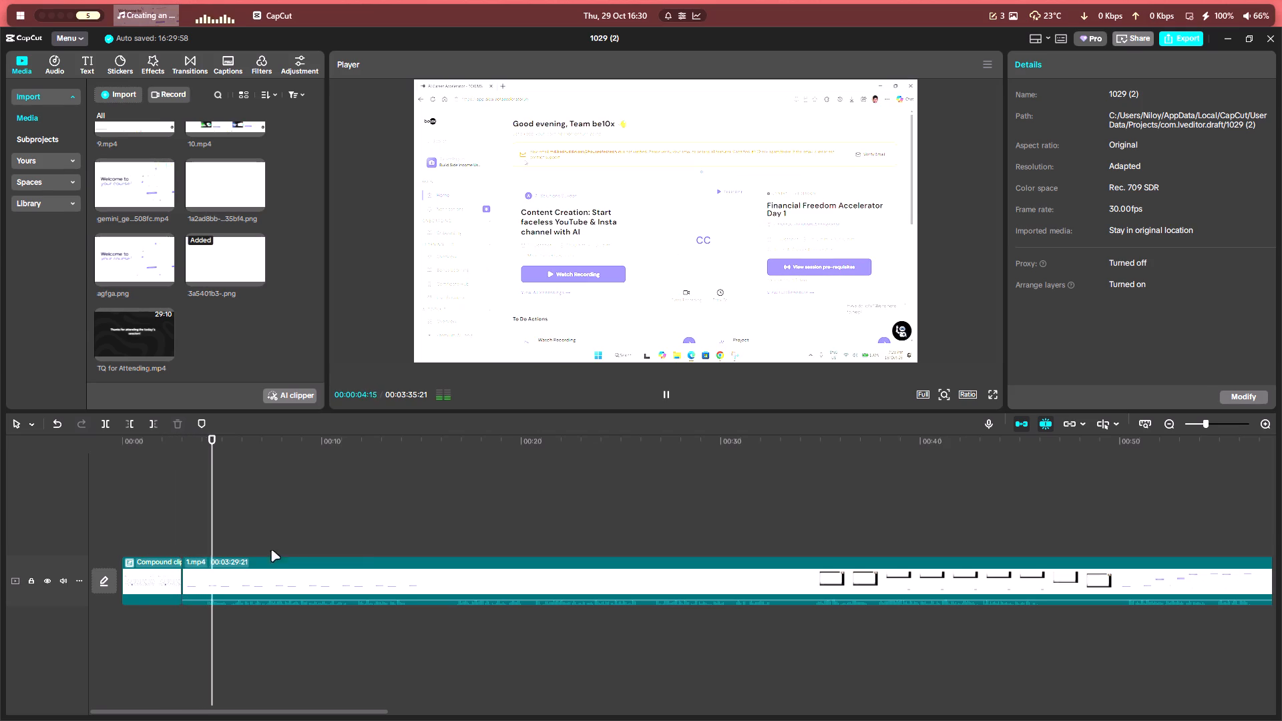
{"action": "left_click", "coordinate": [114, 519]}
{"action": "left_click_drag", "start_coordinate": [114, 519], "coordinate": [93, 523]}
{"action": "key", "text": "space"}
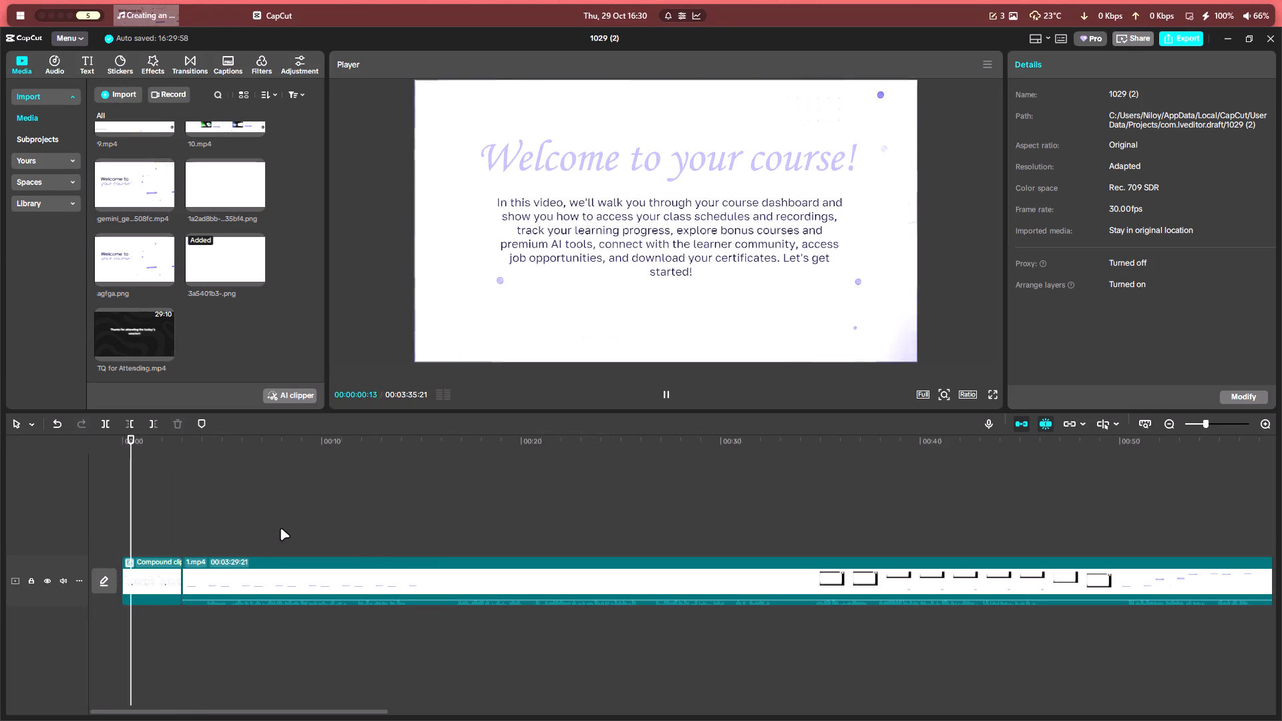
{"action": "key", "text": "space"}
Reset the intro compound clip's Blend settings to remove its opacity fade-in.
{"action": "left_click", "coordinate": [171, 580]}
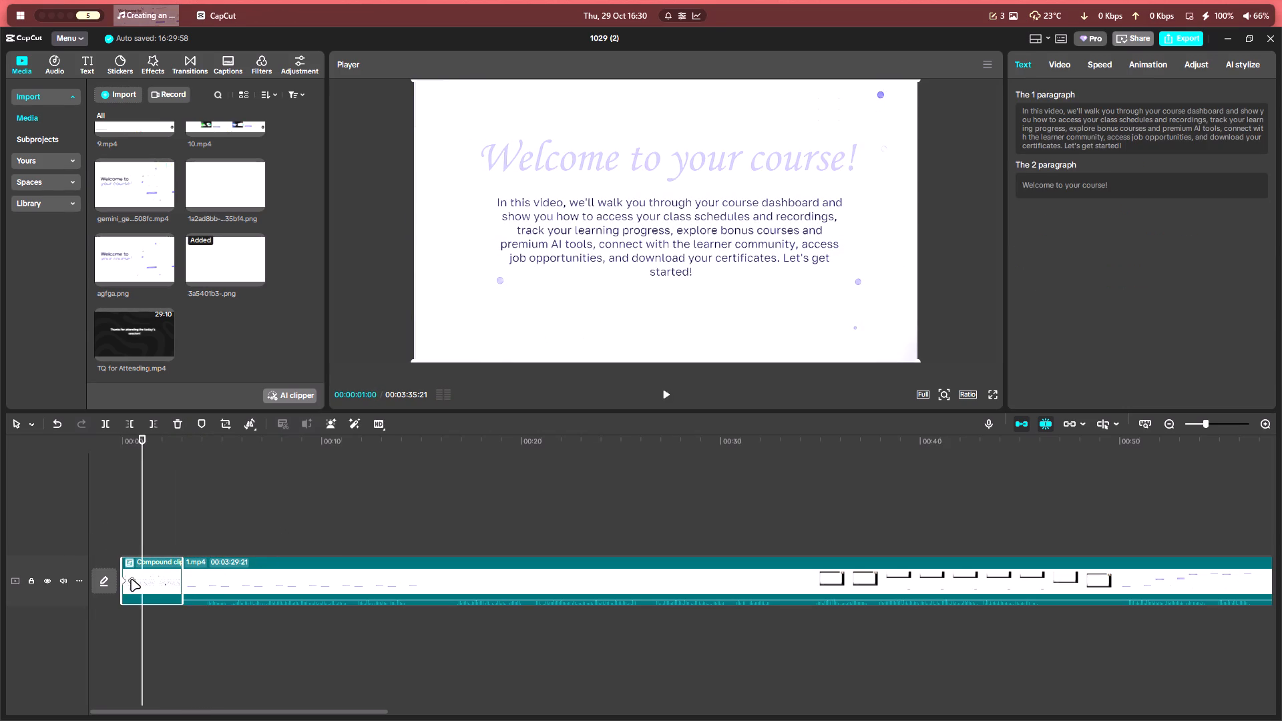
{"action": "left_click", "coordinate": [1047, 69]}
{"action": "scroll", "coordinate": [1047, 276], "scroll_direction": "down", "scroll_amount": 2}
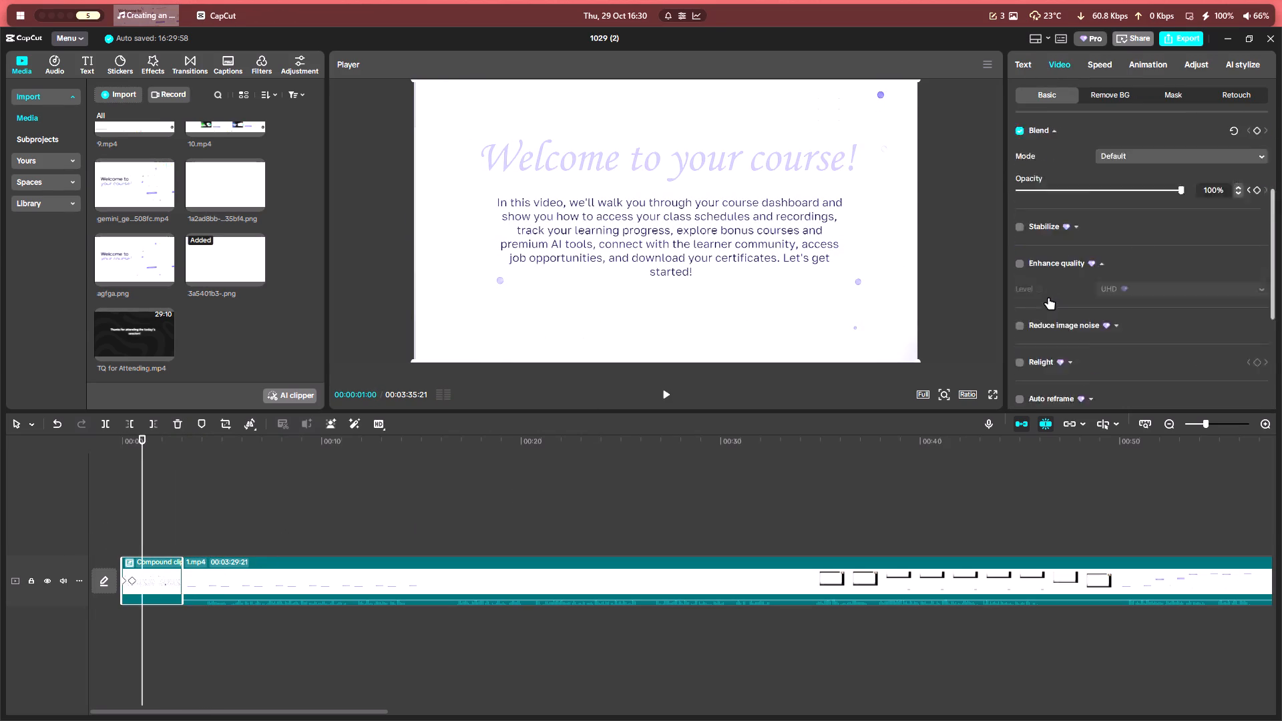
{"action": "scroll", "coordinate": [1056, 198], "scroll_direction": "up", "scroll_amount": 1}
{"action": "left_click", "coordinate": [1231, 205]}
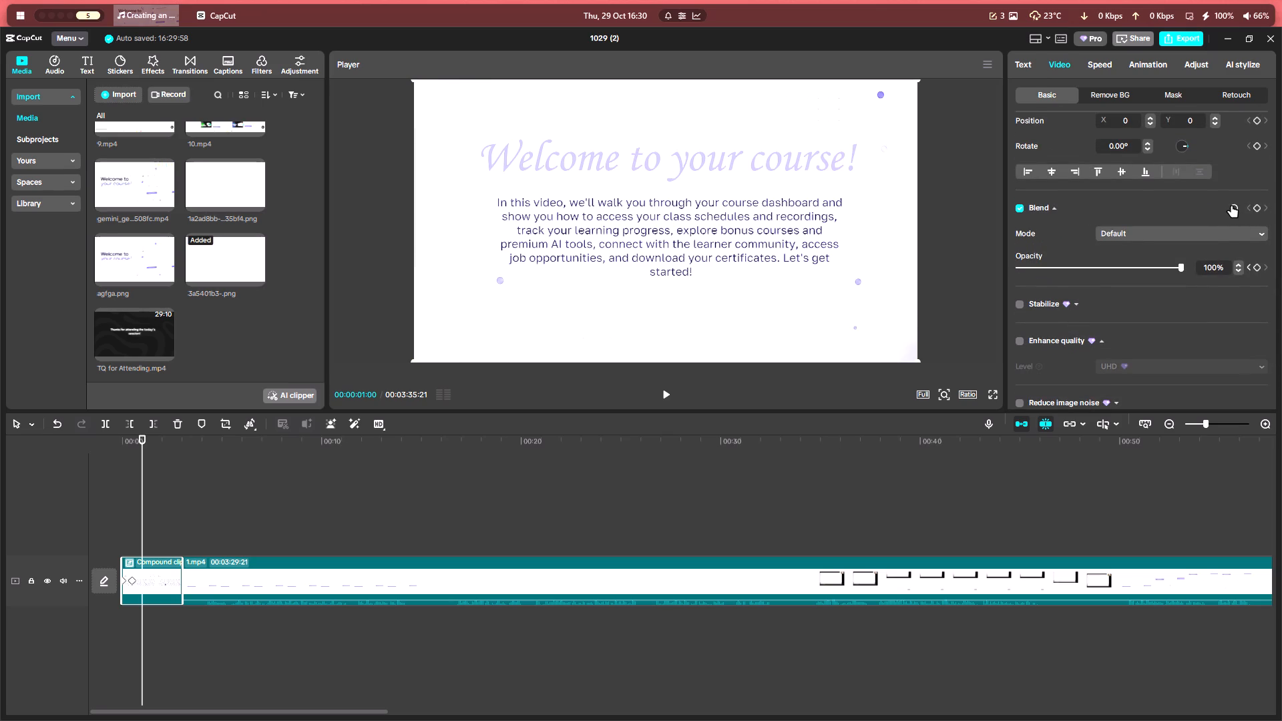
Play the video from the start to check the intro without the fade-in and its cut into the recording.
{"action": "left_click", "coordinate": [122, 493]}
{"action": "left_click_drag", "start_coordinate": [122, 493], "coordinate": [228, 499]}
{"action": "left_click", "coordinate": [228, 499]}
{"action": "left_click_drag", "start_coordinate": [228, 499], "coordinate": [1, 516]}
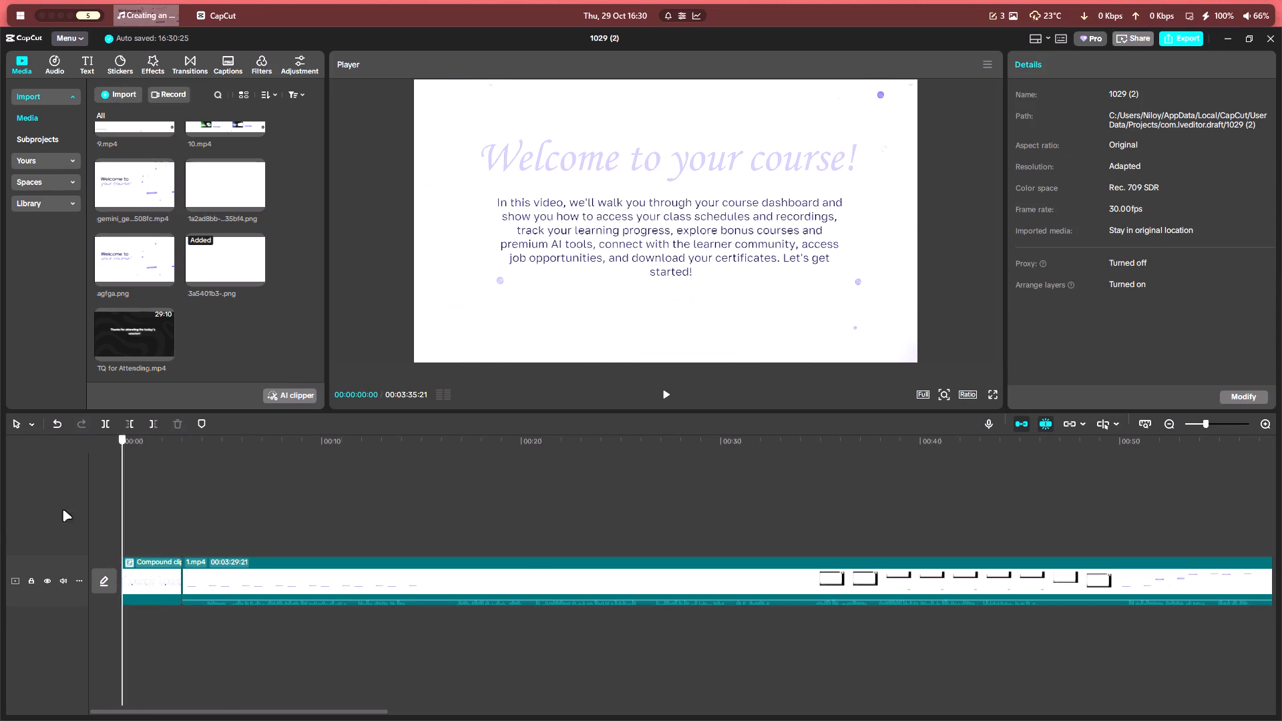
{"action": "key", "text": "space"}
{"action": "scroll", "coordinate": [385, 508], "scroll_direction": "down", "scroll_amount": 5, "text": "ctrl"}
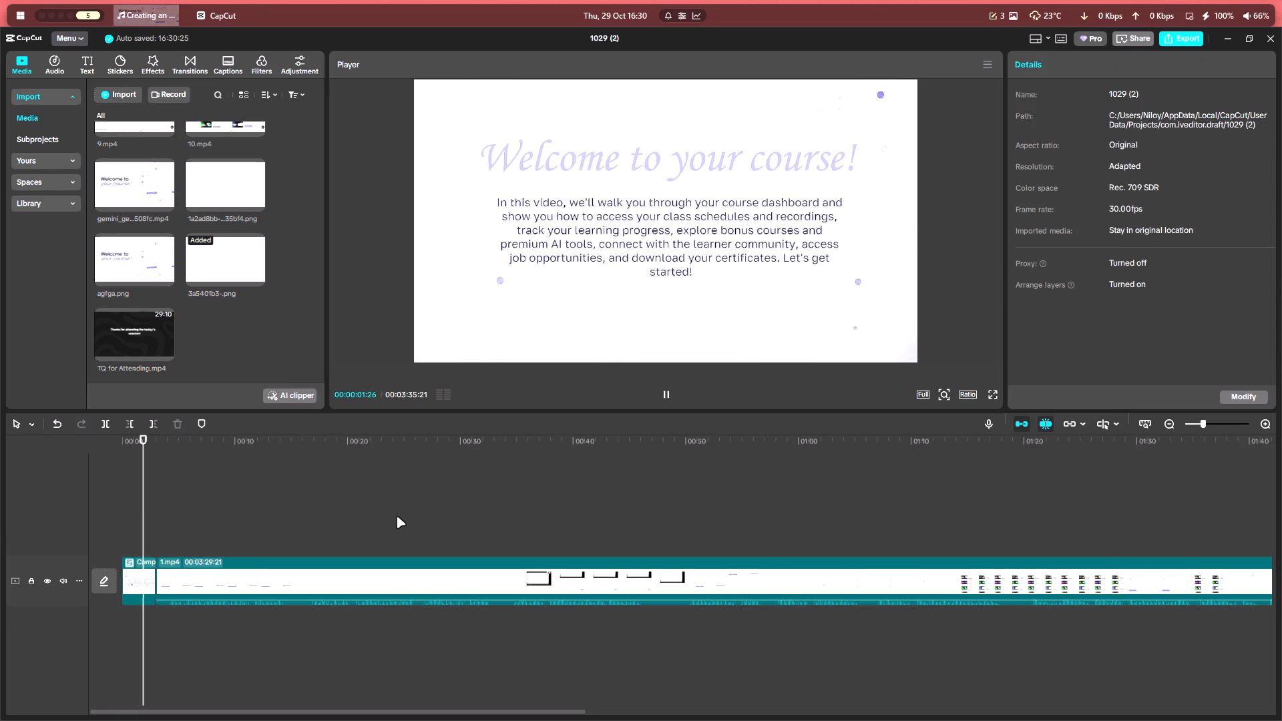
{"action": "left_click", "coordinate": [147, 515]}
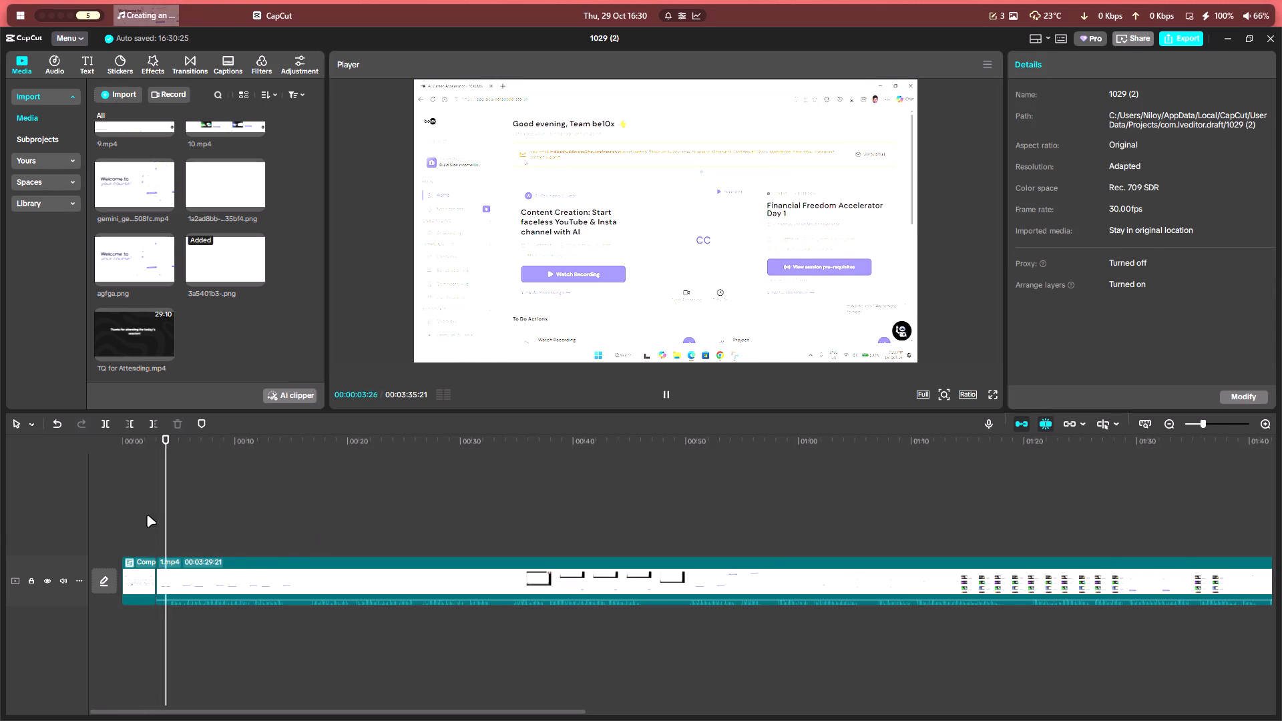
{"action": "left_click_drag", "start_coordinate": [147, 515], "coordinate": [0, 523]}
{"action": "key", "text": "space"}
{"action": "scroll", "coordinate": [262, 519], "scroll_direction": "up", "scroll_amount": 13, "text": "ctrl"}
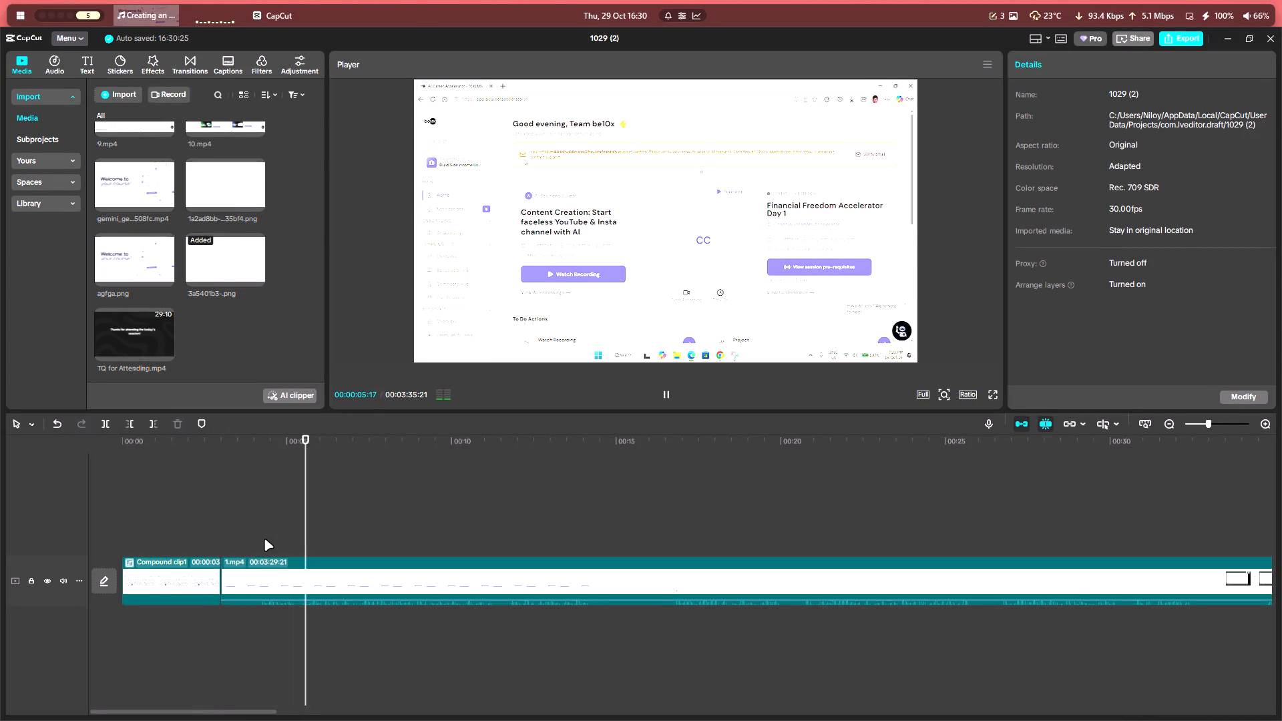
Move the intro compound clip onto a new track above 1.mp4 at the start of the timeline.
{"action": "left_click_drag", "start_coordinate": [164, 585], "coordinate": [164, 541]}
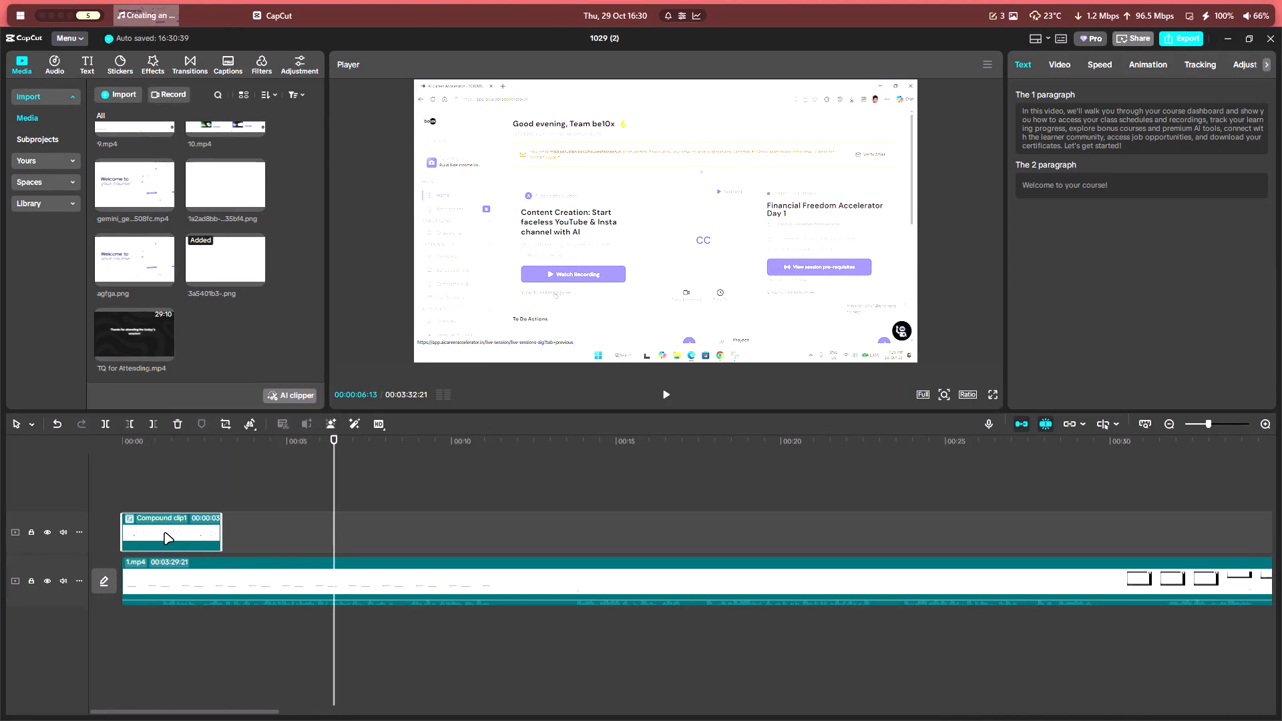
Insert a 3-second freeze frame of 1.mp4 at 00:00:01:10.
{"action": "double_click", "coordinate": [166, 489]}
{"action": "left_click", "coordinate": [160, 584]}
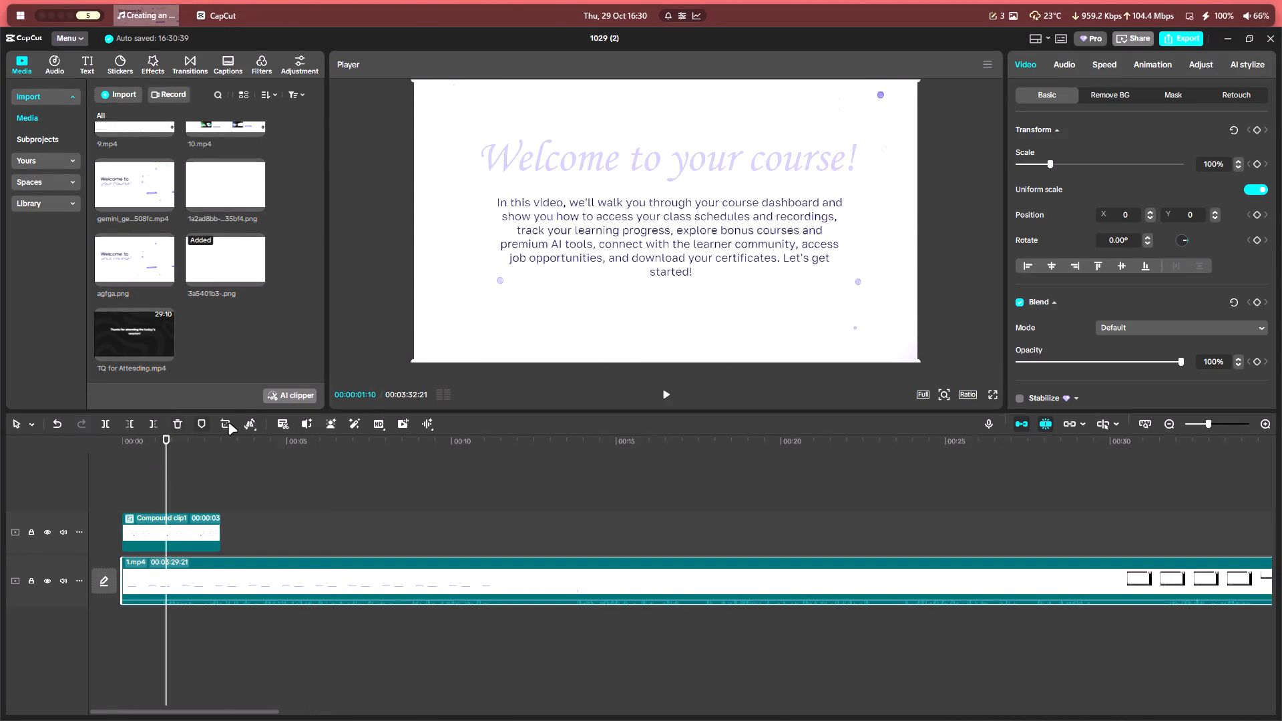
{"action": "left_click", "coordinate": [266, 452]}
Move the 3-second freeze frame to the very start of the main track, directly beneath the intro compound clip.
{"action": "left_click_drag", "start_coordinate": [191, 580], "coordinate": [163, 571]}
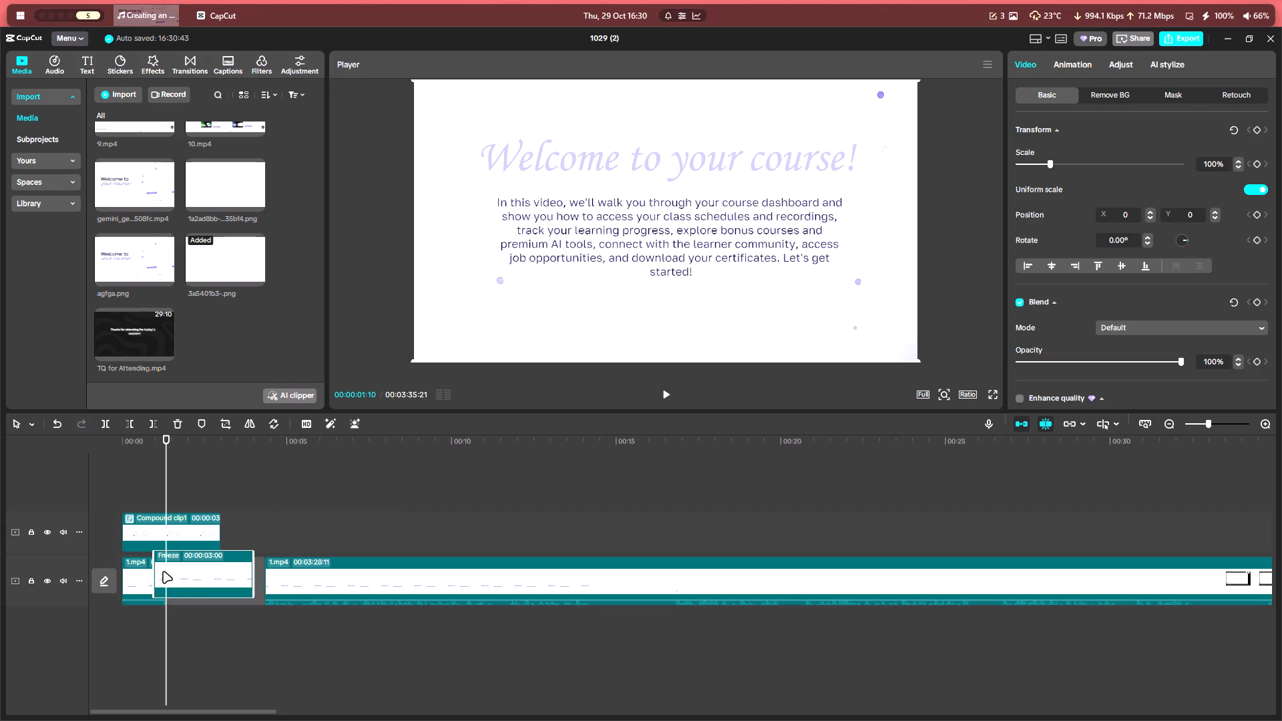
{"action": "left_click_drag", "start_coordinate": [163, 571], "coordinate": [123, 575]}
Copy the outro compound clip's attributes and paste them onto the intro compound clip, including location size, blend and canvas.
{"action": "left_click", "coordinate": [192, 500]}
{"action": "left_click", "coordinate": [191, 539]}
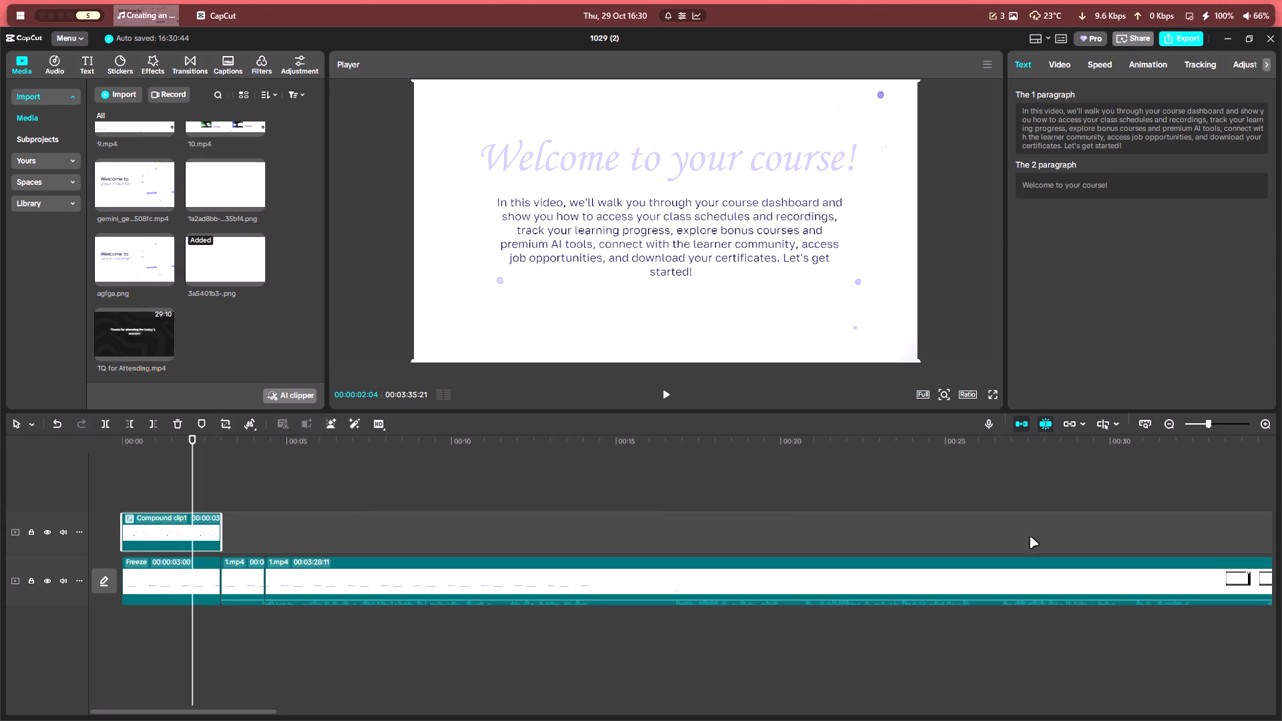
{"action": "left_click", "coordinate": [1063, 75]}
{"action": "scroll", "coordinate": [1071, 284], "scroll_direction": "down", "scroll_amount": 4}
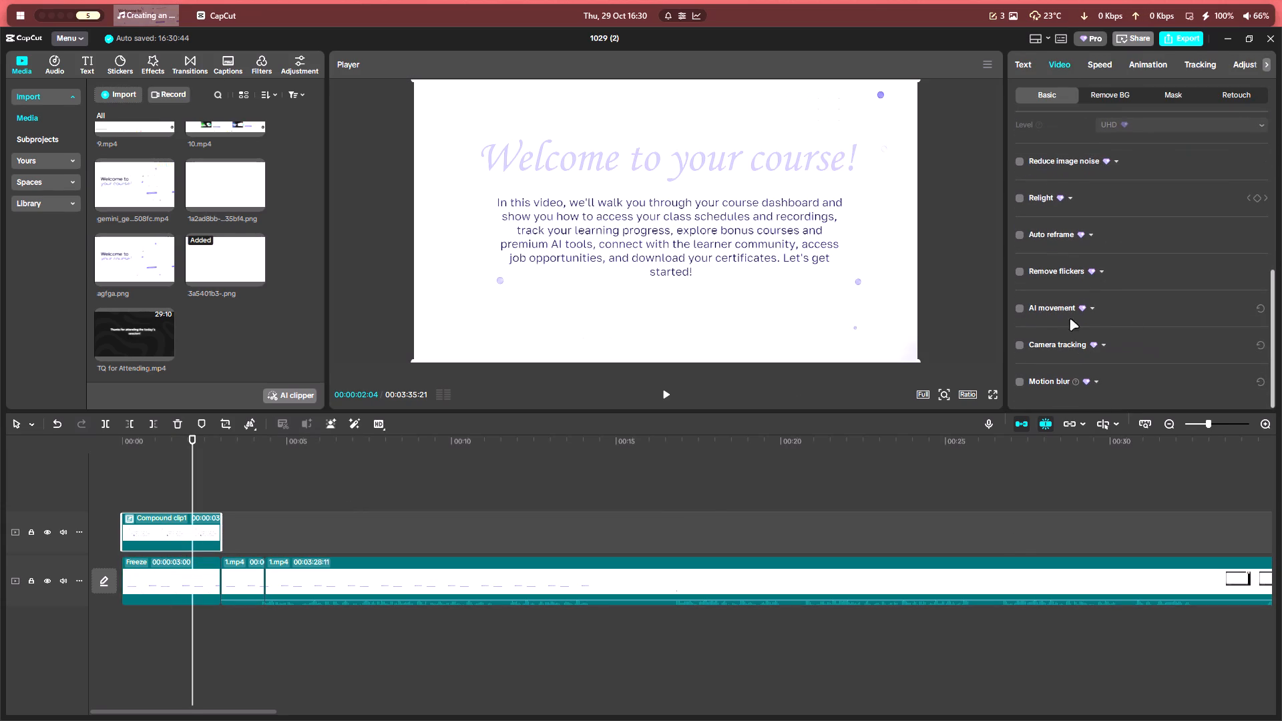
{"action": "scroll", "coordinate": [732, 423], "scroll_direction": "down", "scroll_amount": 20, "text": "ctrl"}
{"action": "scroll", "coordinate": [732, 423], "scroll_direction": "down", "scroll_amount": 7, "text": "ctrl"}
{"action": "left_click_drag", "start_coordinate": [672, 531], "coordinate": [620, 650]}
{"action": "key", "text": "ctrl+shift+c"}
{"action": "scroll", "coordinate": [230, 564], "scroll_direction": "up", "scroll_amount": 16, "text": "ctrl"}
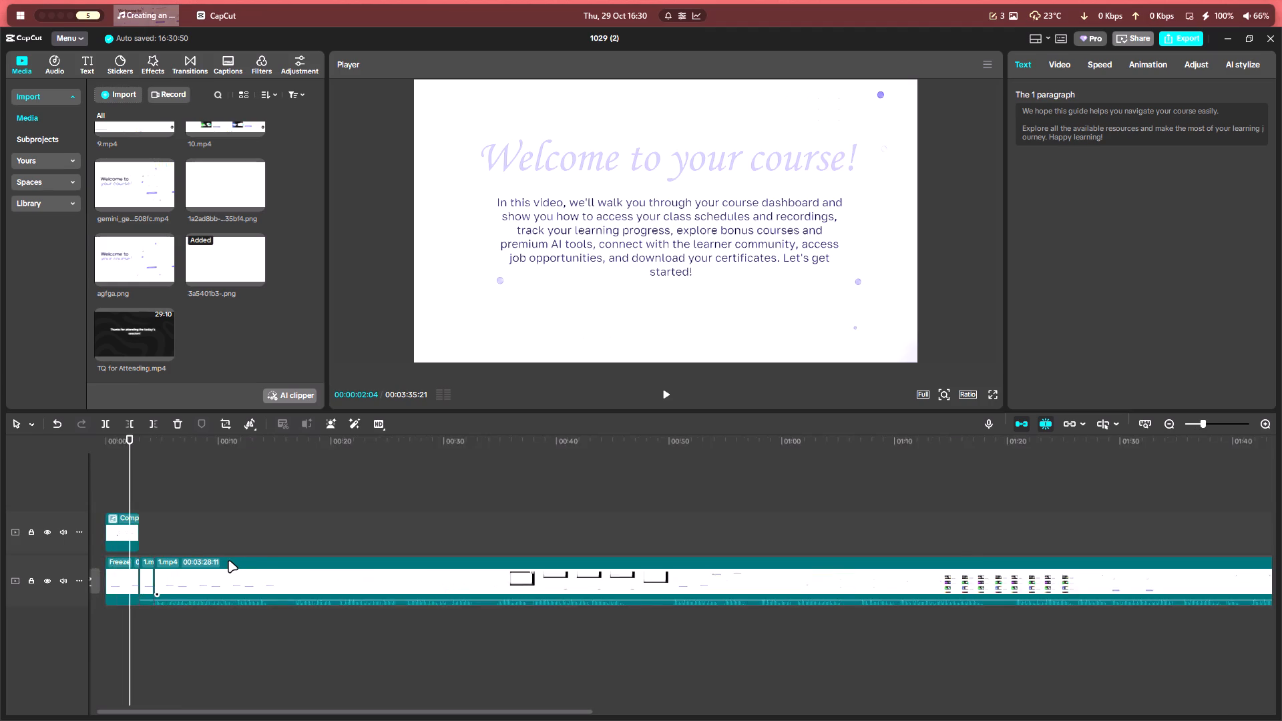
{"action": "scroll", "coordinate": [228, 560], "scroll_direction": "up", "scroll_amount": 14, "text": "ctrl"}
{"action": "left_click_drag", "start_coordinate": [274, 515], "coordinate": [142, 541]}
{"action": "key", "text": "ctrl+shift+v"}
{"action": "key", "text": "Return"}
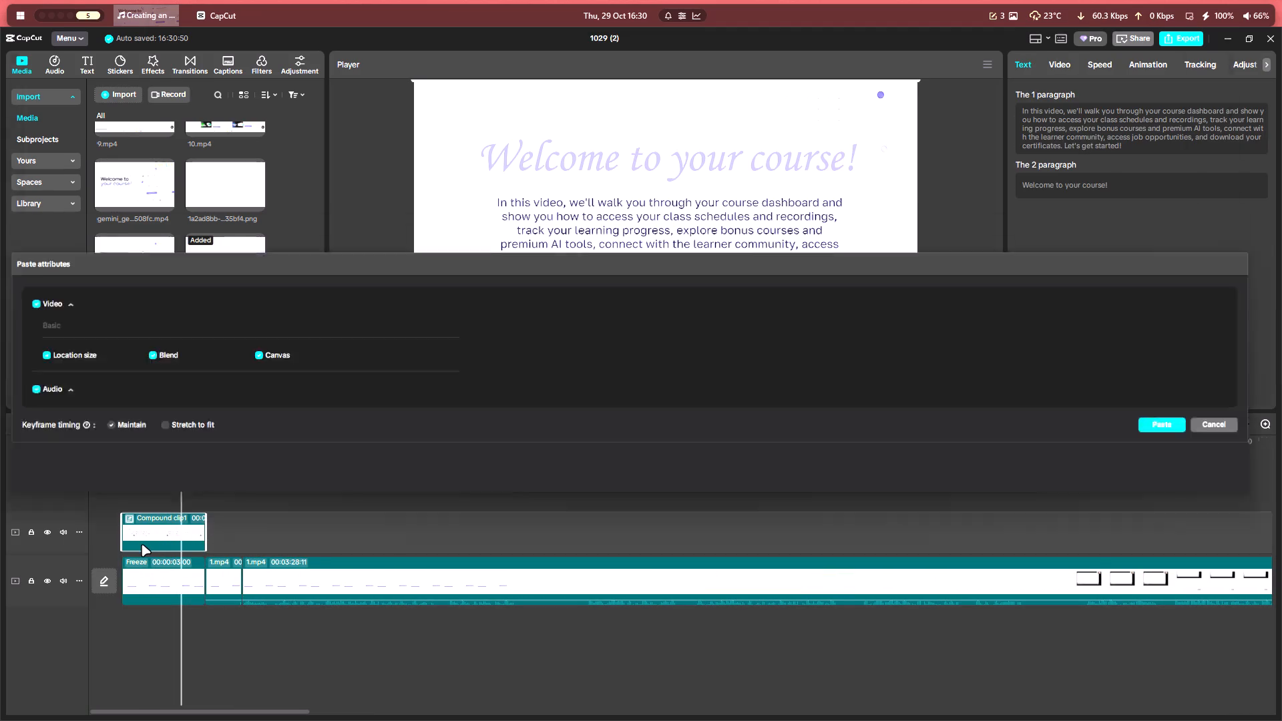
Play the video from the start to check the intro over the freeze frame and its change into the recording.
{"action": "left_click", "coordinate": [143, 465]}
{"action": "key", "text": "space"}
{"action": "scroll", "coordinate": [184, 475], "scroll_direction": "up", "scroll_amount": 6, "text": "ctrl"}
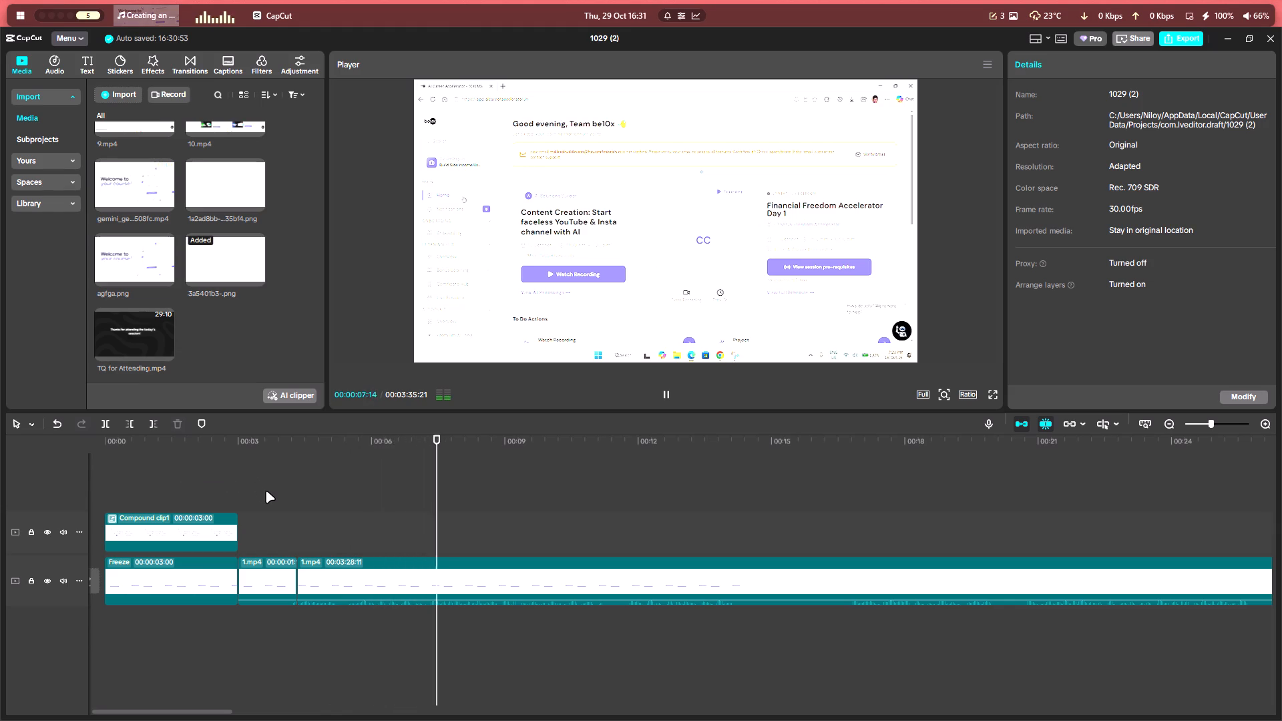
{"action": "left_click", "coordinate": [176, 496]}
{"action": "left_click_drag", "start_coordinate": [176, 495], "coordinate": [5, 501]}
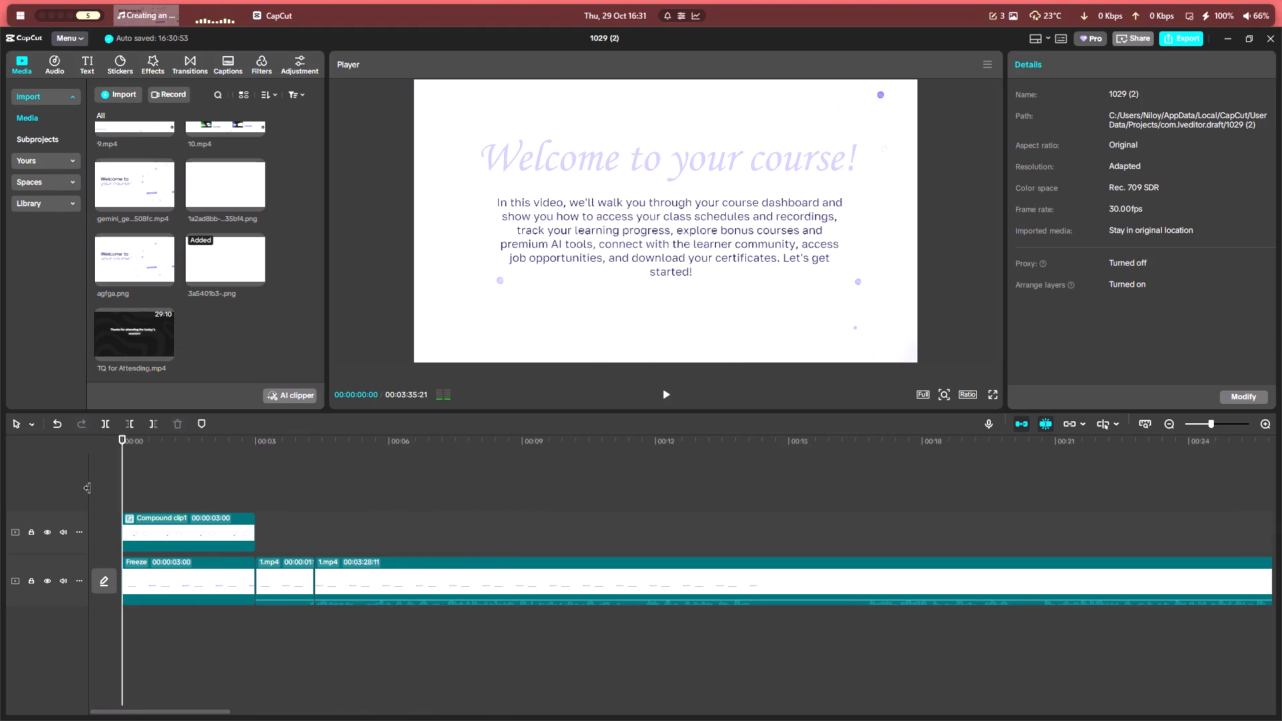
{"action": "key", "text": "space"}
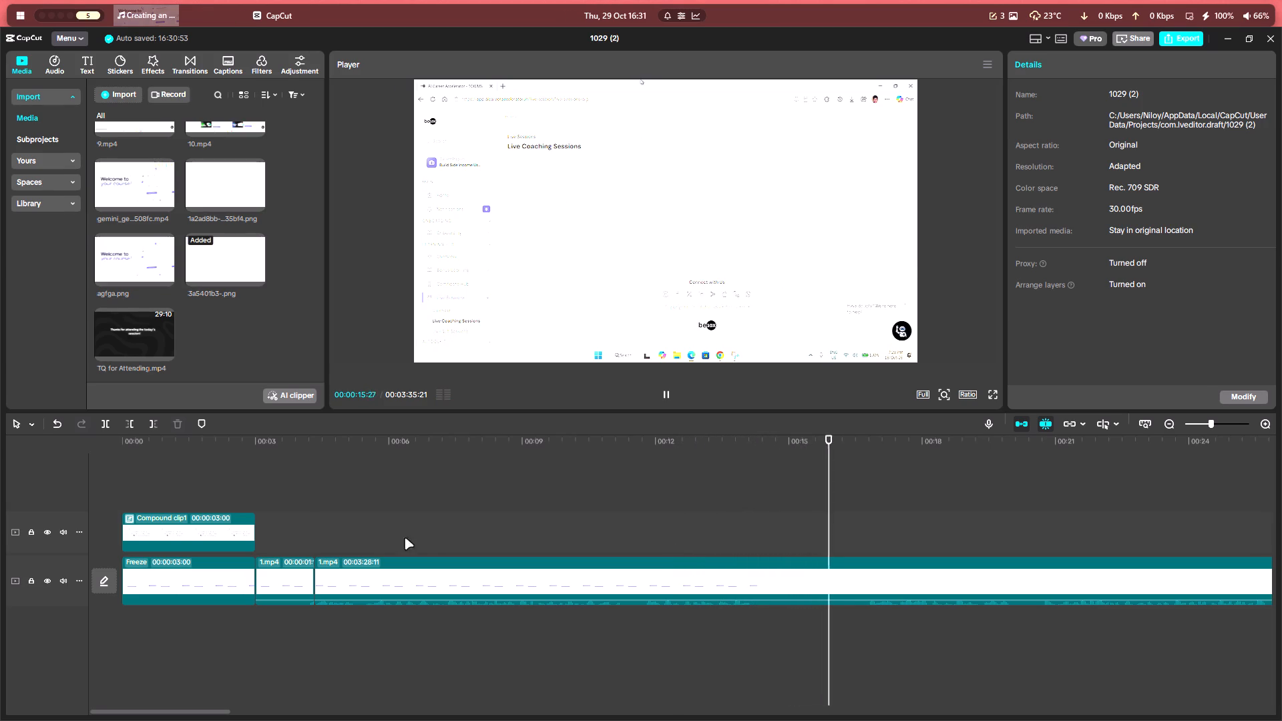
{"action": "left_click", "coordinate": [126, 463]}
{"action": "left_click", "coordinate": [194, 484]}
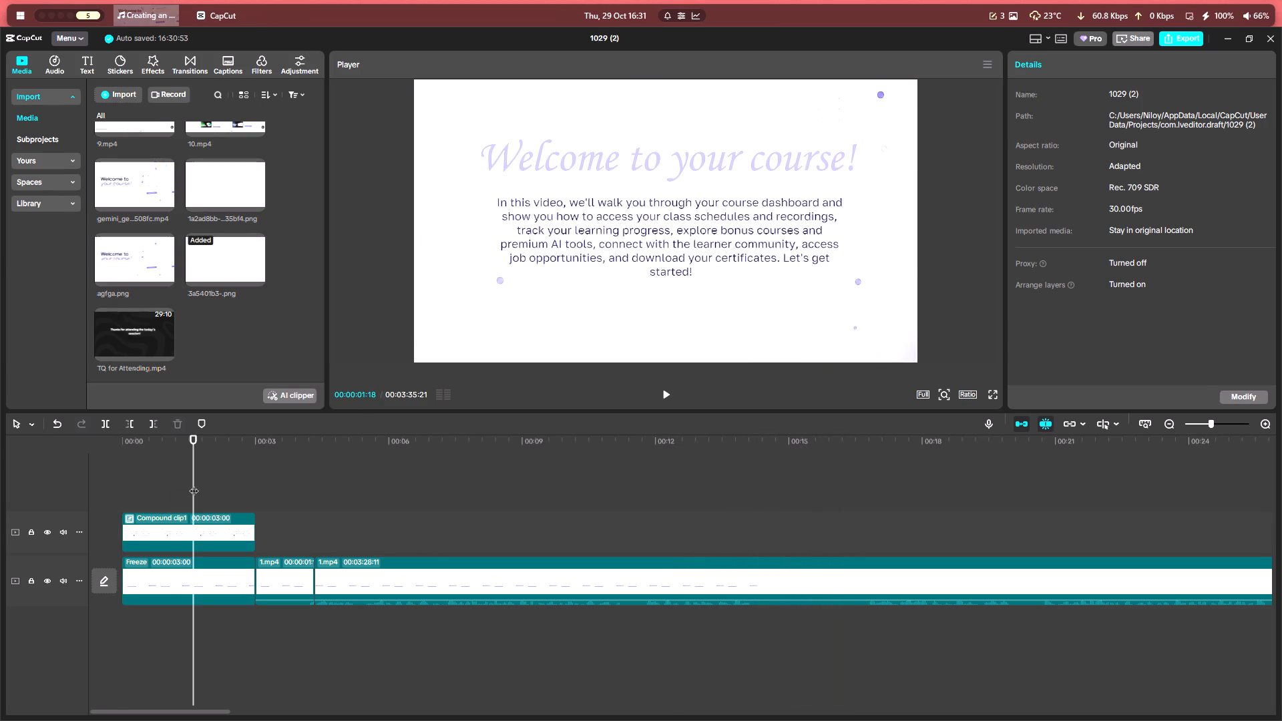
Export the video as 1029 (2) to the Editing Done folder in 1080P, HEVC, mp4 at 30fps, and dismiss the sharing prompt.
{"action": "left_click", "coordinate": [1174, 38]}
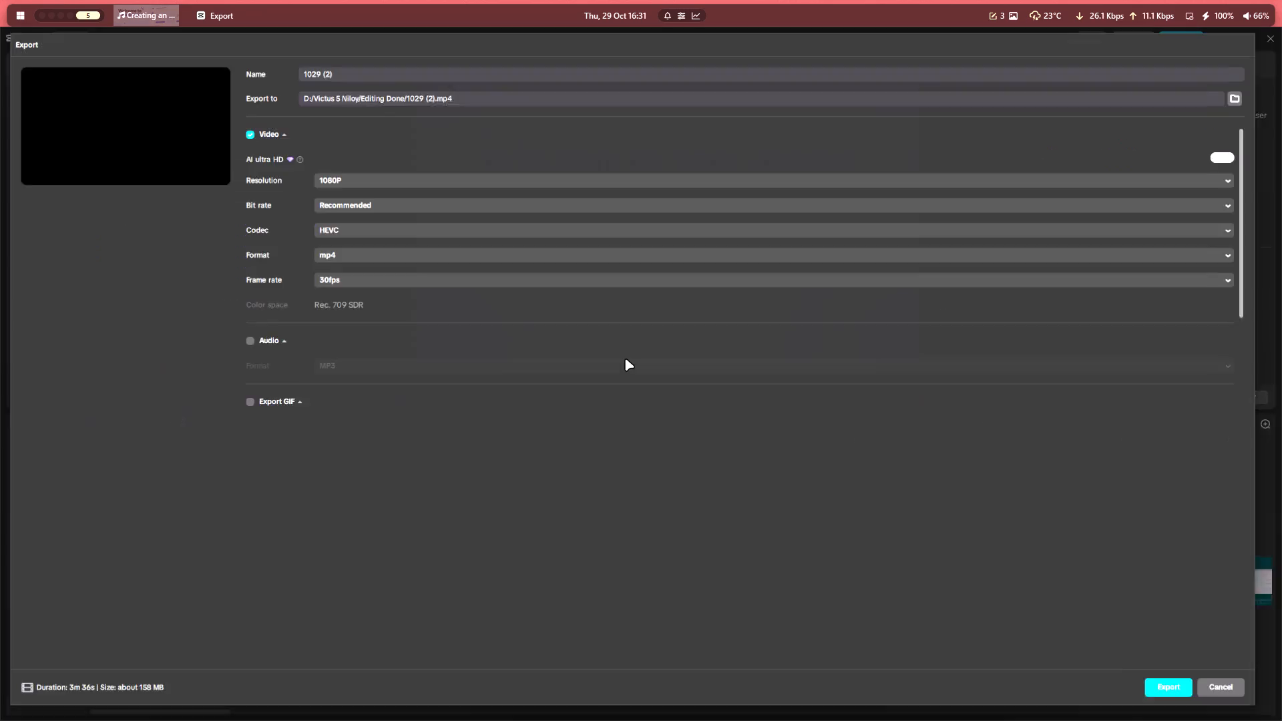
{"action": "key", "text": "alt+shift+space"}
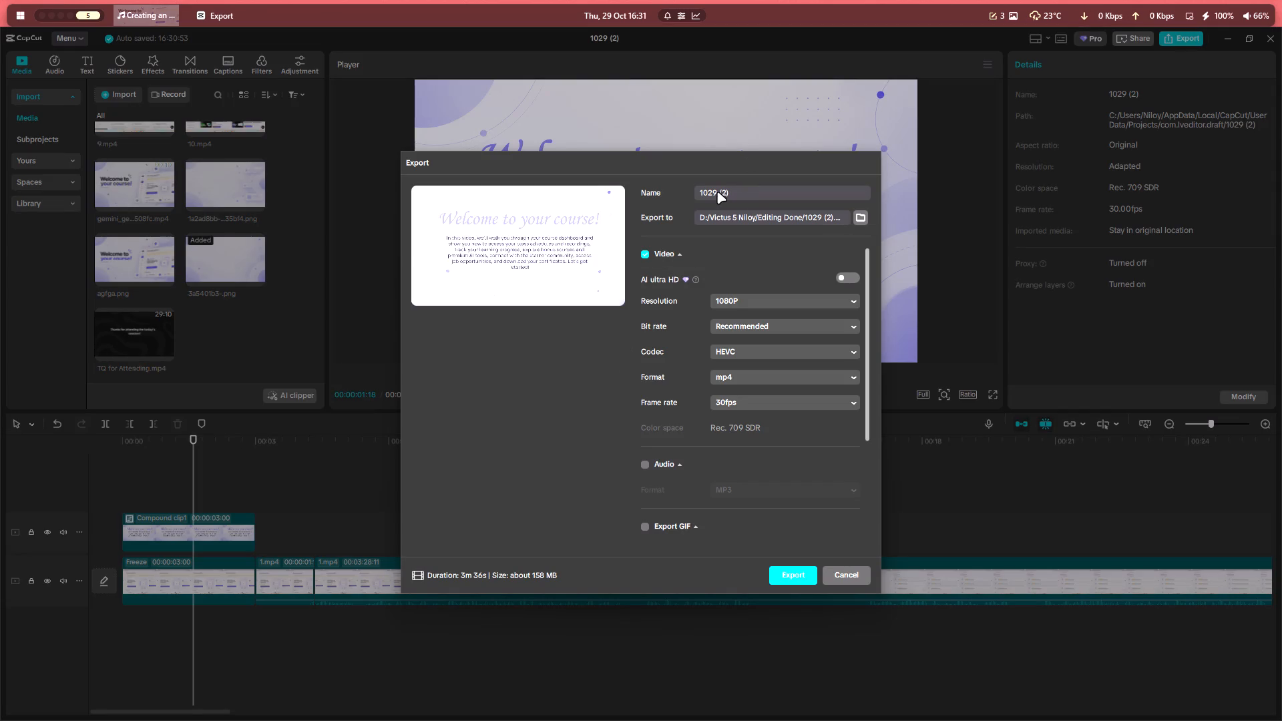
{"action": "left_click", "coordinate": [788, 580]}
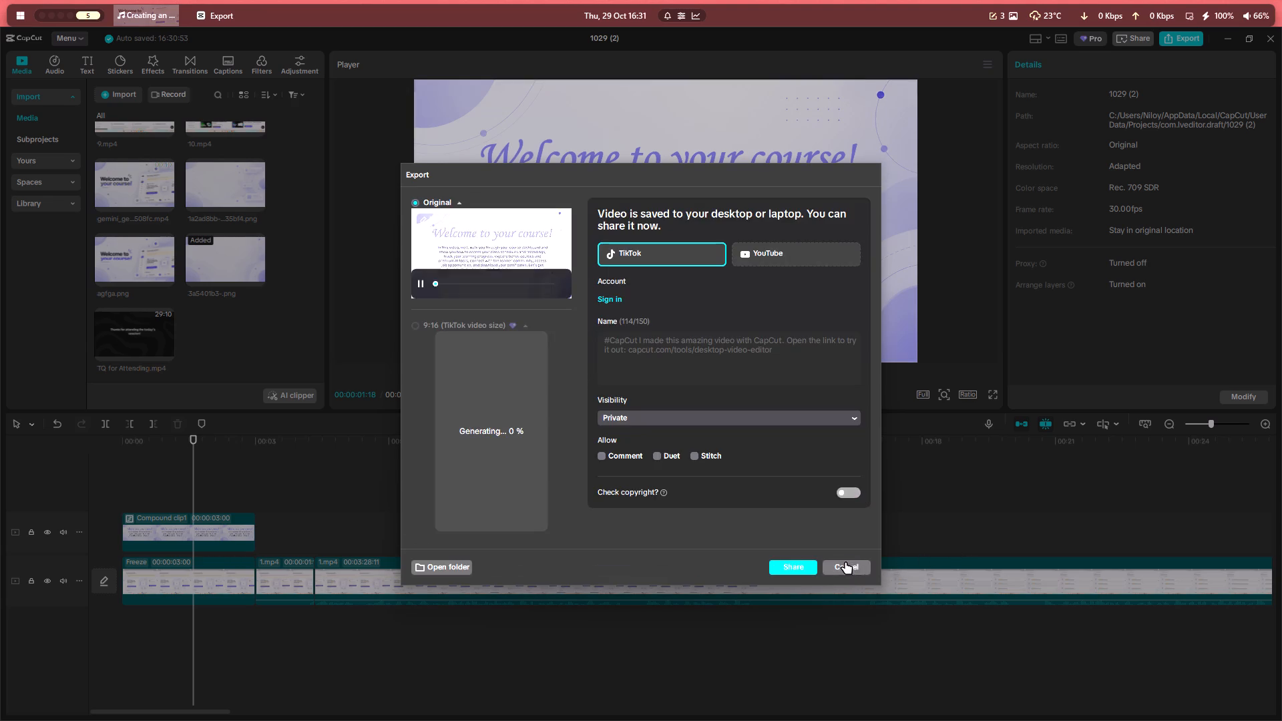
{"action": "left_click", "coordinate": [845, 561]}
Switch to File Explorer and select the exported 1029 (2).mp4 in the Editing Done folder.
{"action": "key", "text": "alt+2"}
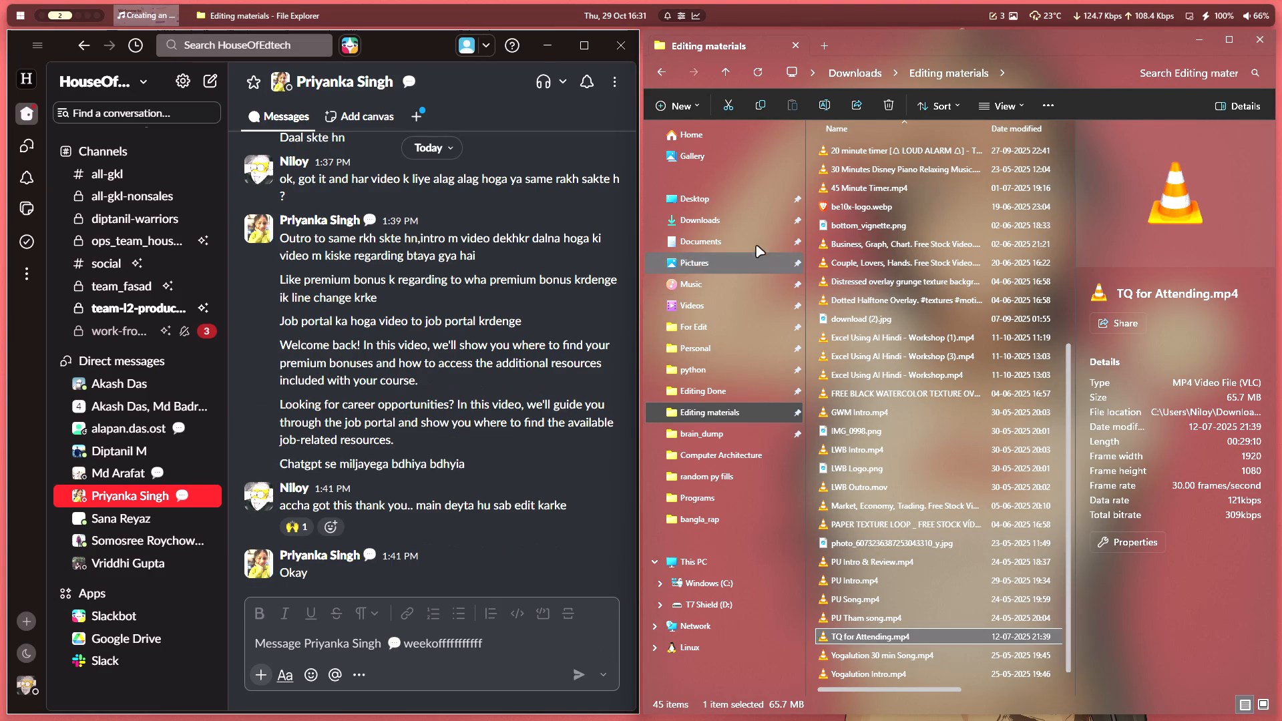
{"action": "scroll", "coordinate": [718, 298], "scroll_direction": "up", "scroll_amount": 2}
{"action": "left_click", "coordinate": [702, 393]}
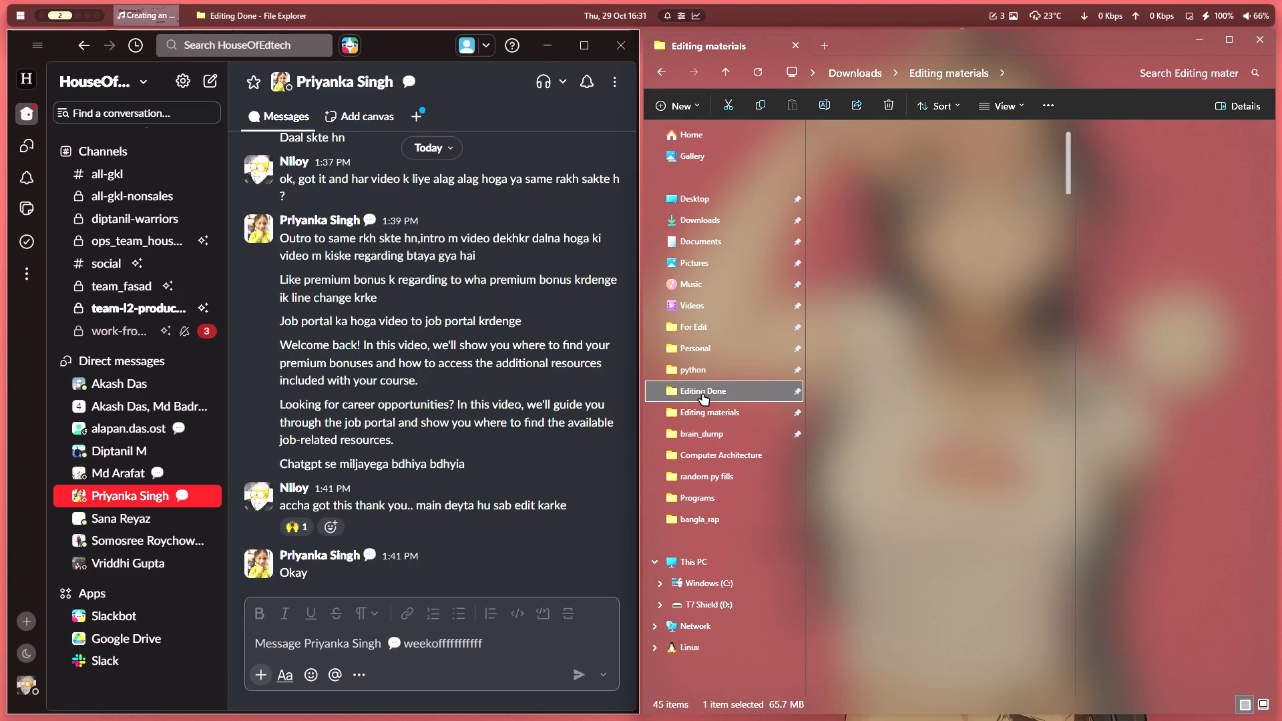
{"action": "left_click", "coordinate": [849, 174]}
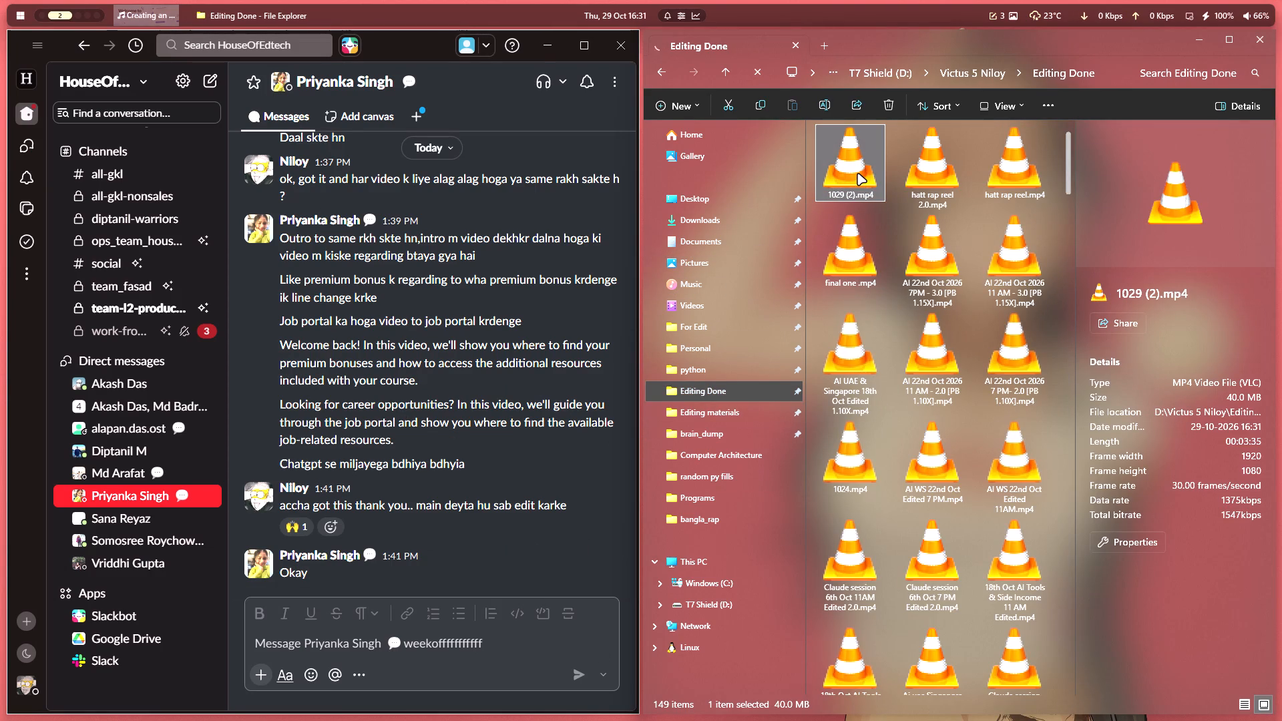